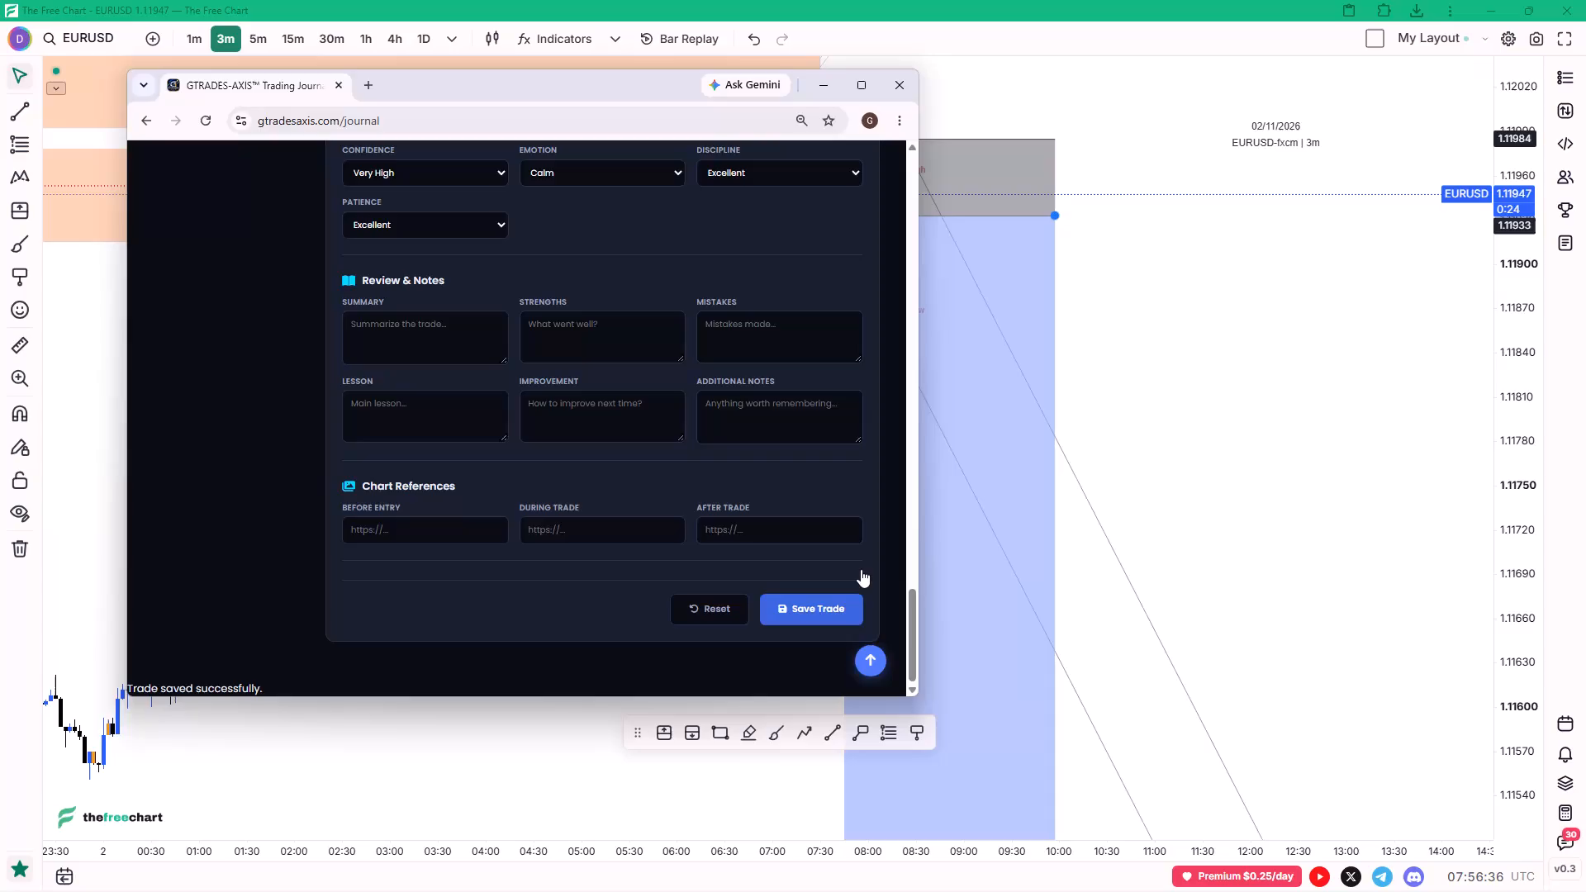
Return to the EURUSD chart and examine the latest candles around the short position on the 5-minute timeframe.
left_click(1314, 293)
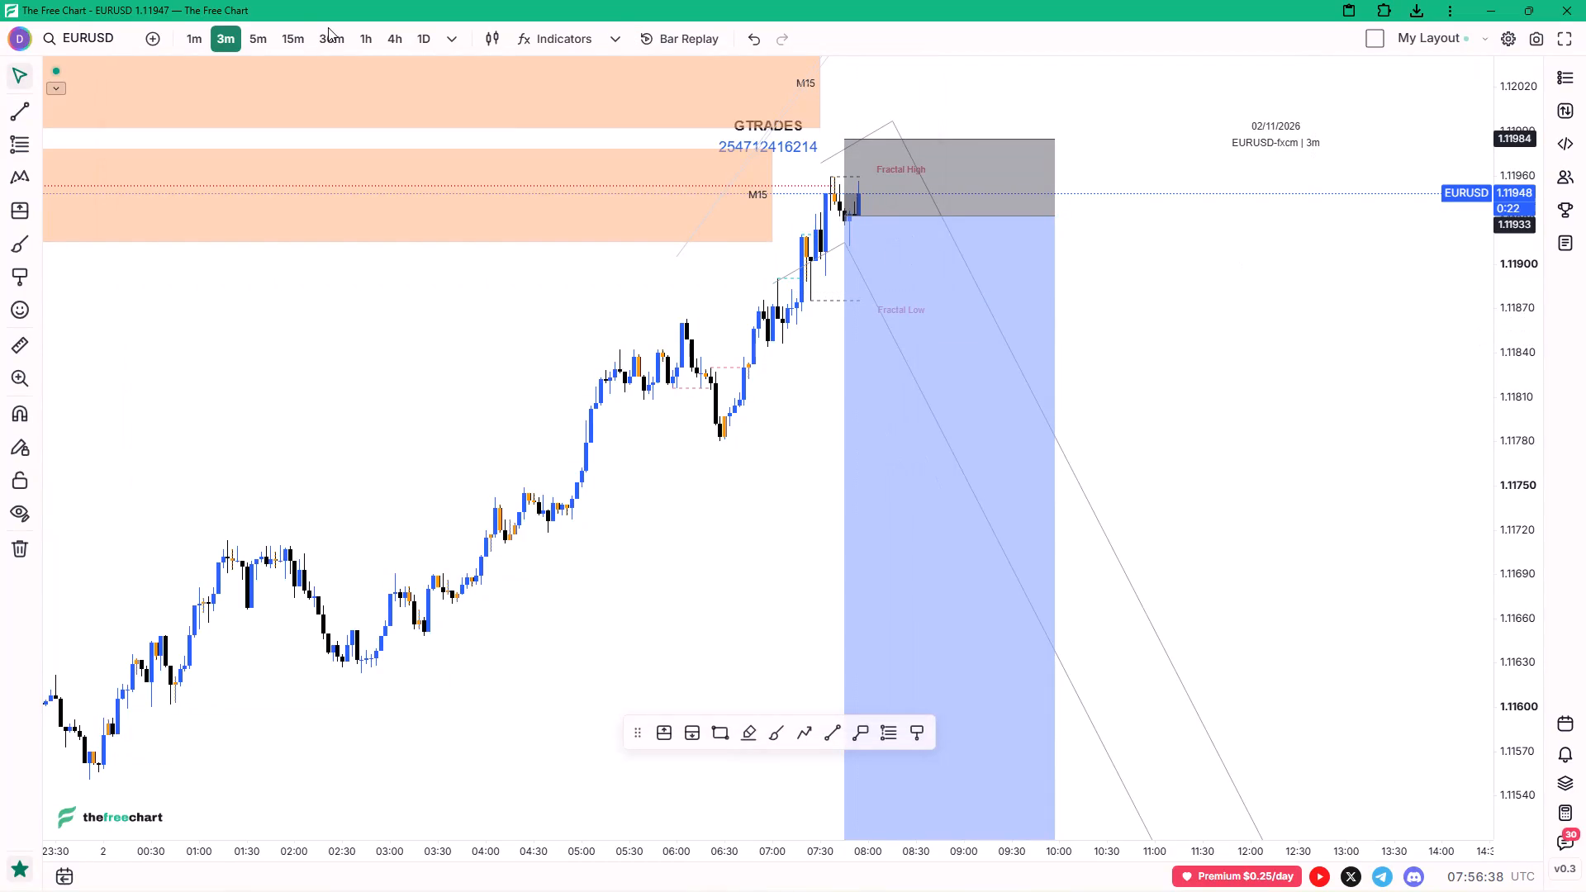
left_click(260, 41)
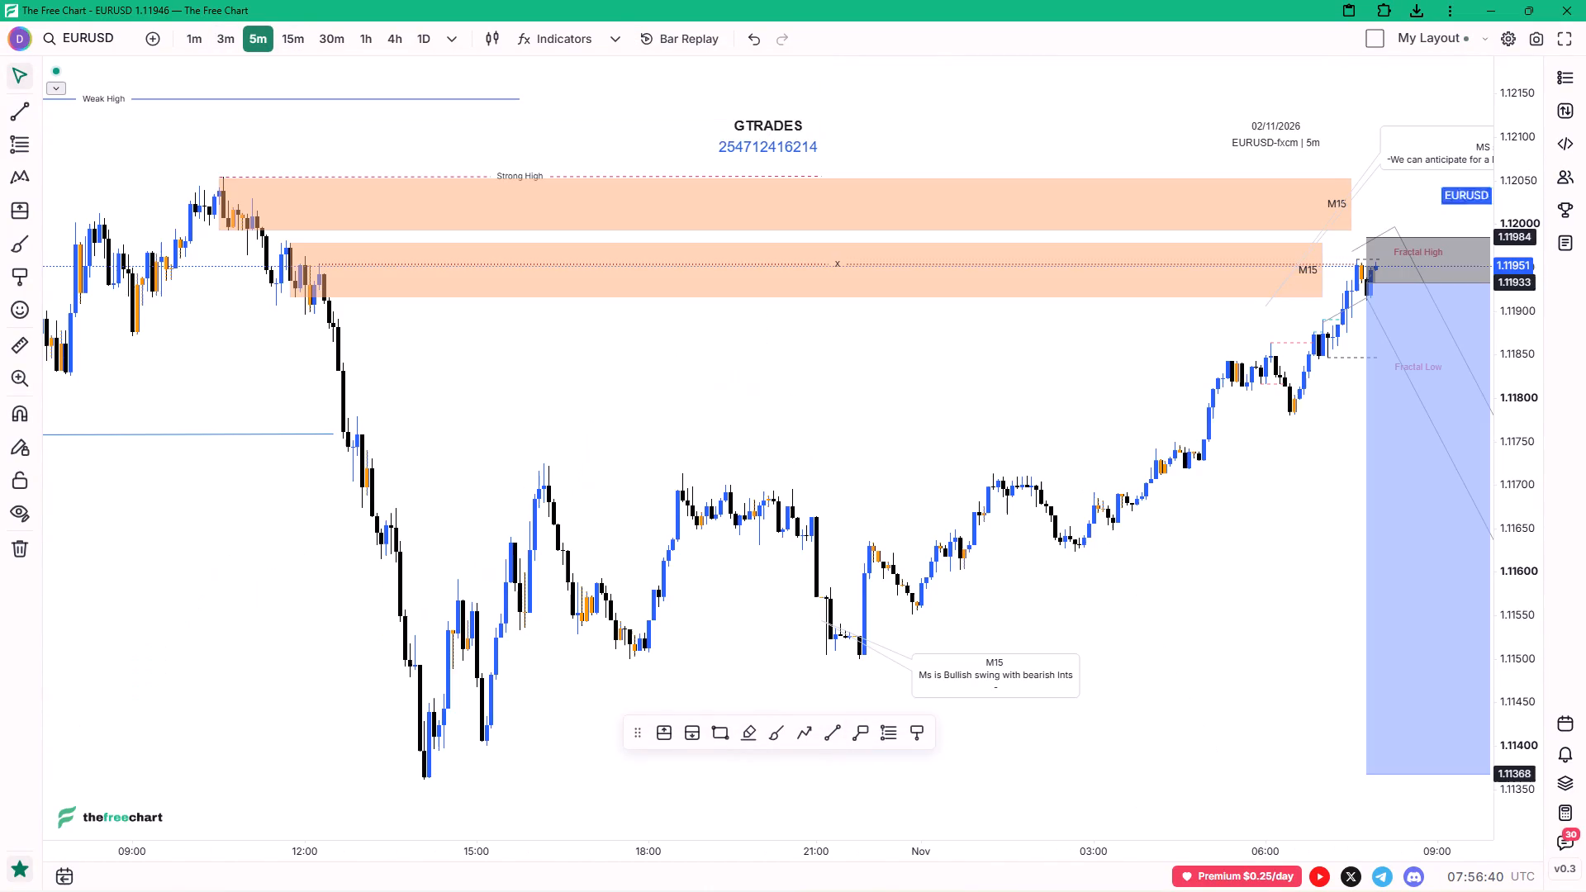
scroll(1212, 275, "up", 4)
left_click_drag(1246, 511, 952, 502)
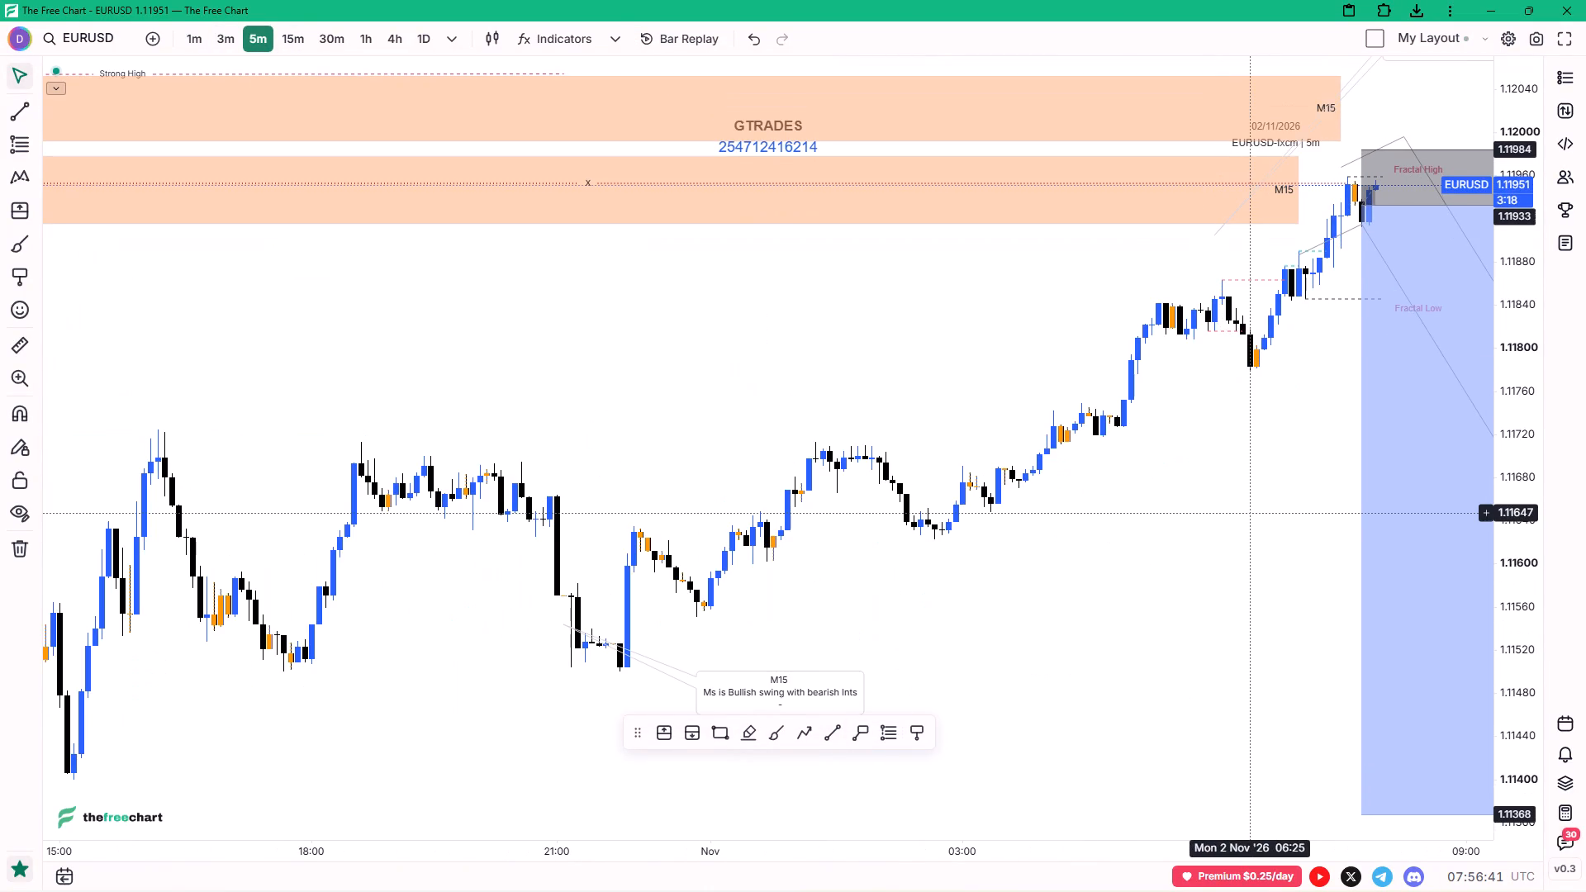
scroll(1007, 420, "up", 4)
scroll(1044, 281, "up", 3)
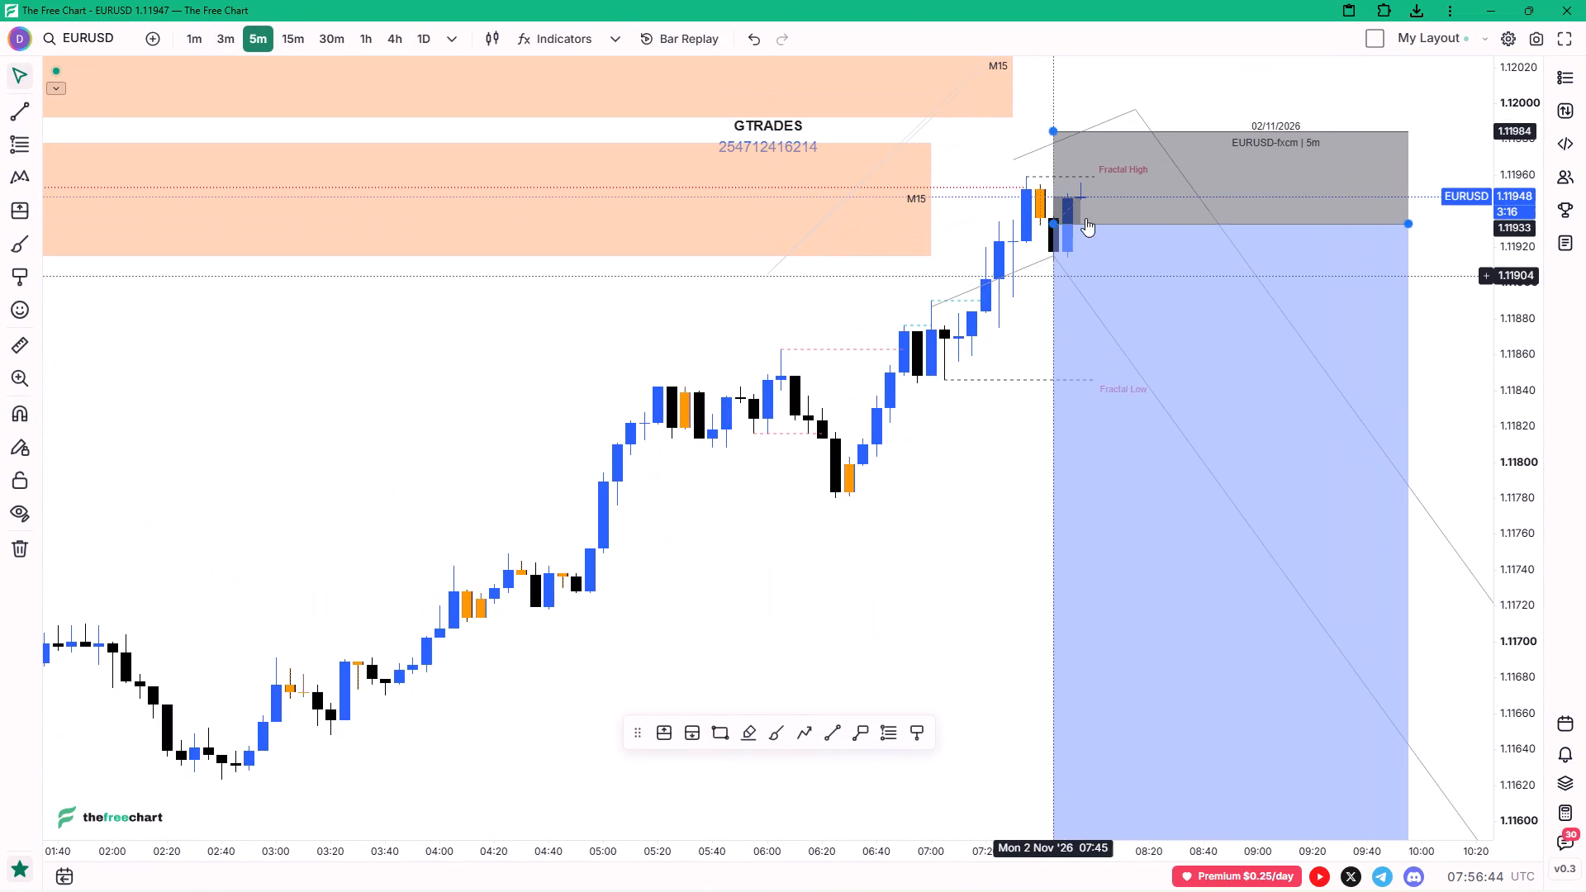
left_click(1037, 116)
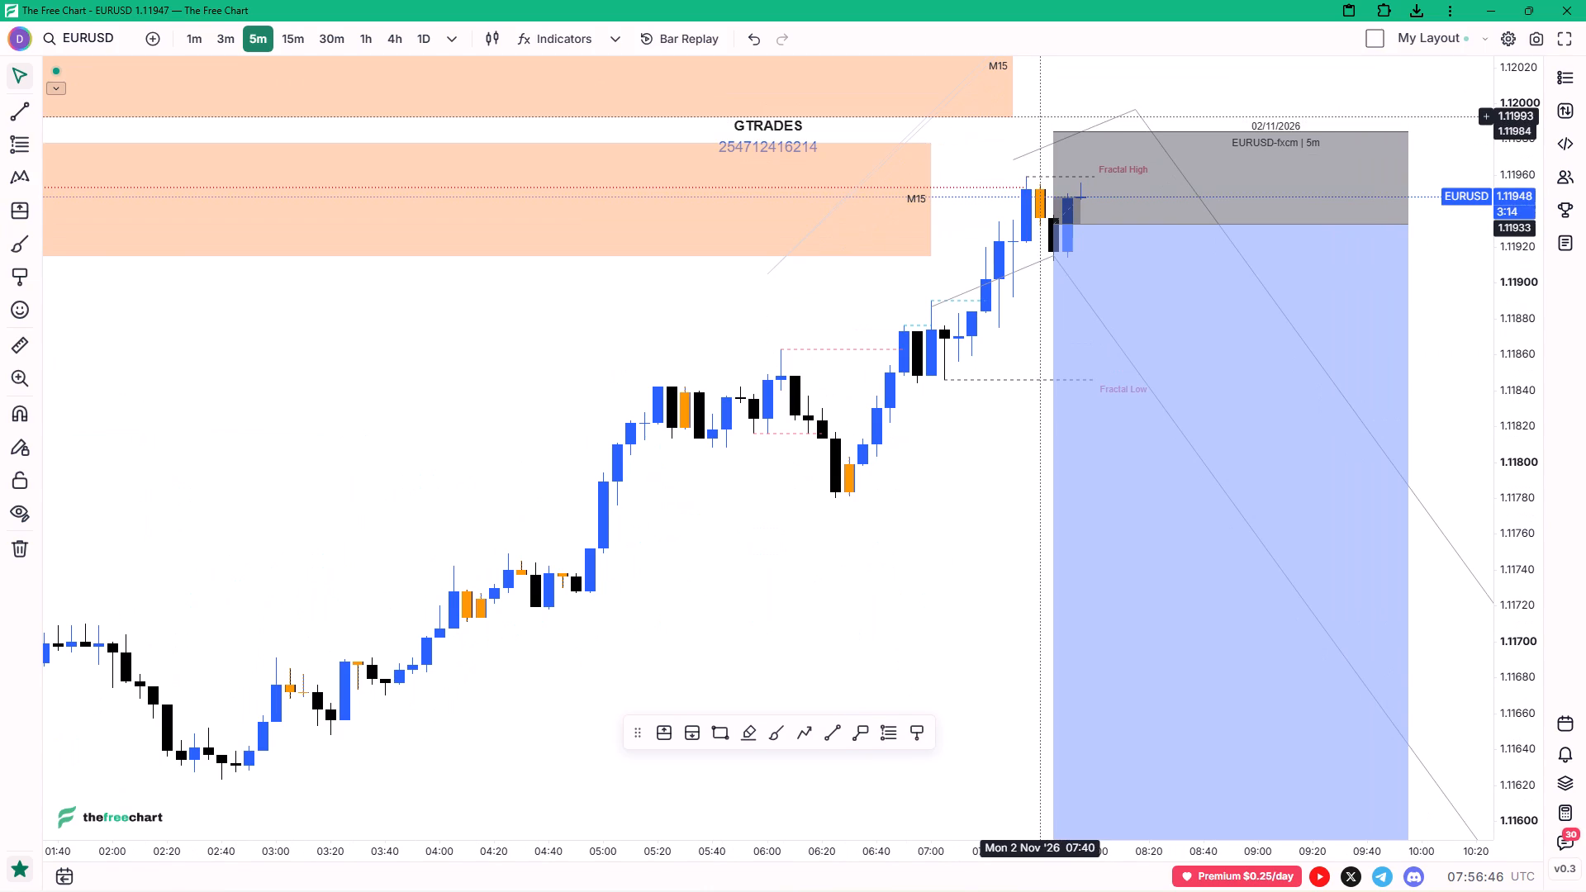
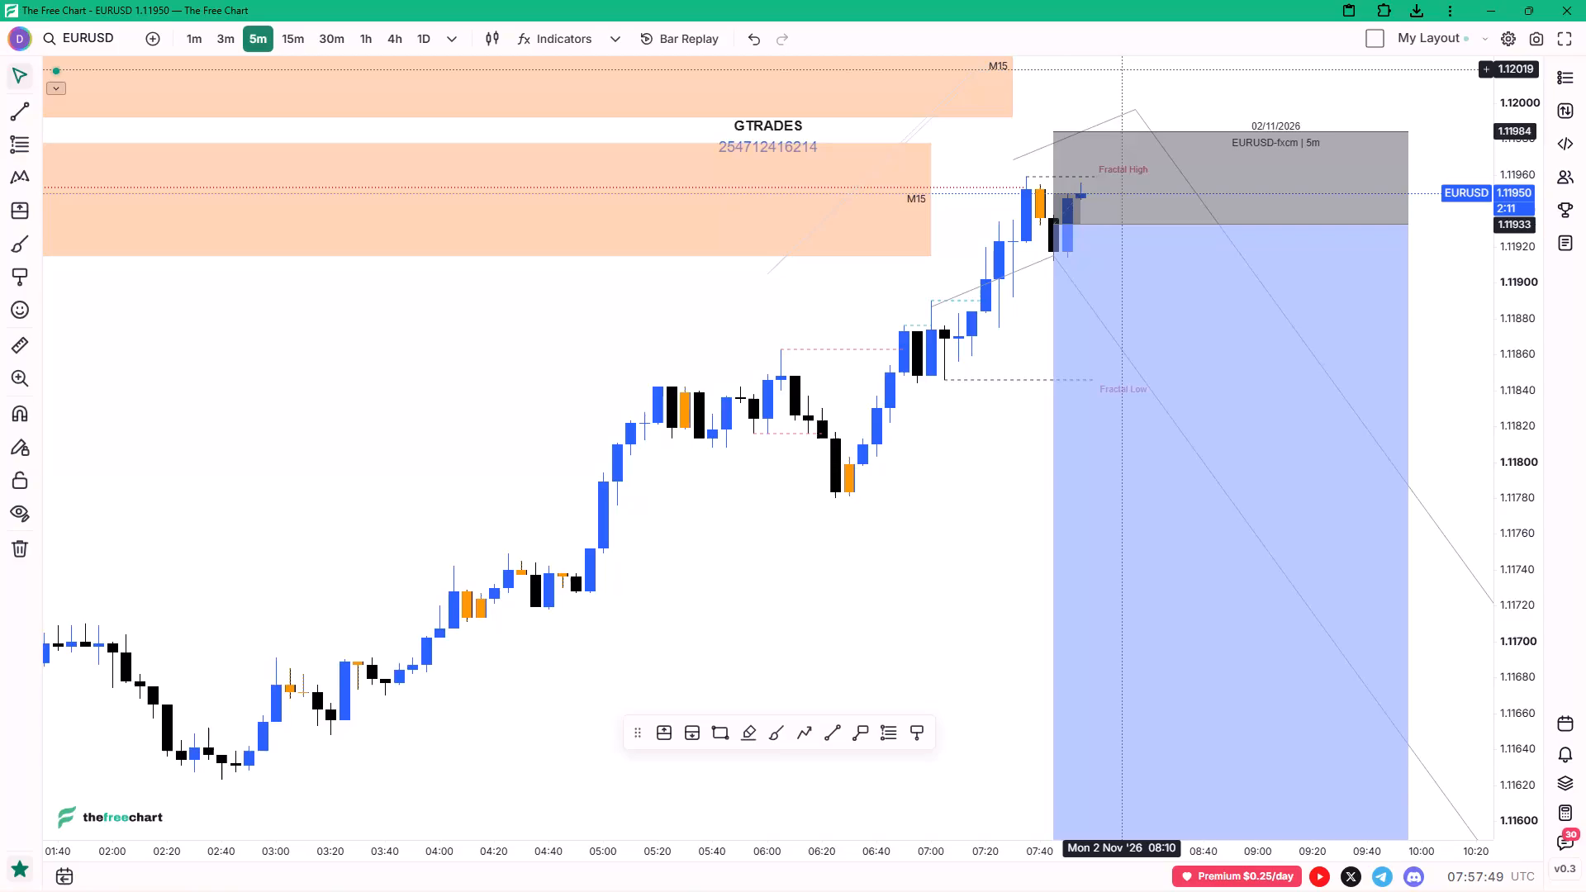
Switch the EURUSD chart to the 1-minute timeframe and examine the recent price action around the short position.
scroll(1124, 69, "down", 4)
left_click(1138, 104)
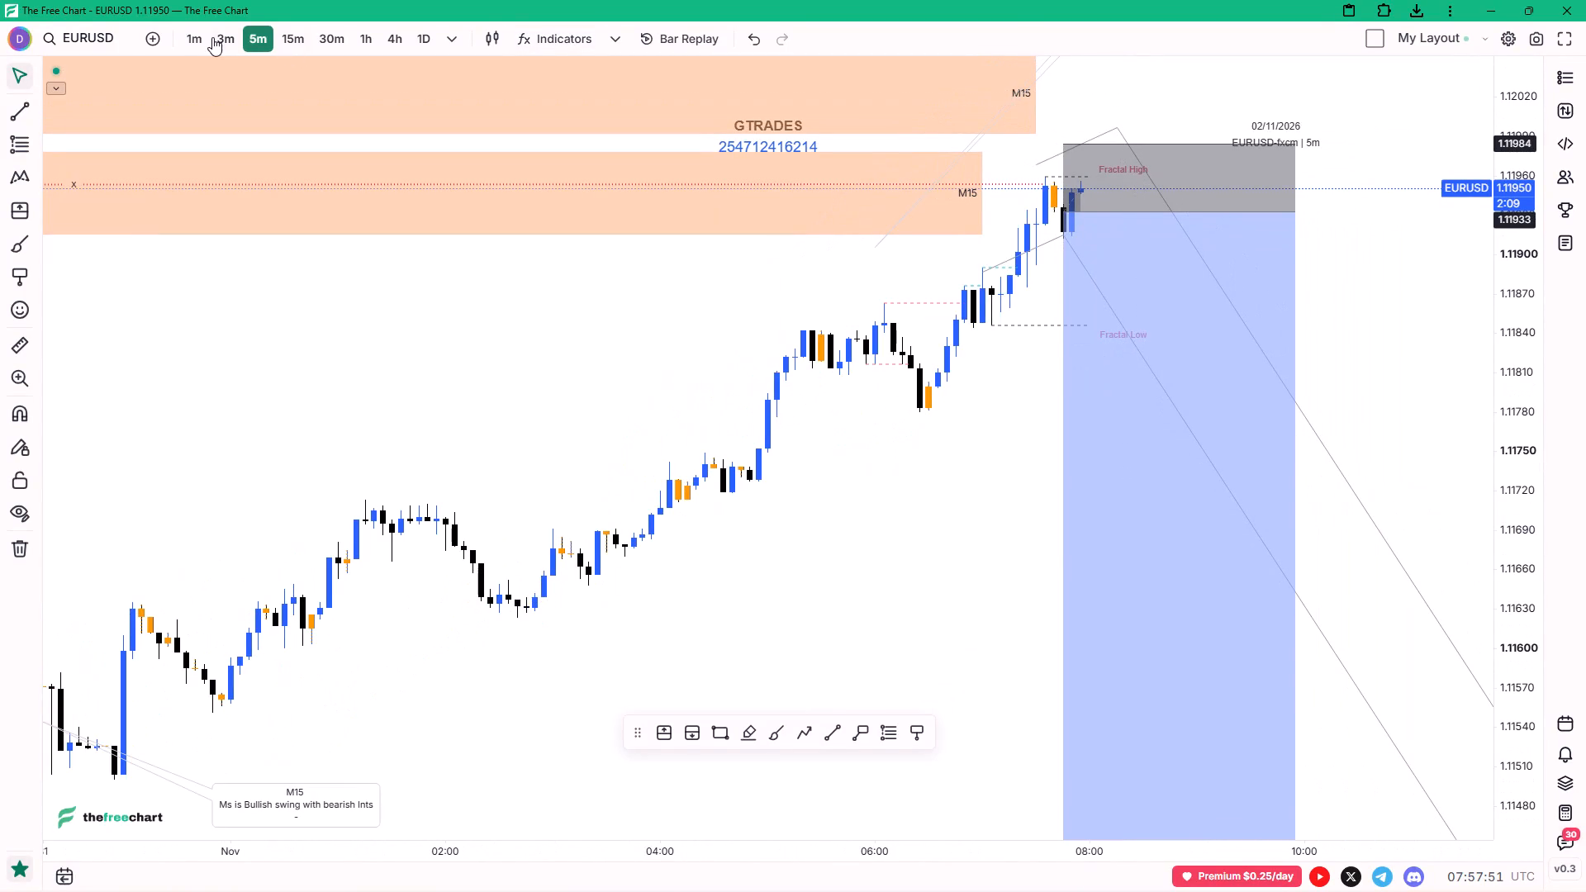
left_click(203, 39)
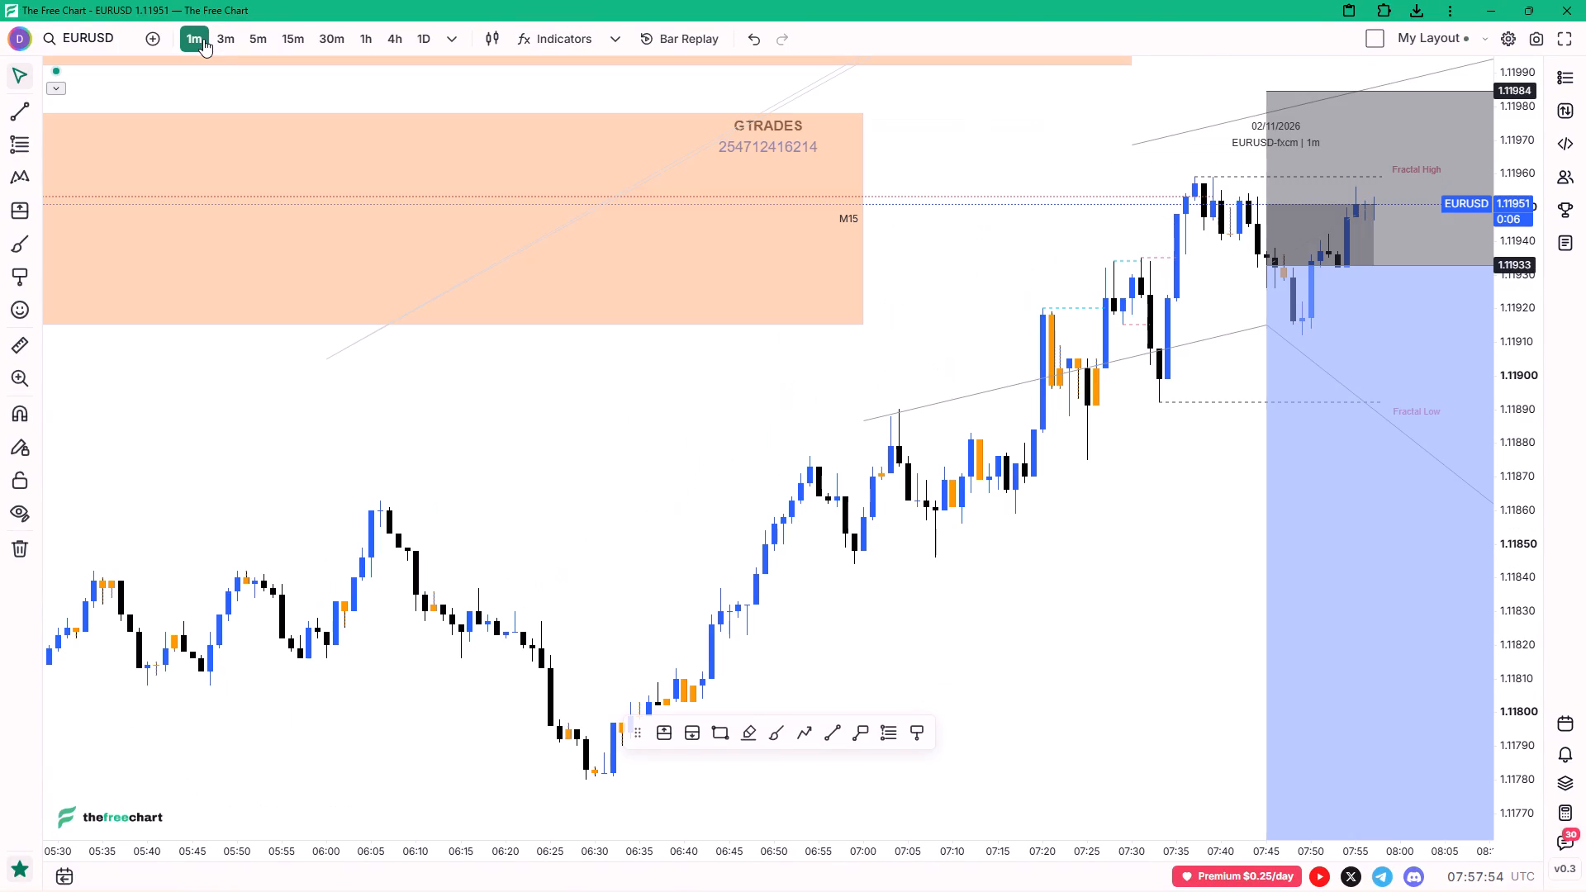
left_click_drag(1036, 221, 857, 273)
scroll(857, 273, "down", 2)
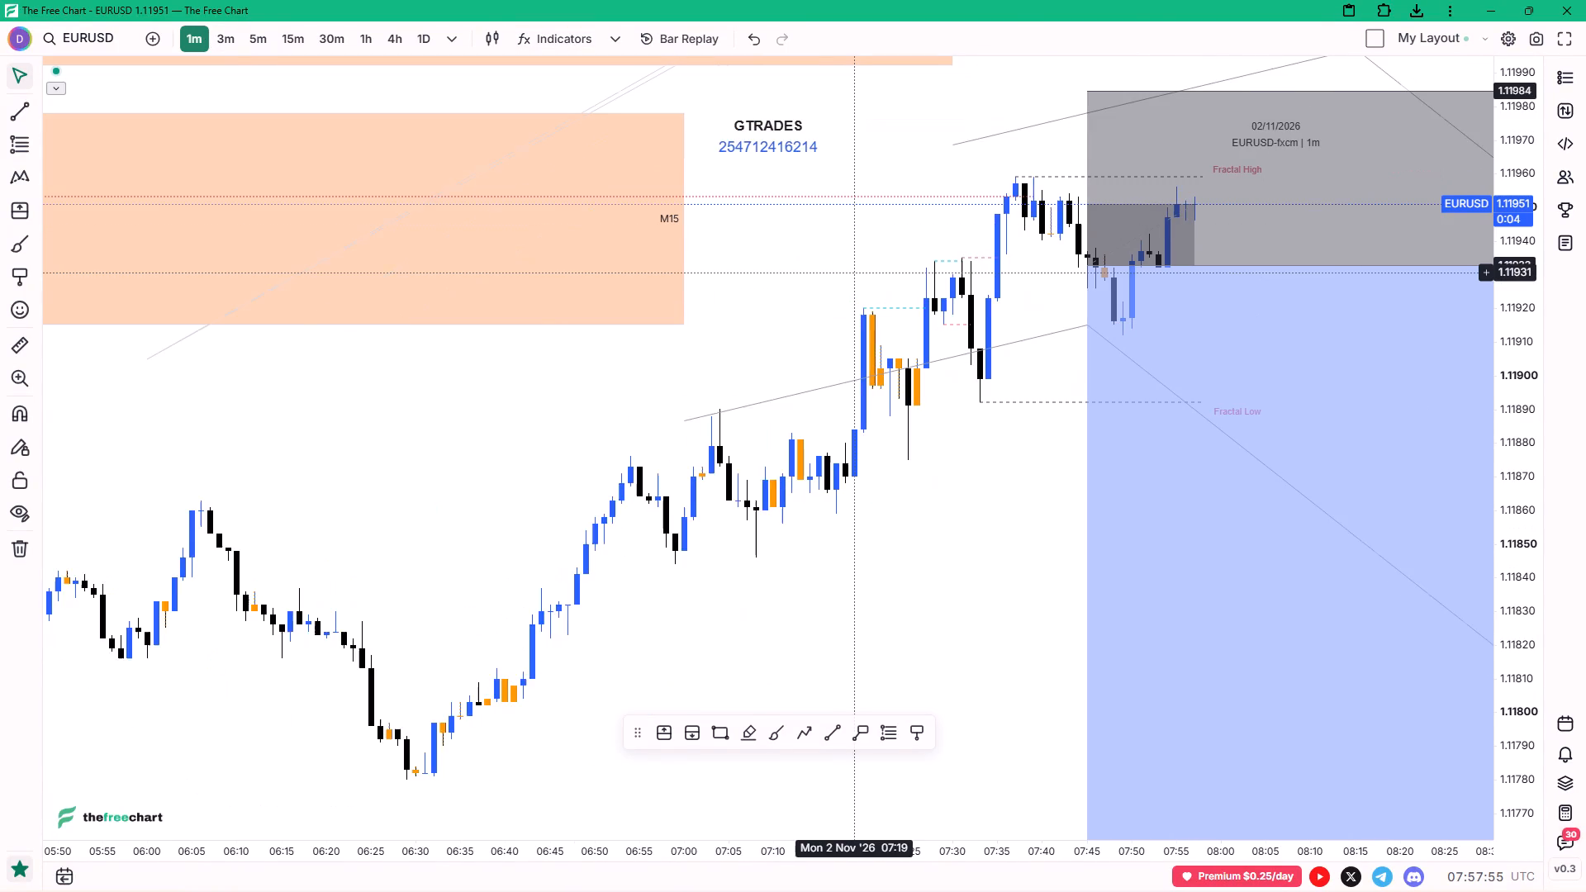
scroll(857, 273, "down", 2)
scroll(1041, 249, "down", 1)
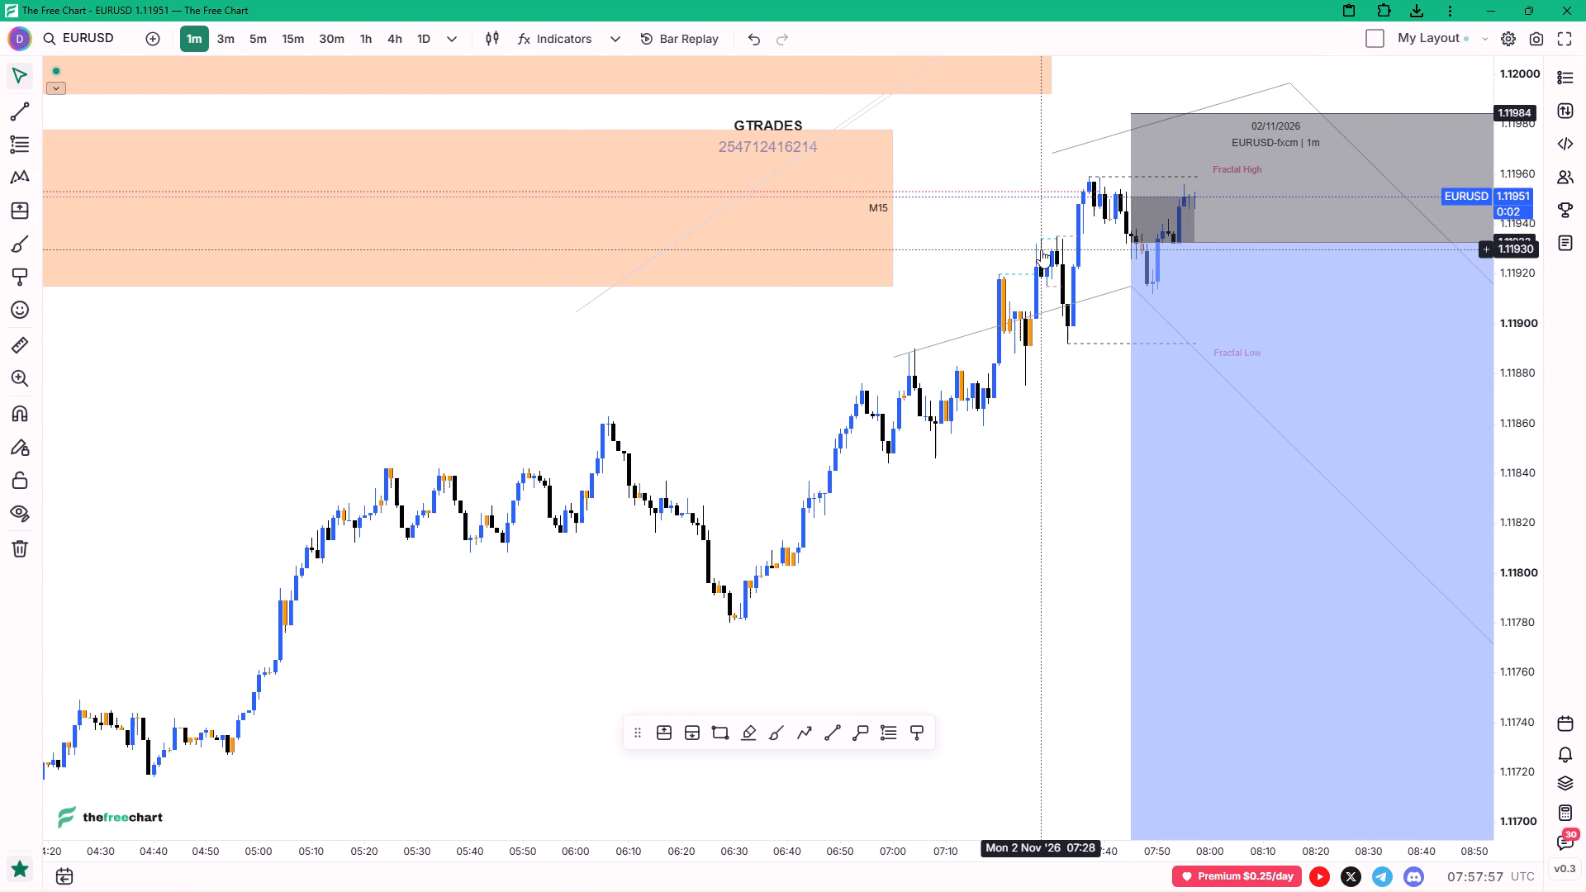
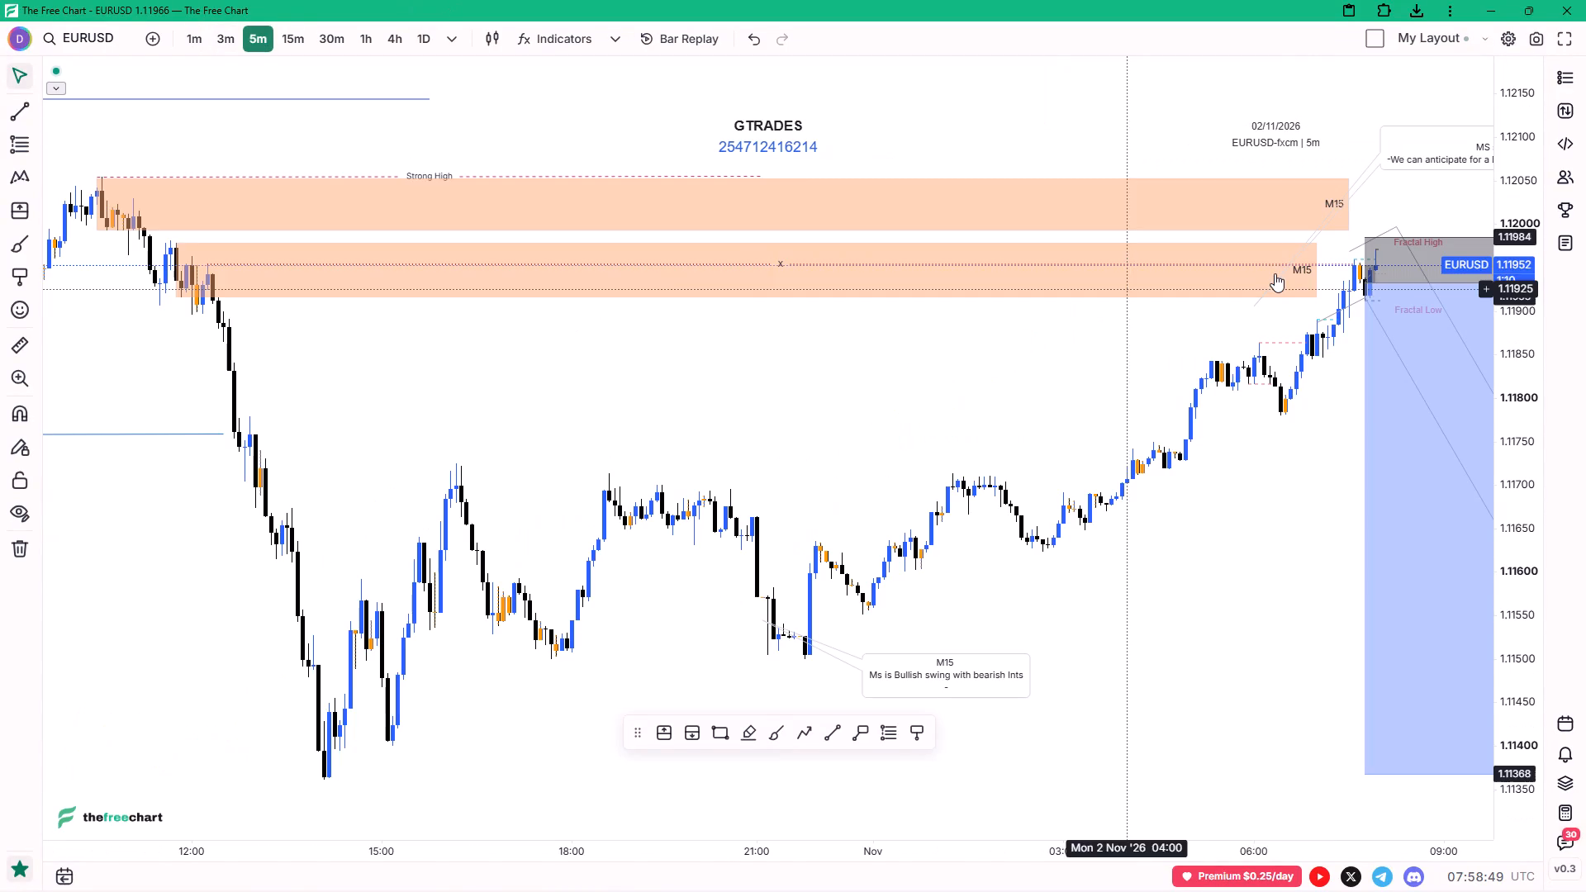
Duplicate the dotted X line, place the copy along the lower M15 zone's upper edge, and extend its end to the latest candles.
scroll(1322, 282, "up", 3)
left_click_drag(1328, 443, 1172, 483)
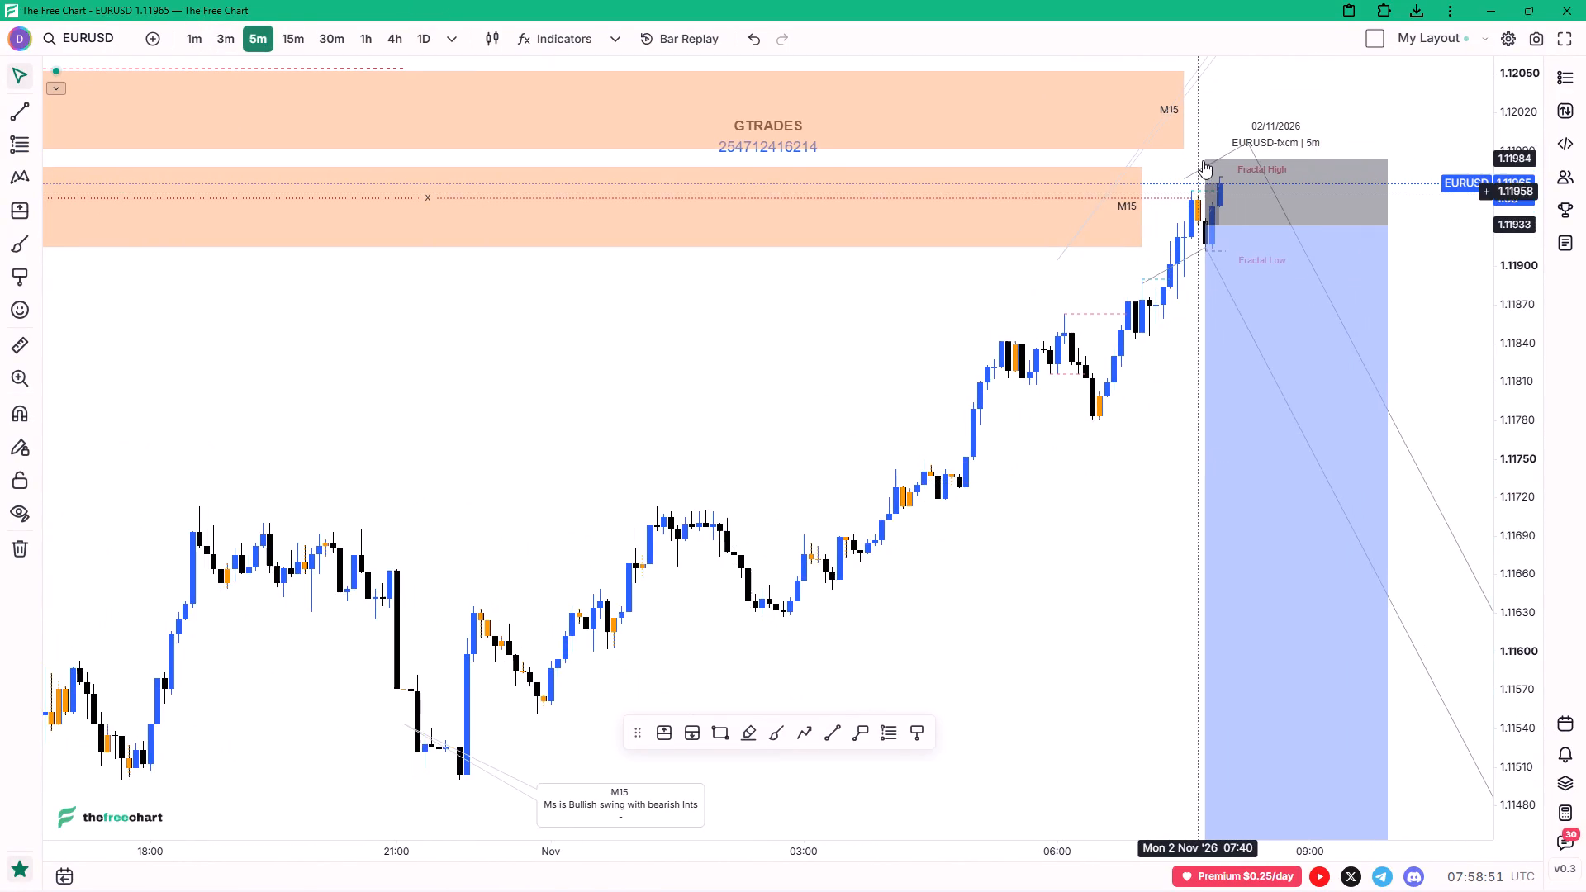
scroll(1201, 139, "down", 6)
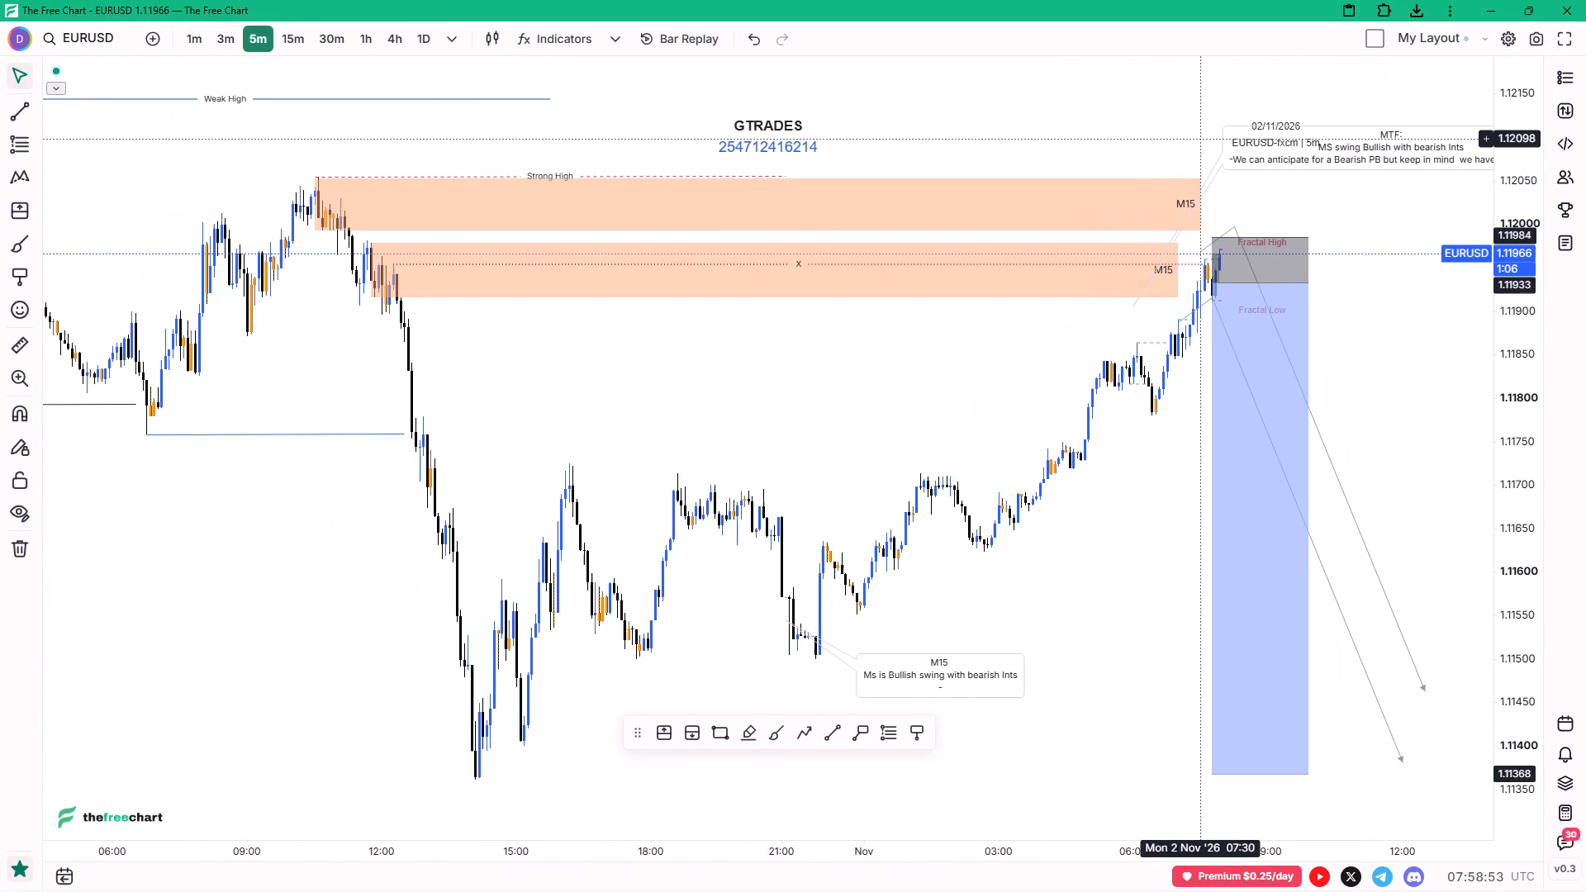
scroll(1201, 140, "up", 4)
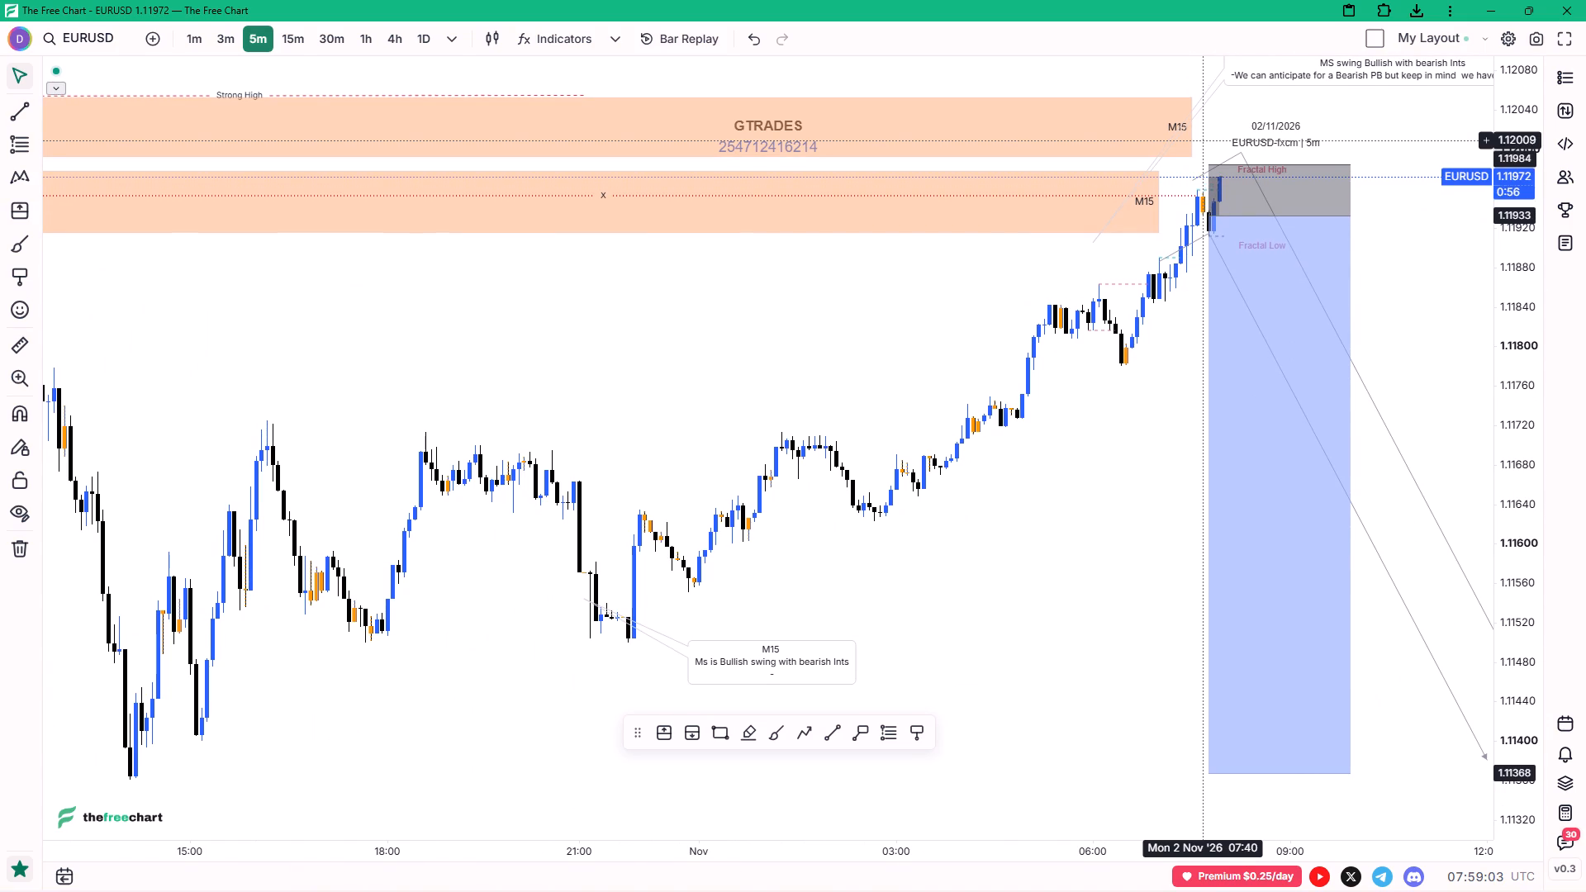
scroll(1147, 132, "down", 4)
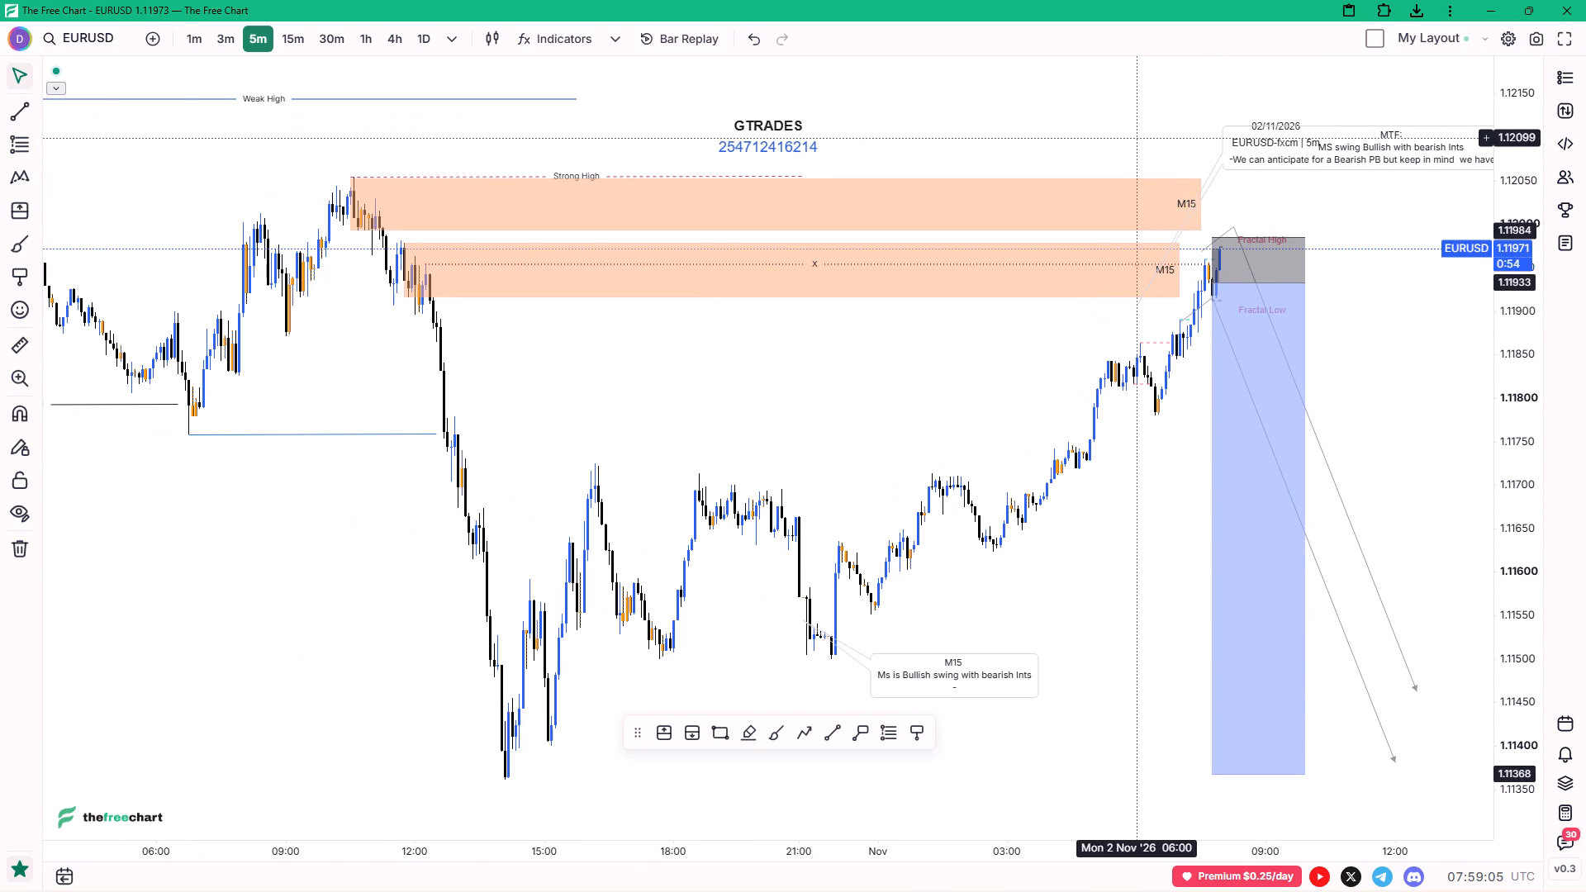
left_click_drag(814, 265, 795, 245, "ctrl")
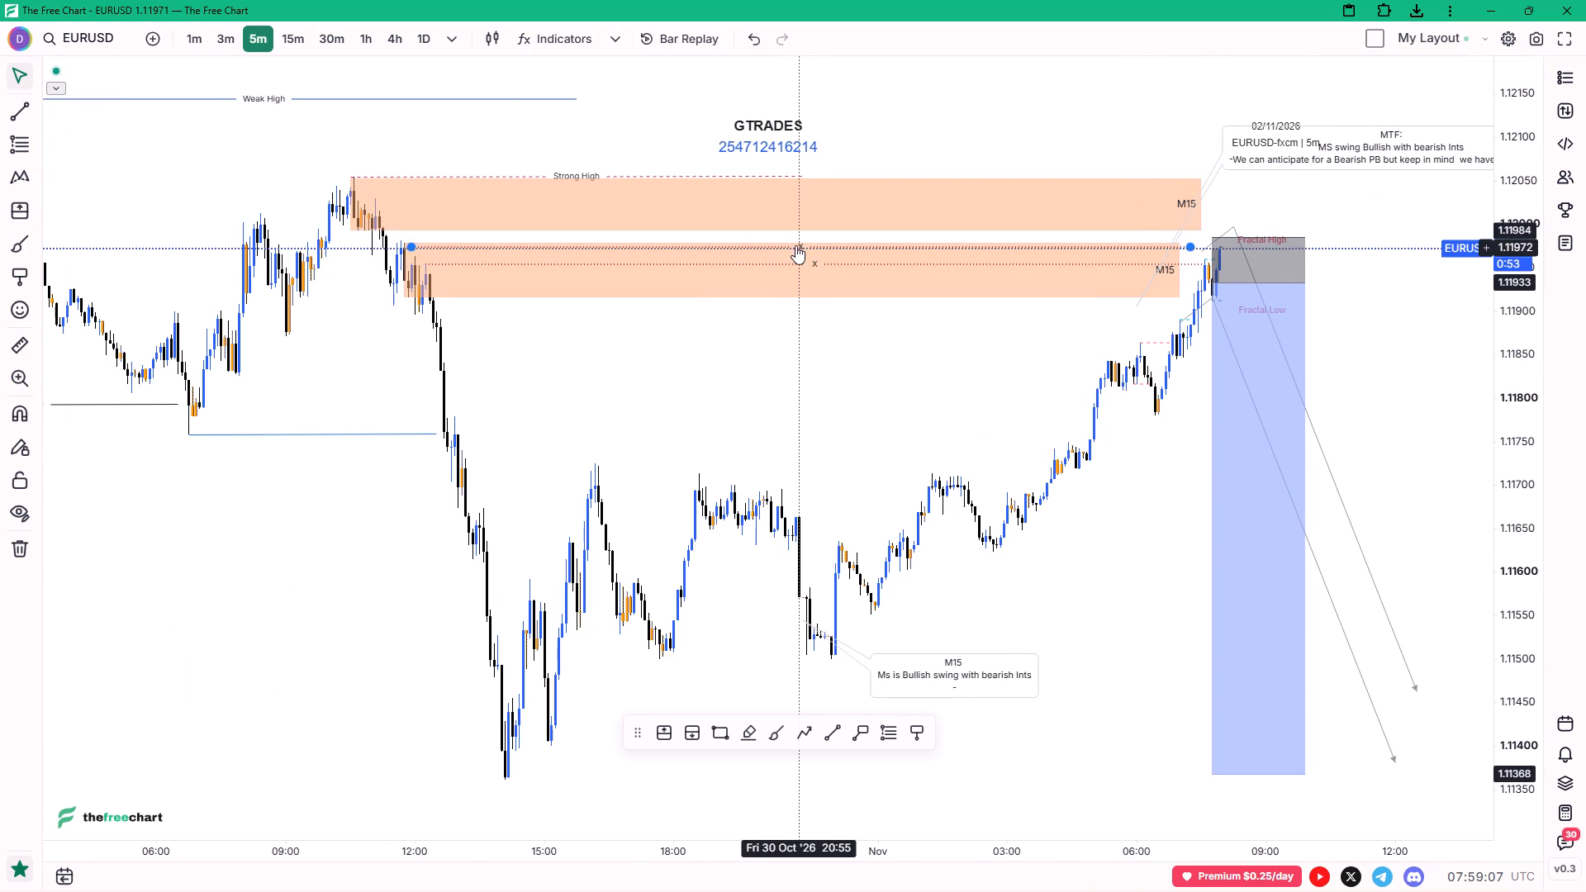
left_click_drag(795, 245, 787, 242, "ctrl")
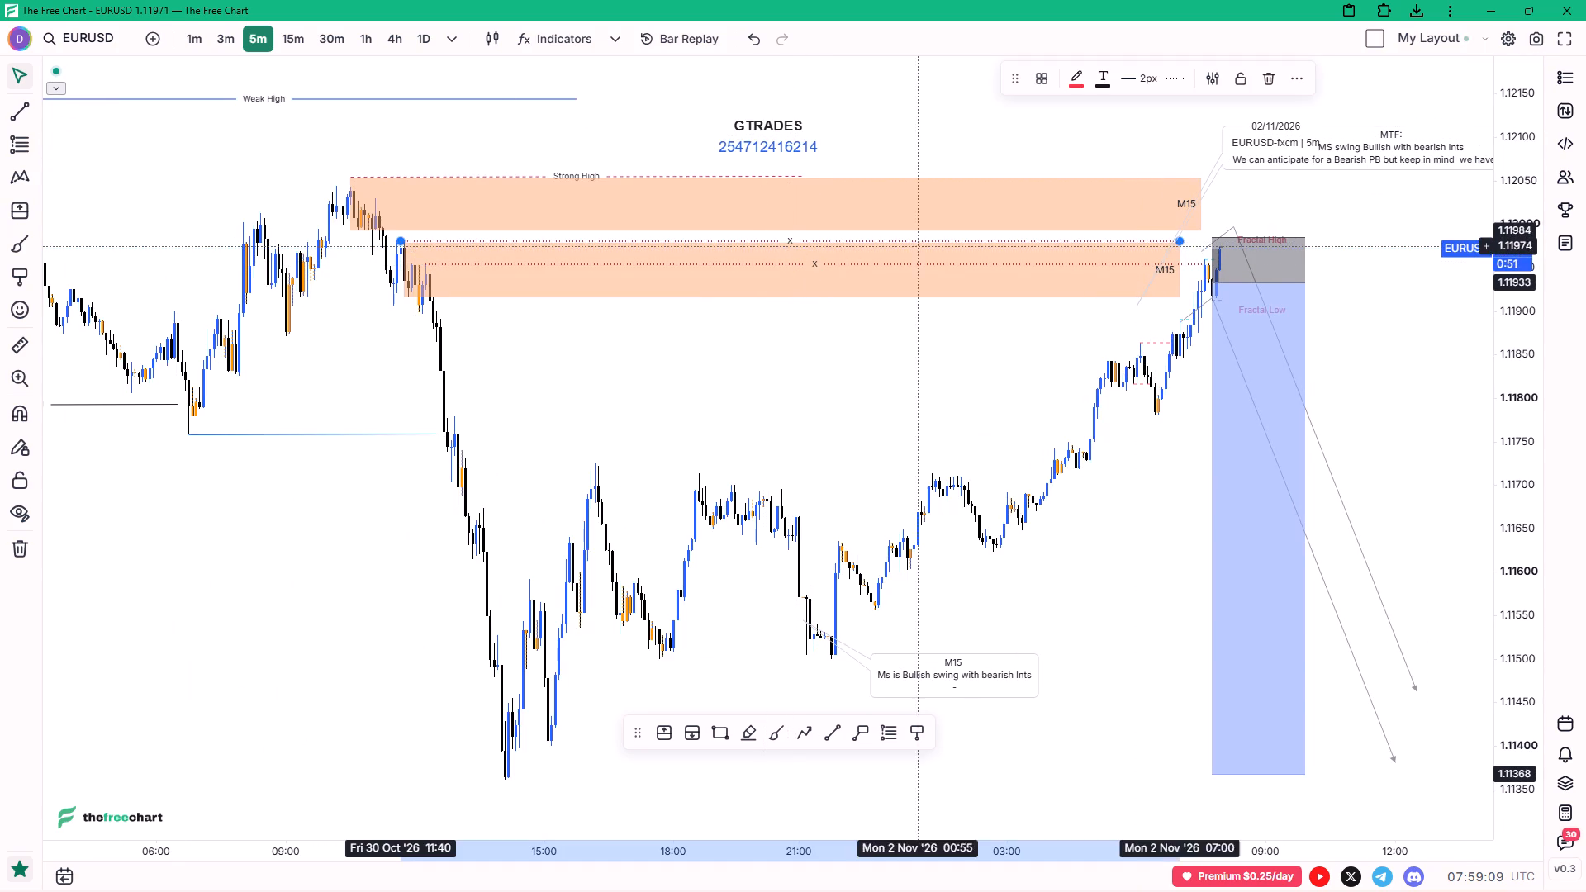
left_click_drag(1180, 239, 1214, 247)
left_click(1214, 247, "shift")
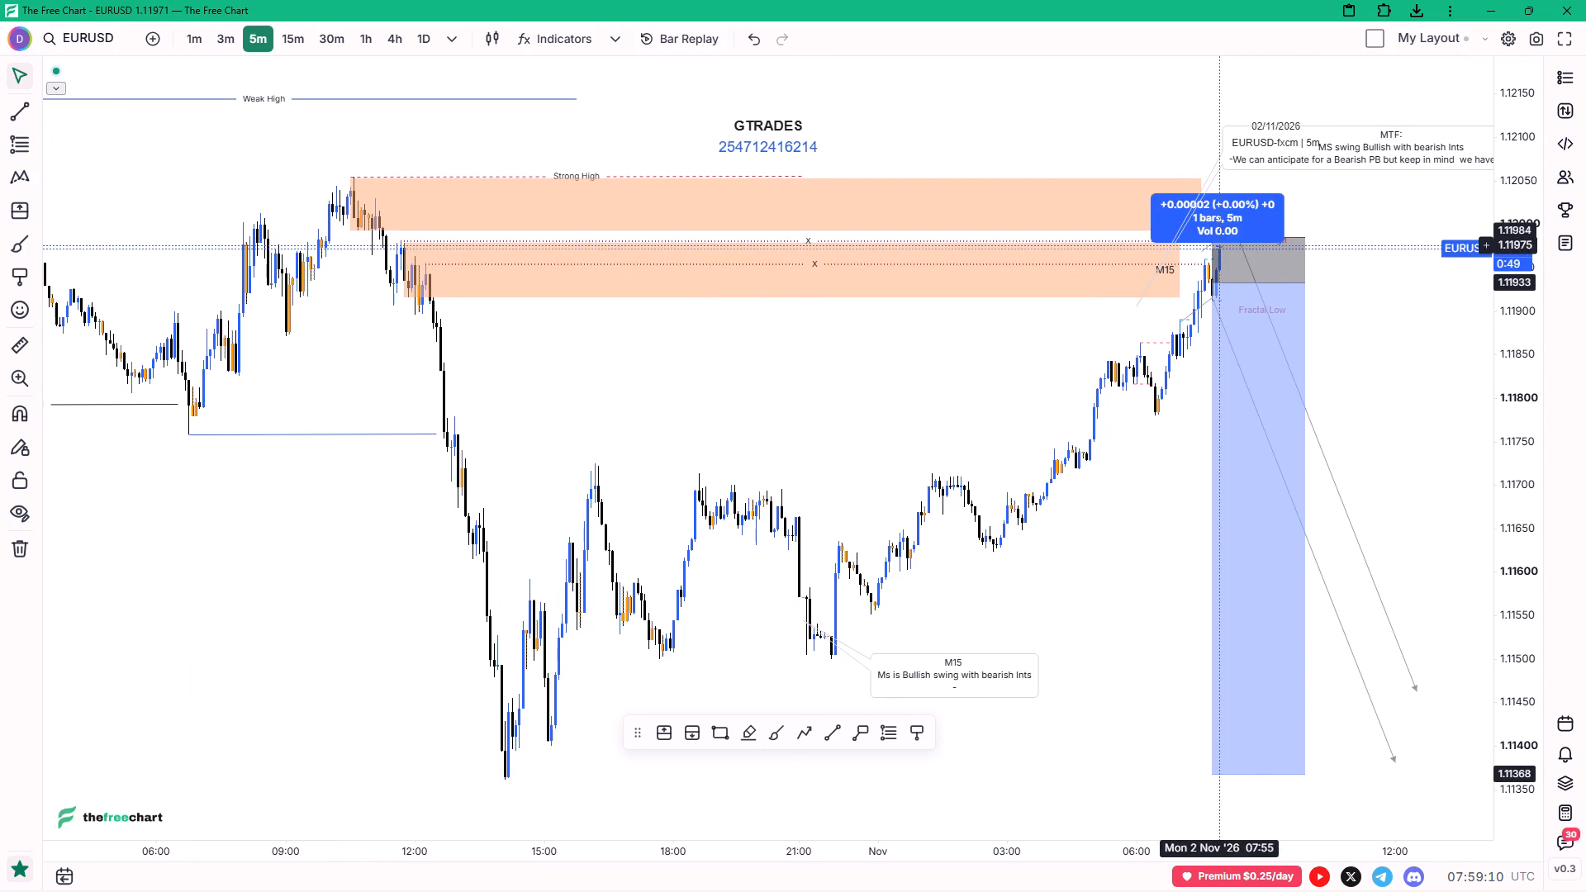
left_click(1256, 192)
left_click(1285, 198)
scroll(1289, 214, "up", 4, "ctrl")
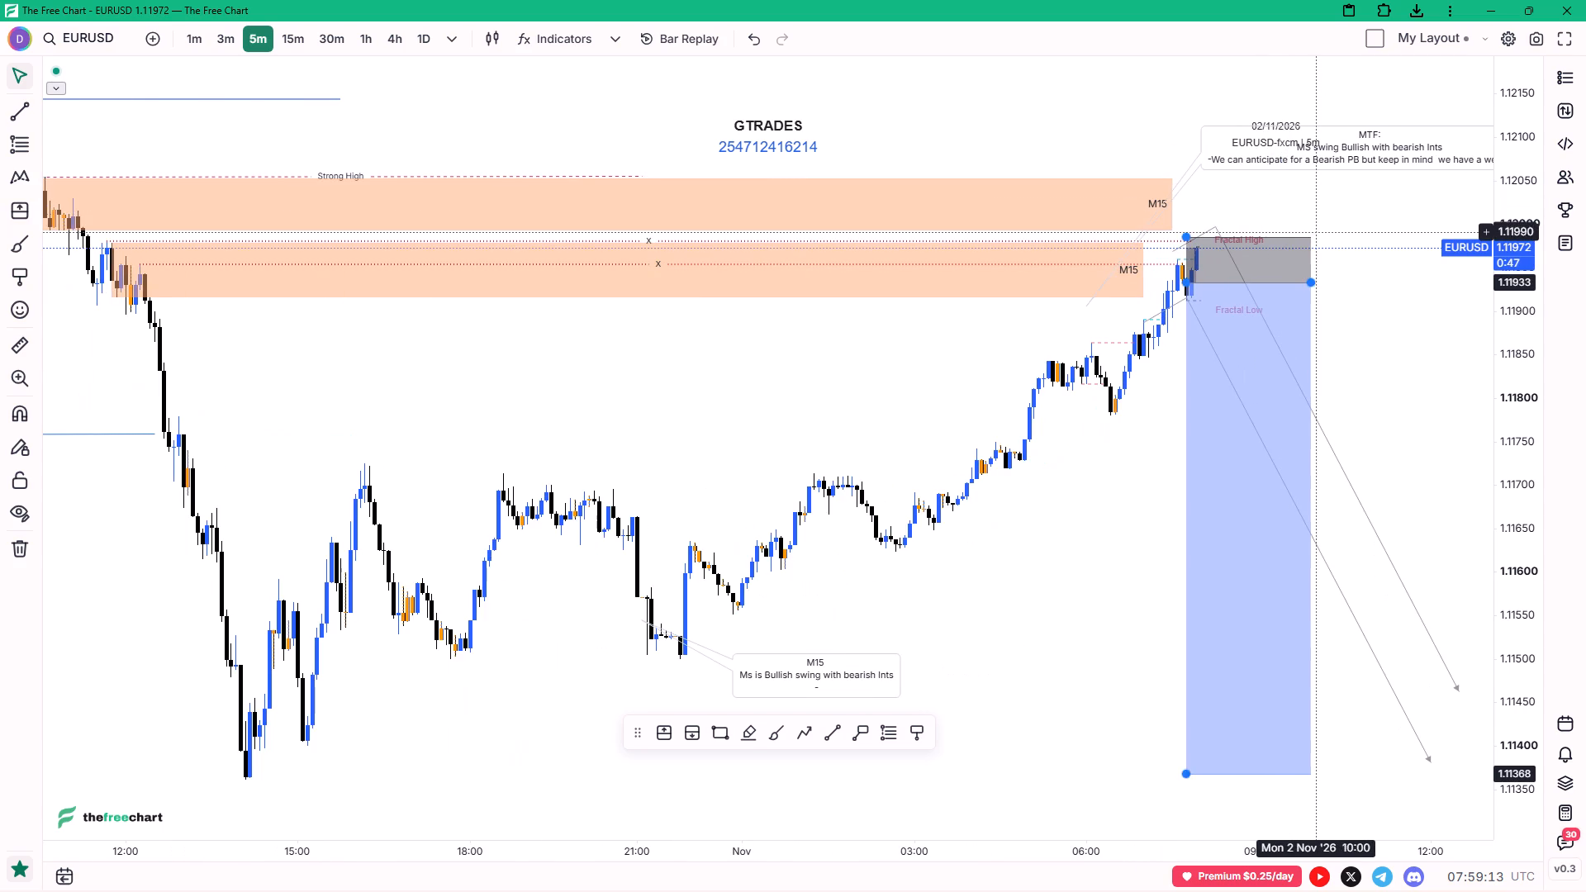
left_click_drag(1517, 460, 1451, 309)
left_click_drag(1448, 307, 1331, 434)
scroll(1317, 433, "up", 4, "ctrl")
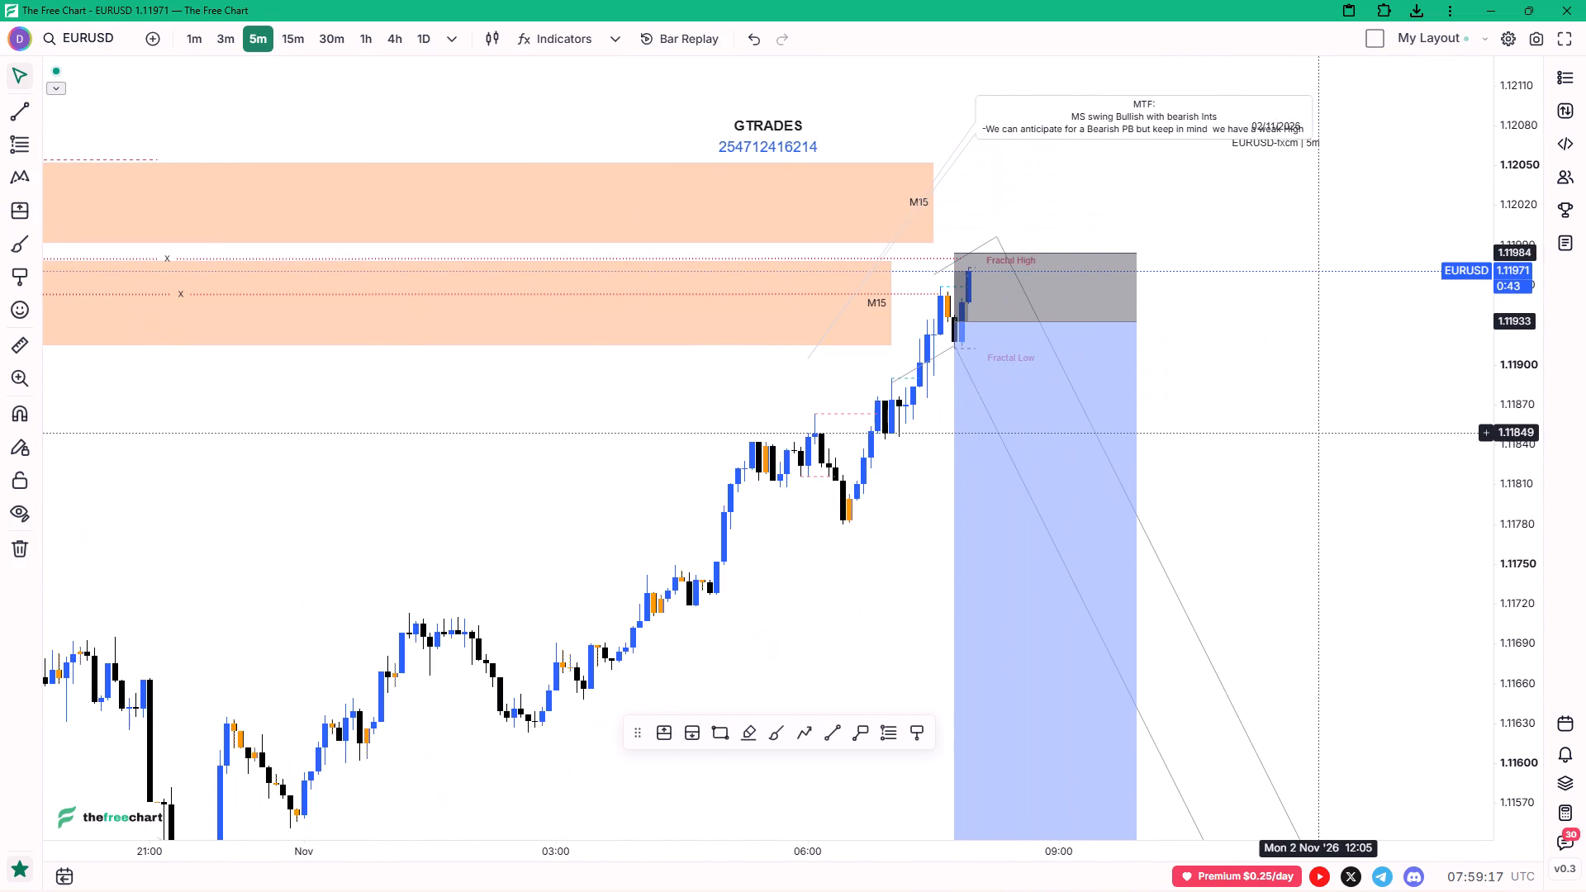
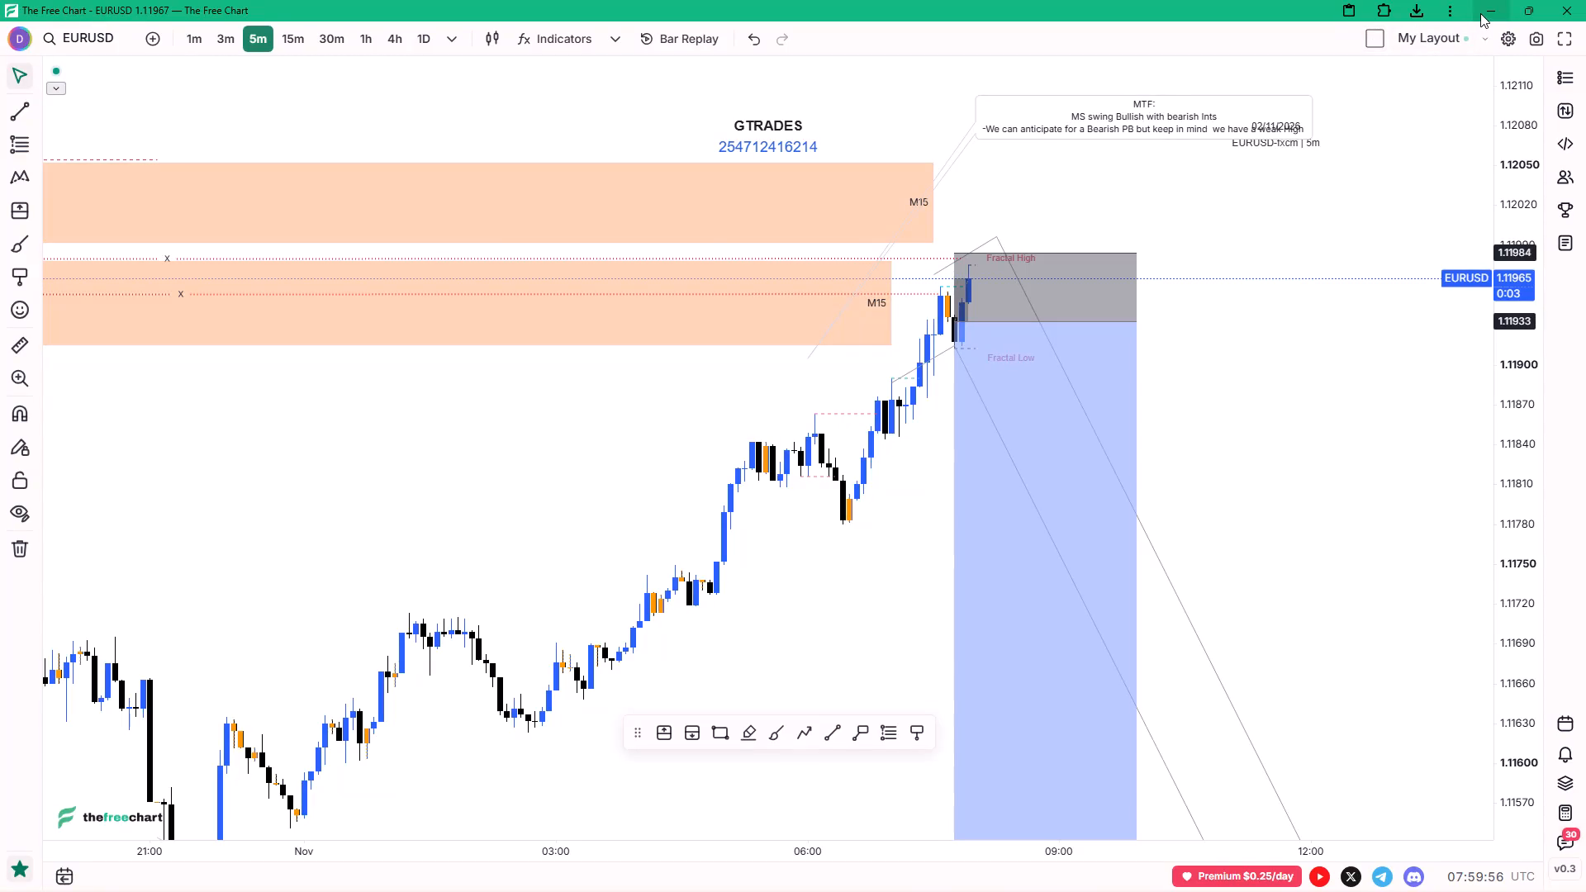
Switch to TradingView and draw a EURUSD M15 rectangle zone from about 1.11996 to 1.12029, spanning the 30 Oct swing high to the latest candles.
left_click(1480, 13)
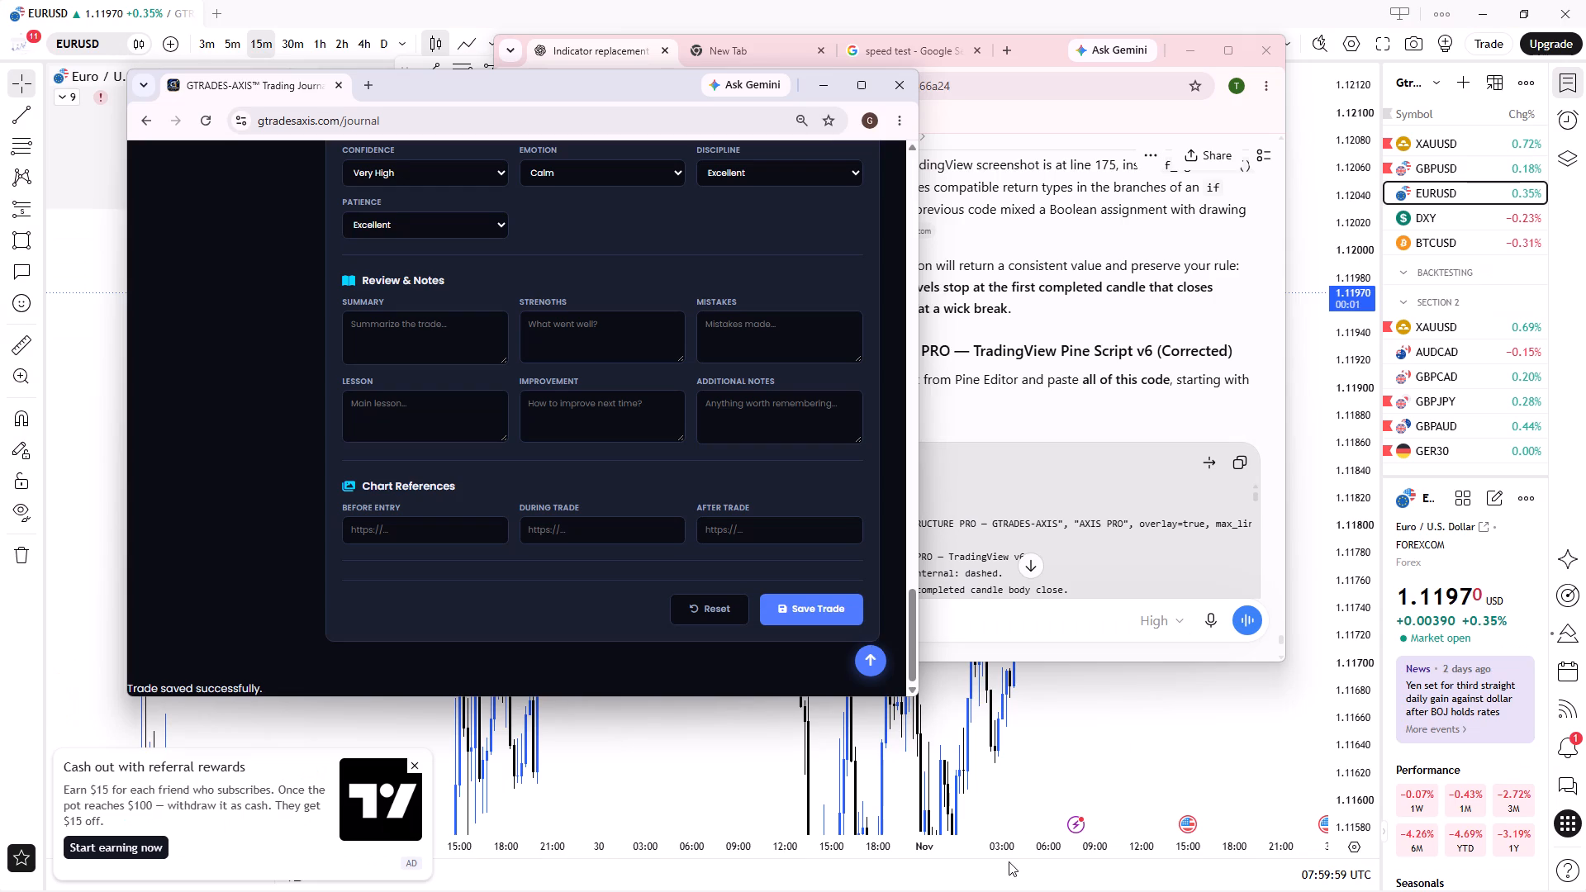
left_click(970, 882)
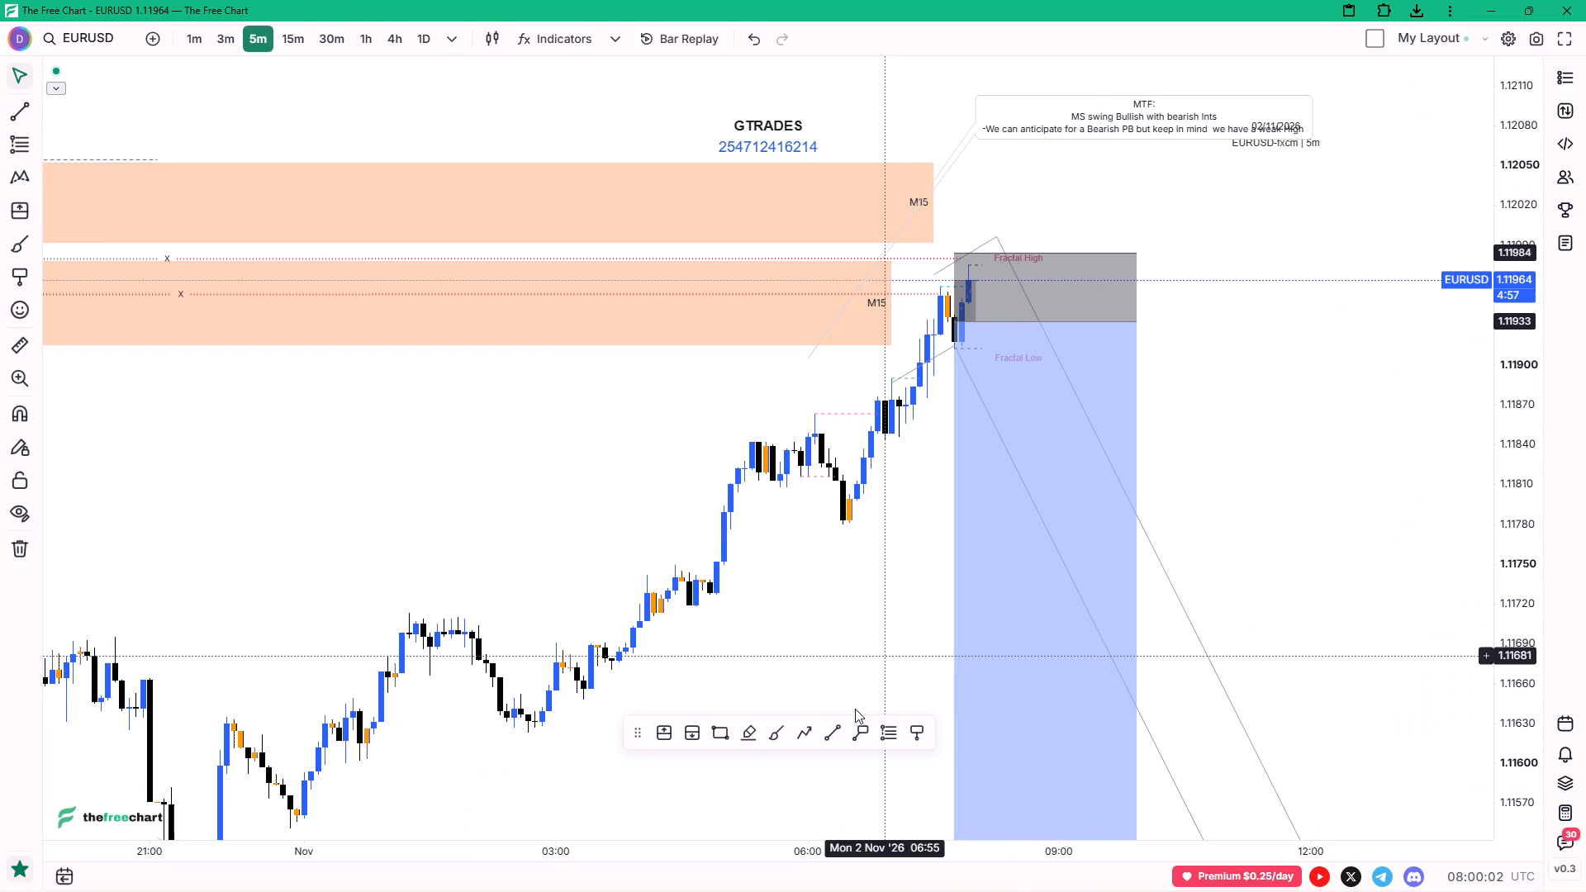
left_click(822, 882)
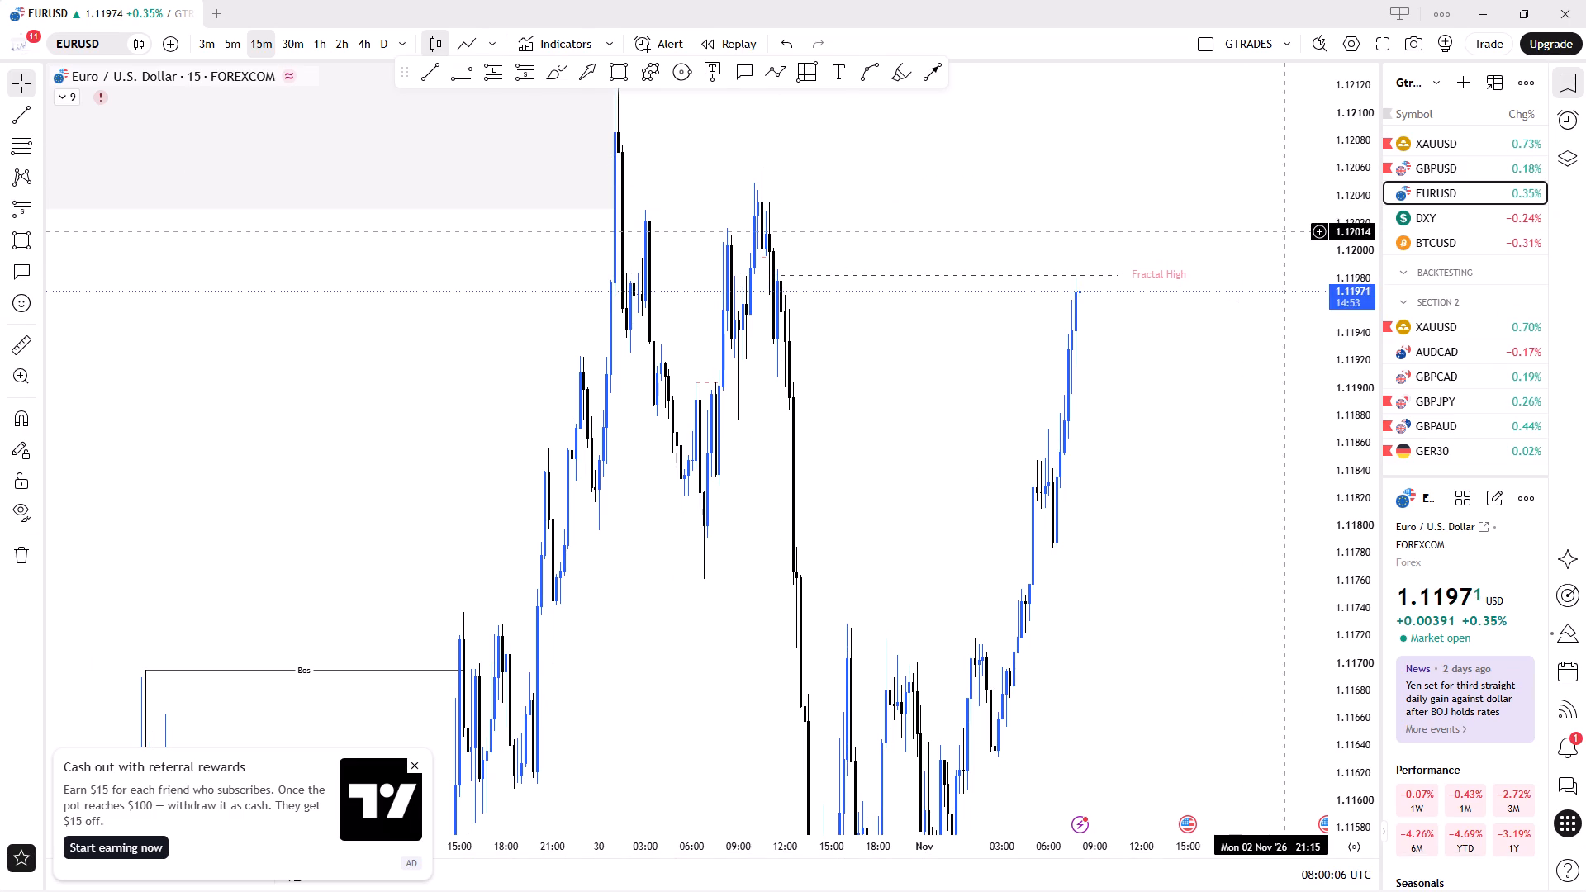
left_click_drag(1374, 200, 1349, 320)
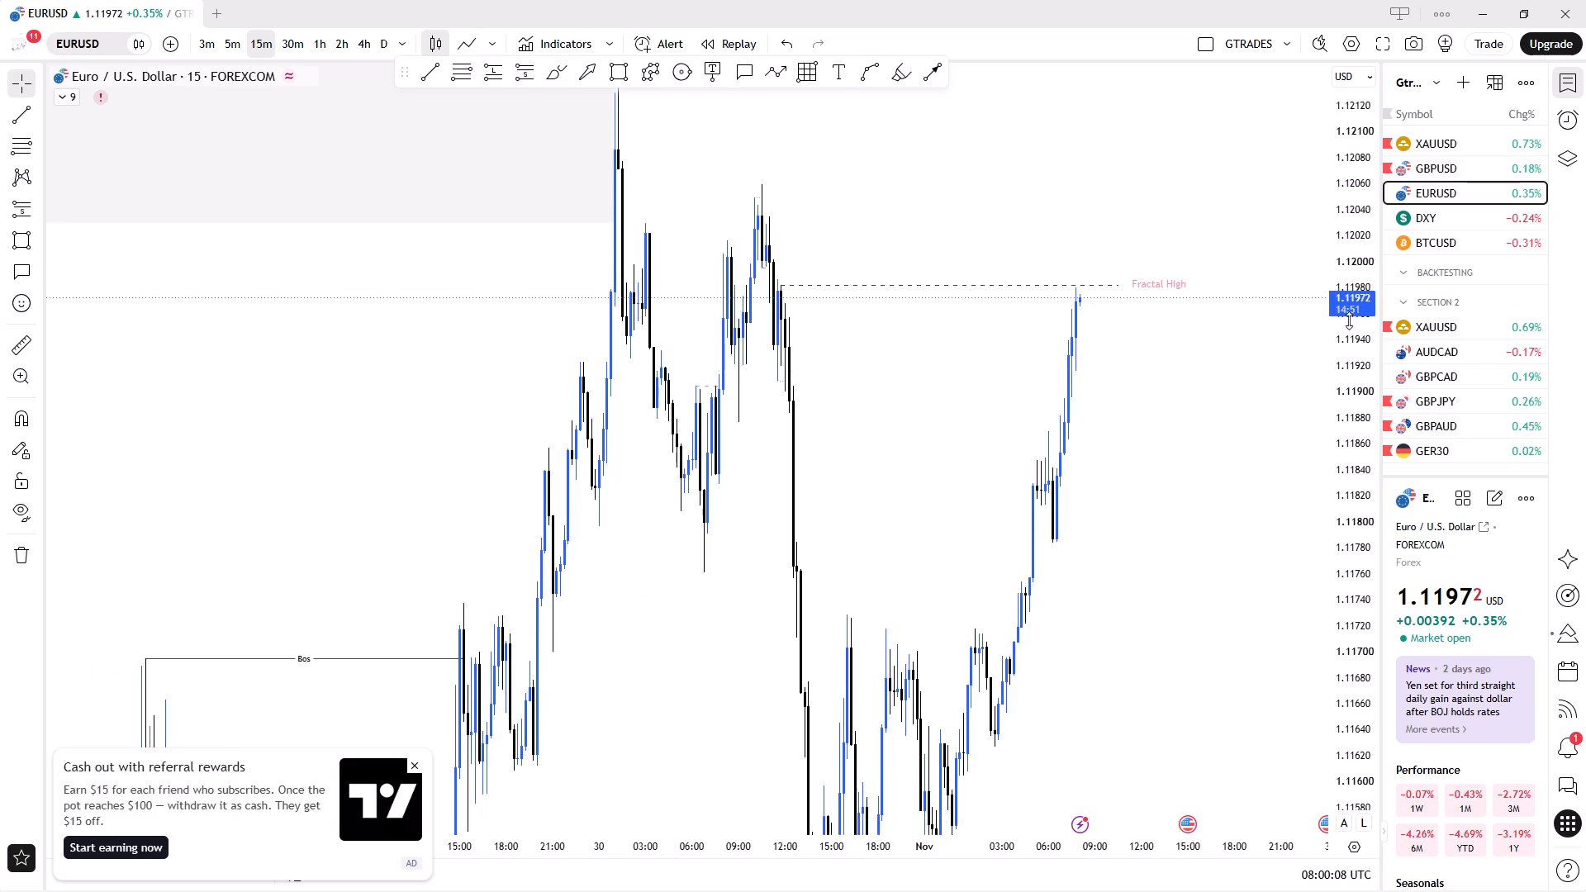
left_click_drag(1349, 320, 1302, 602)
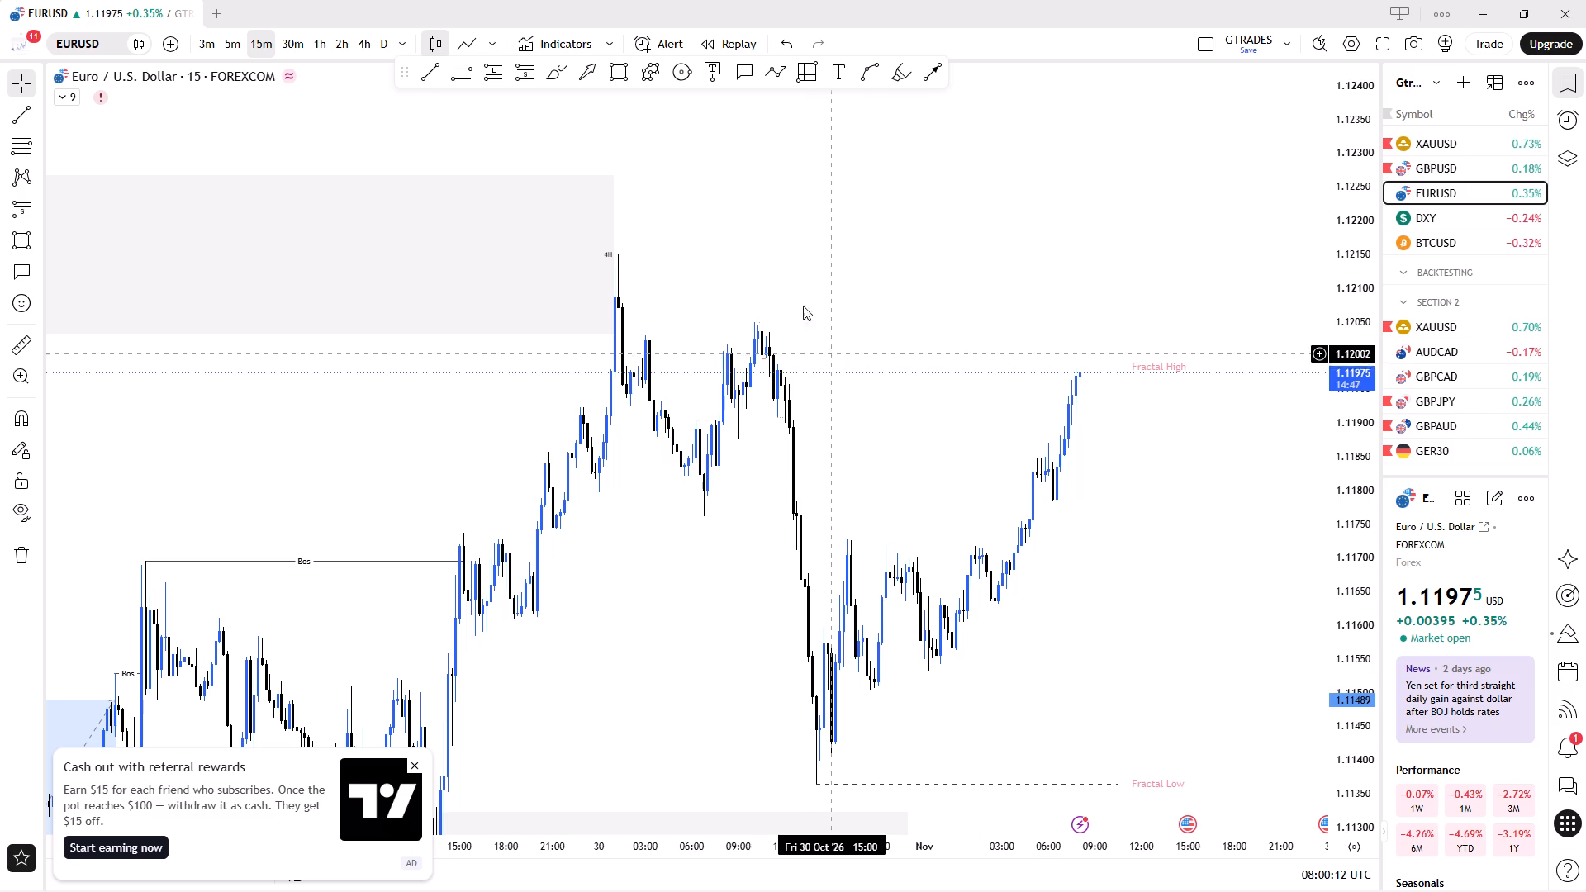
left_click(624, 77)
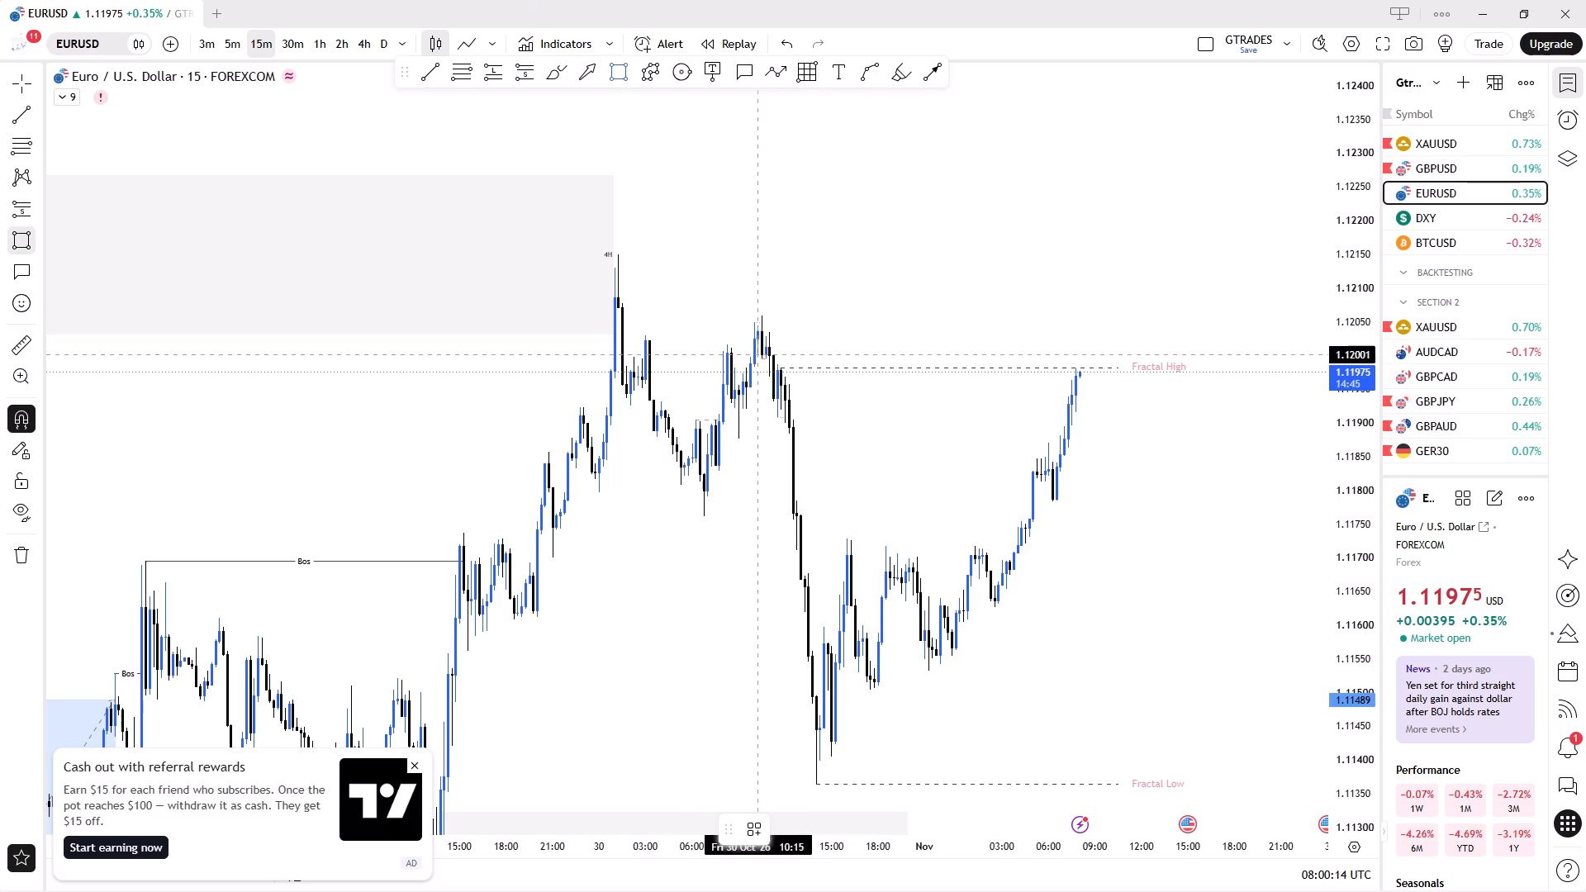
left_click(765, 363, "ctrl")
left_click(767, 326, "ctrl")
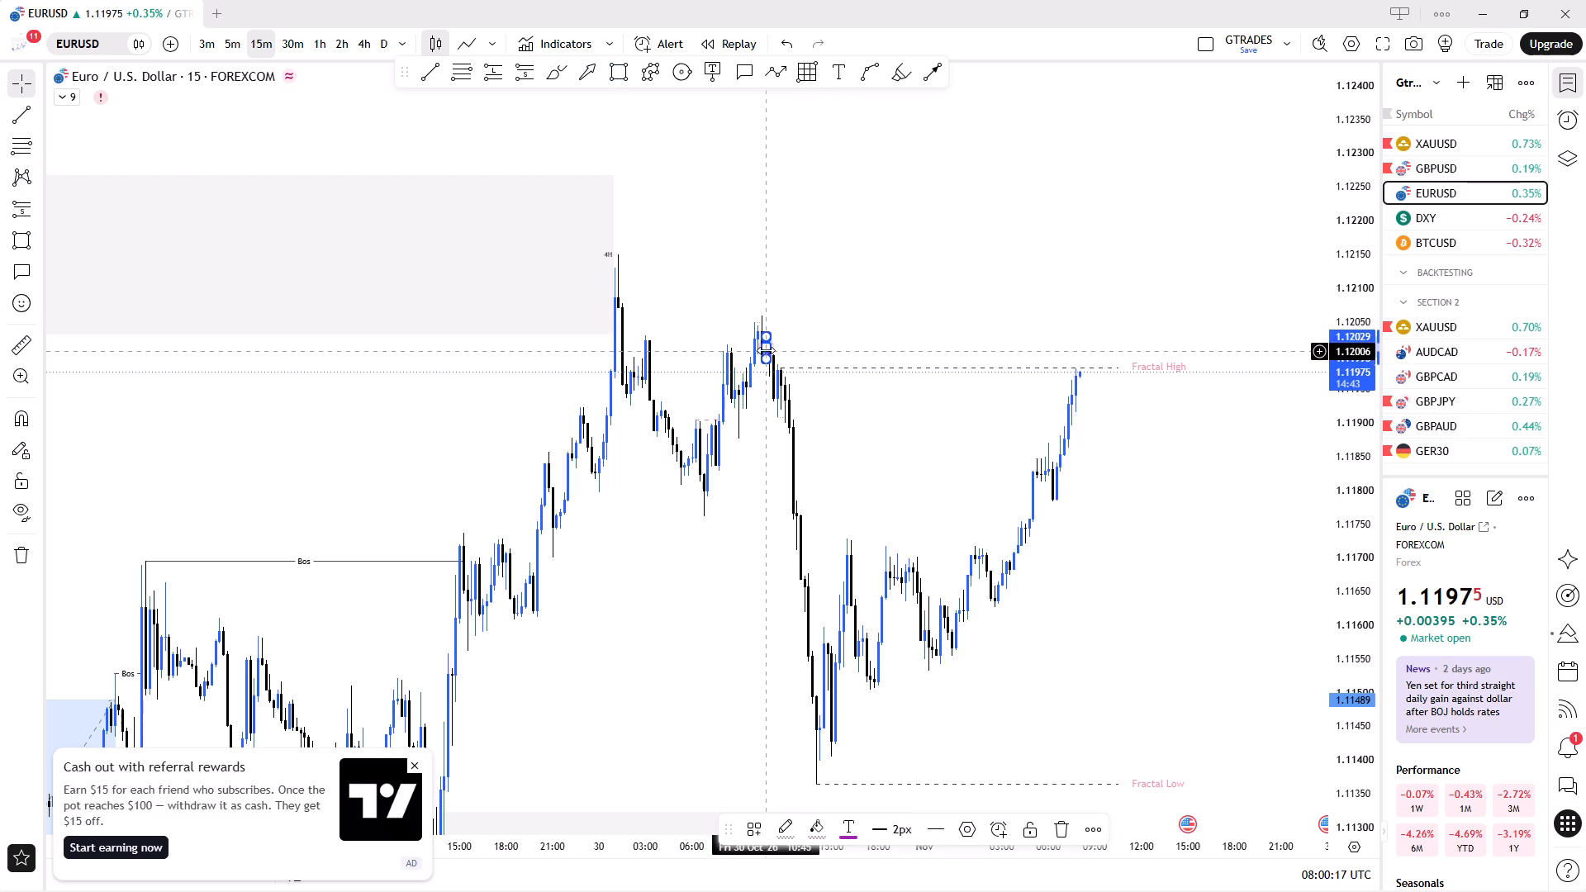
left_click_drag(766, 348, 1087, 374)
left_click(1109, 441)
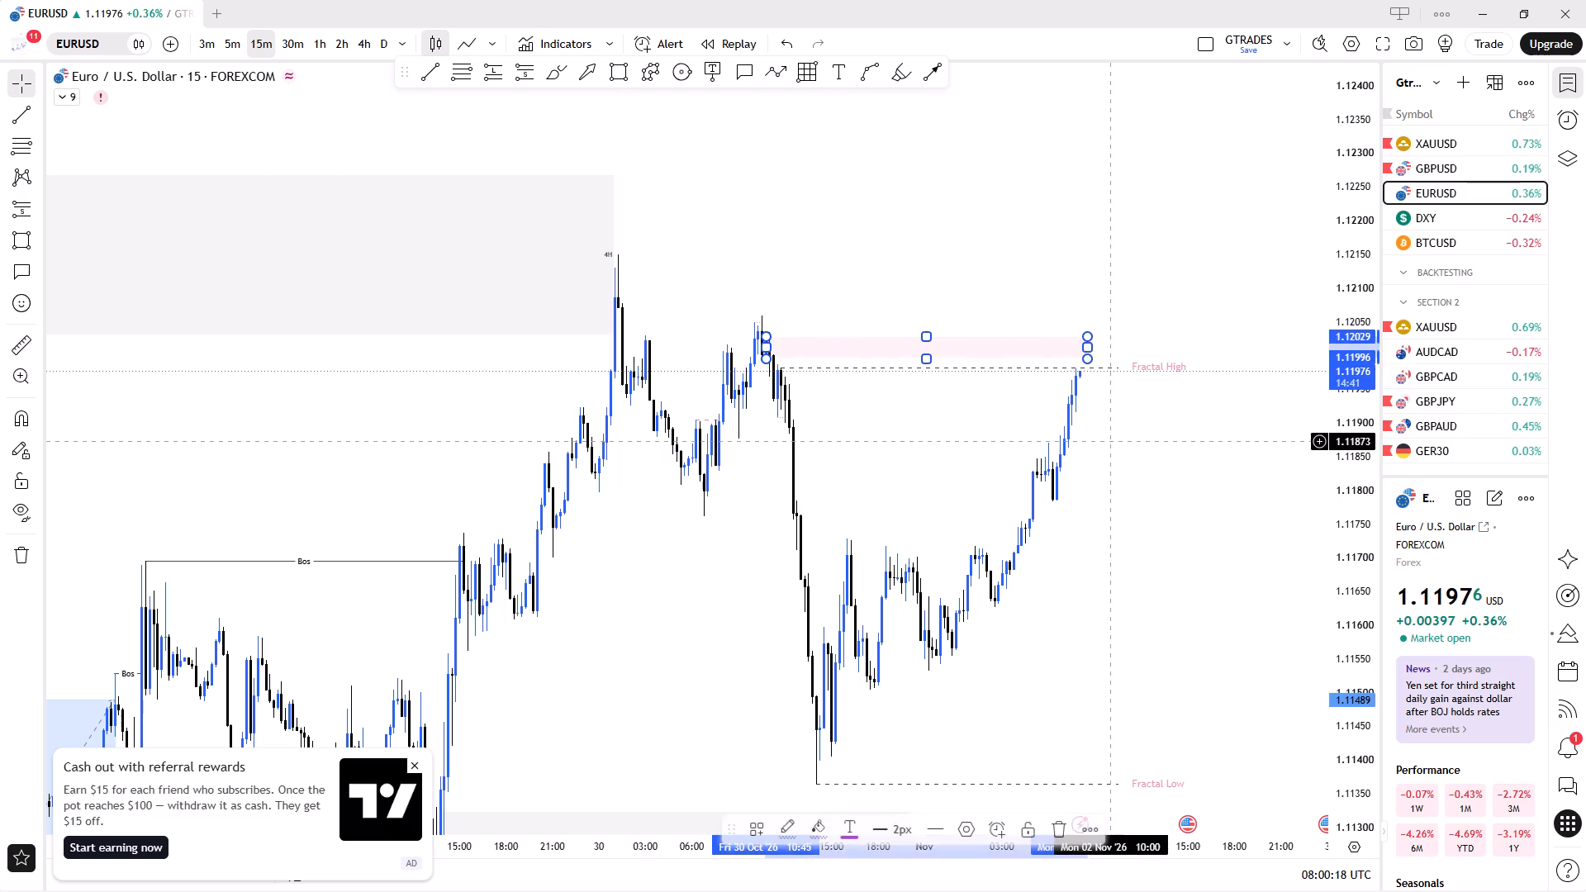
Place a short position at the new zone's lower edge with entry about 1.11995, stop about 1.12065 and target about 1.11514.
scroll(1009, 328, "down", 4, "ctrl")
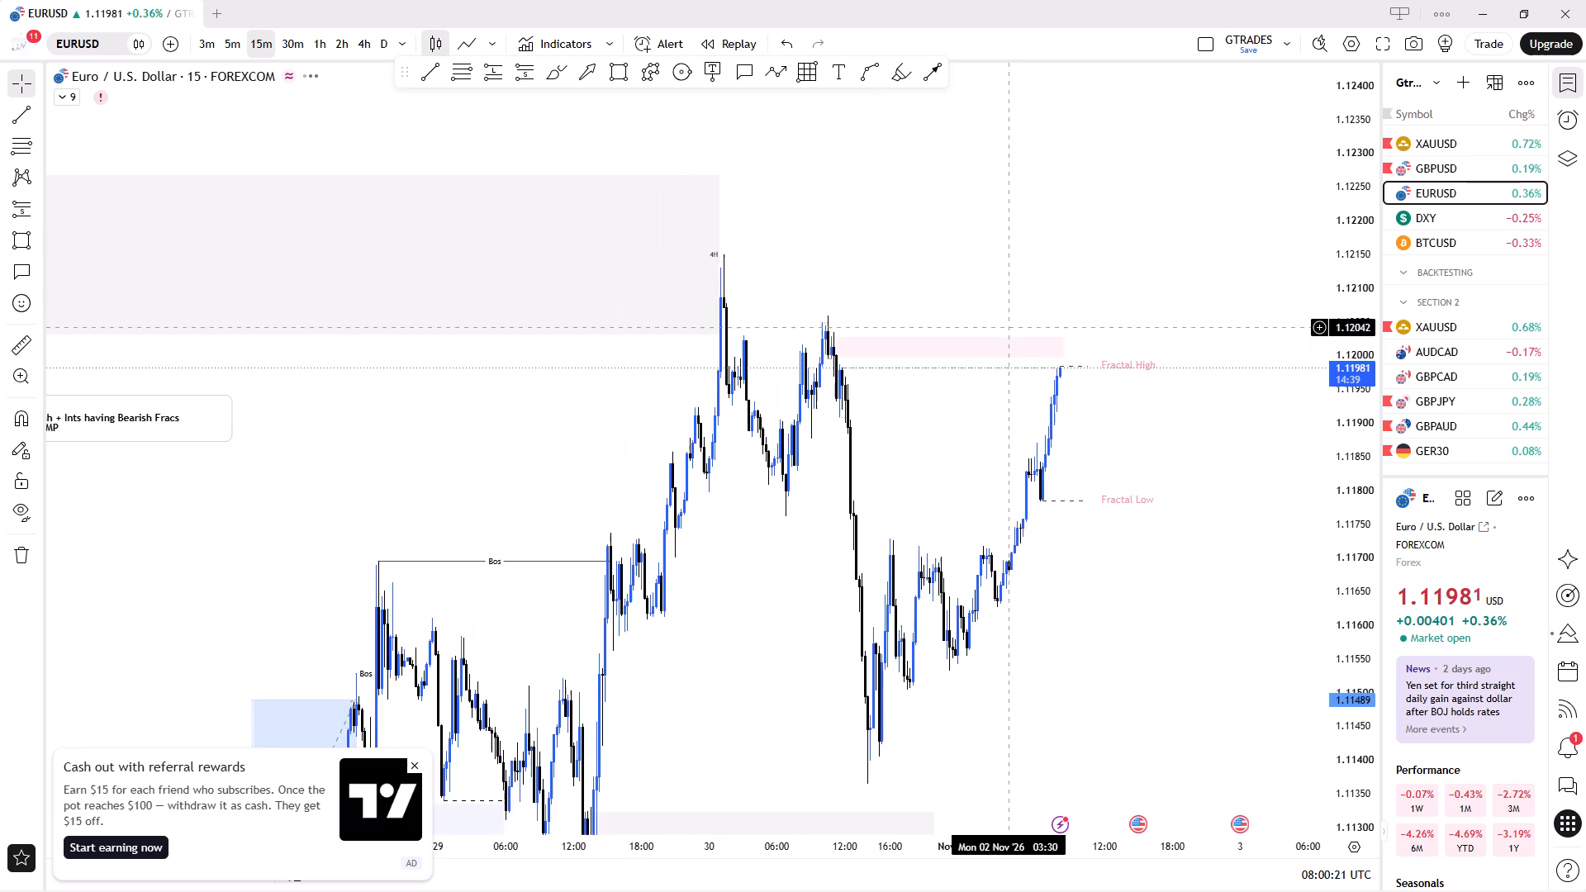
scroll(1053, 287, "up", 4, "ctrl")
left_click(530, 73)
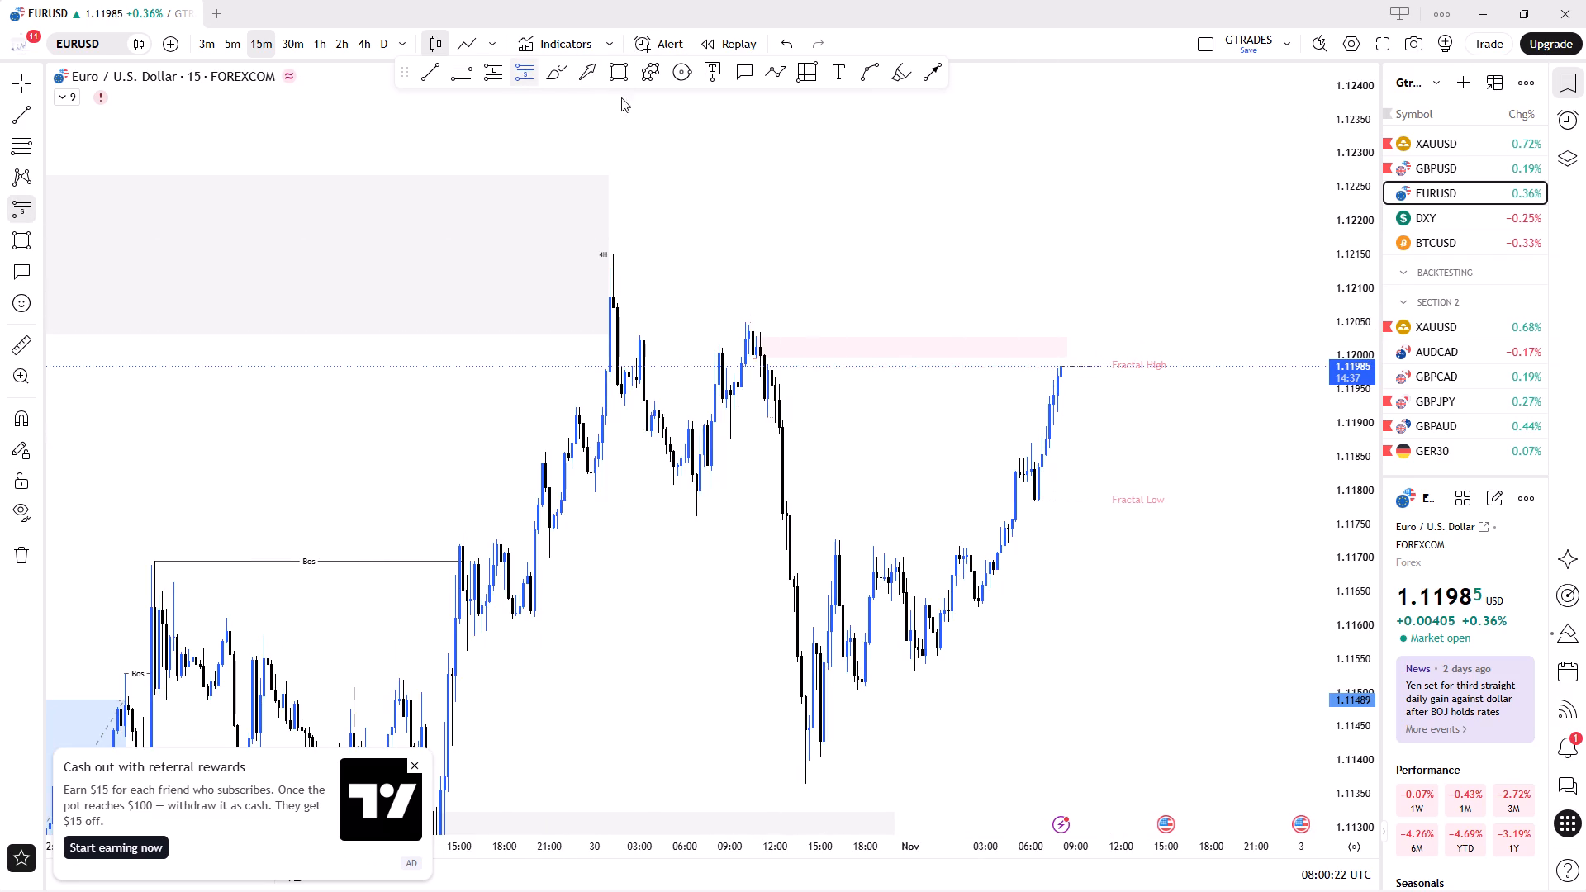
left_click(1063, 357)
left_click_drag(1066, 211, 1060, 285)
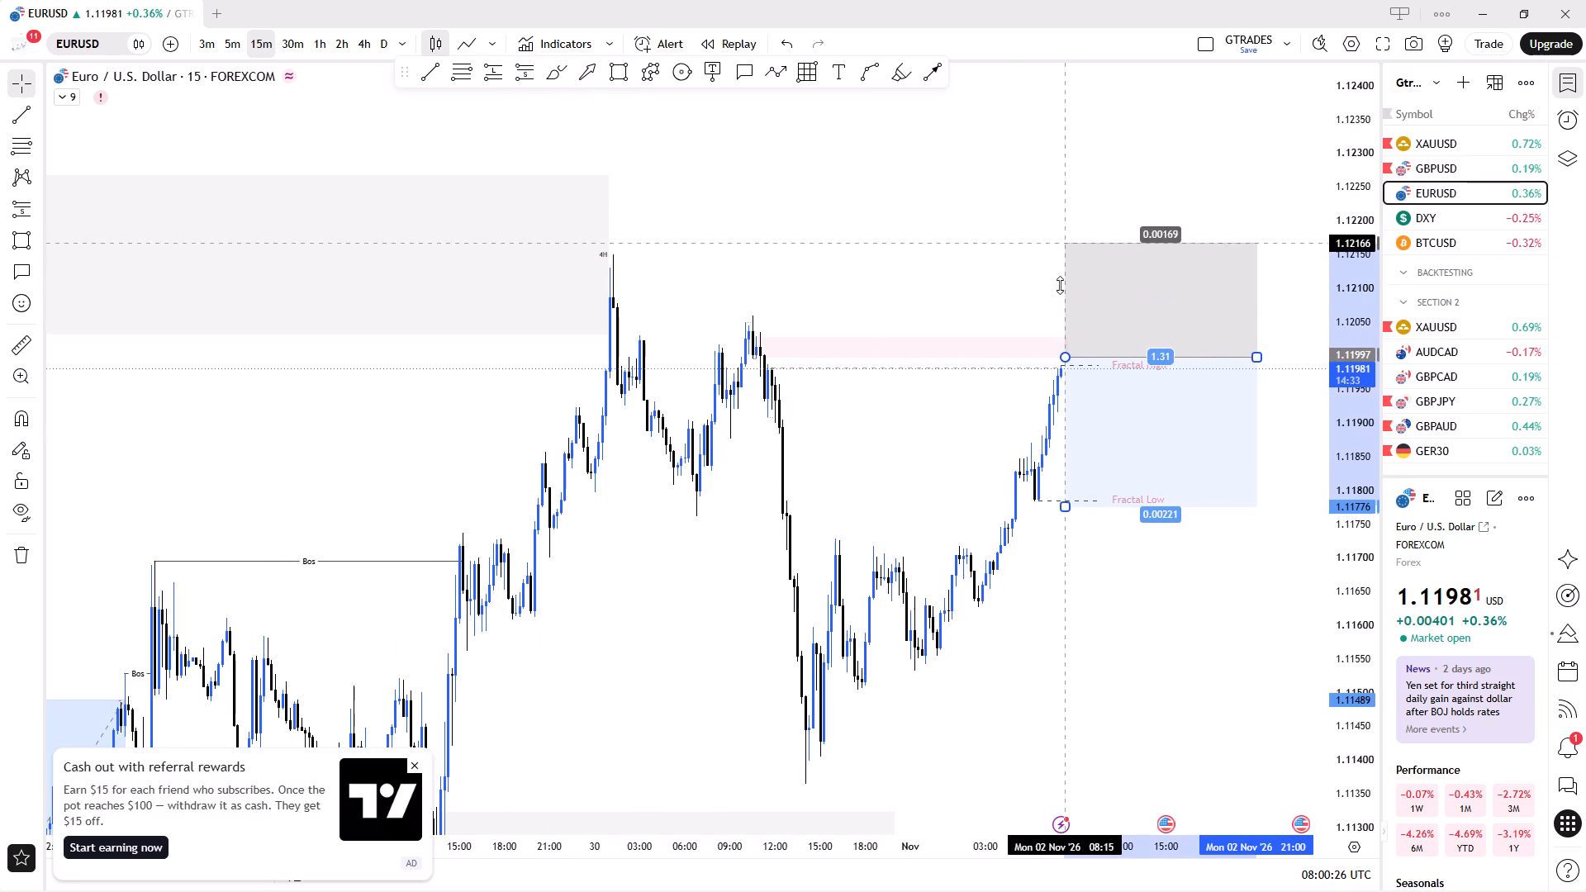
left_click_drag(1060, 285, 1056, 310)
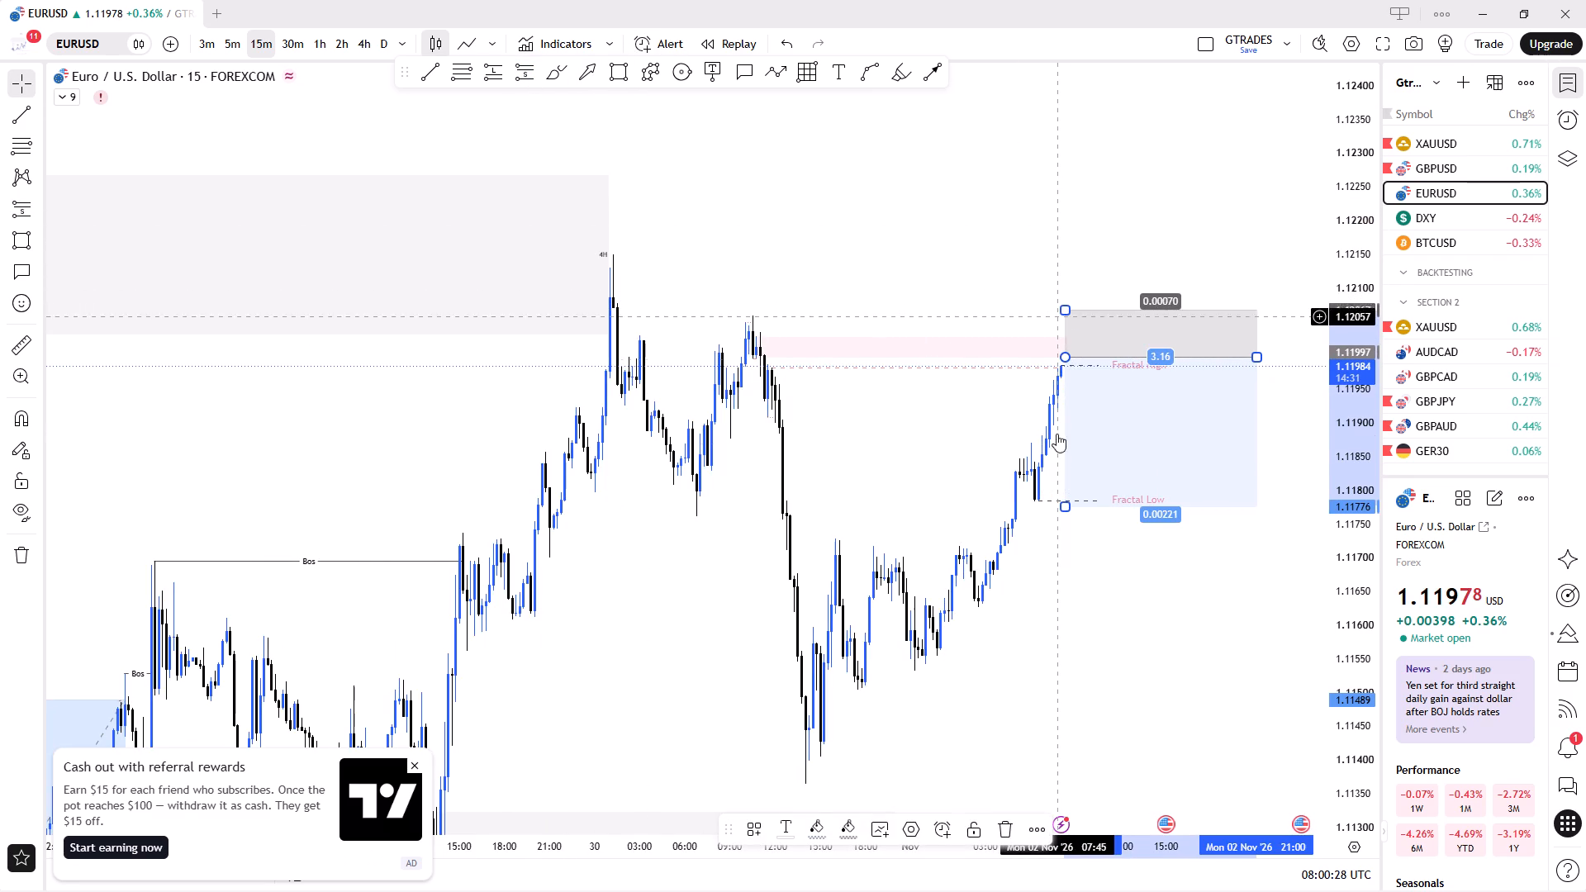
left_click(1068, 501)
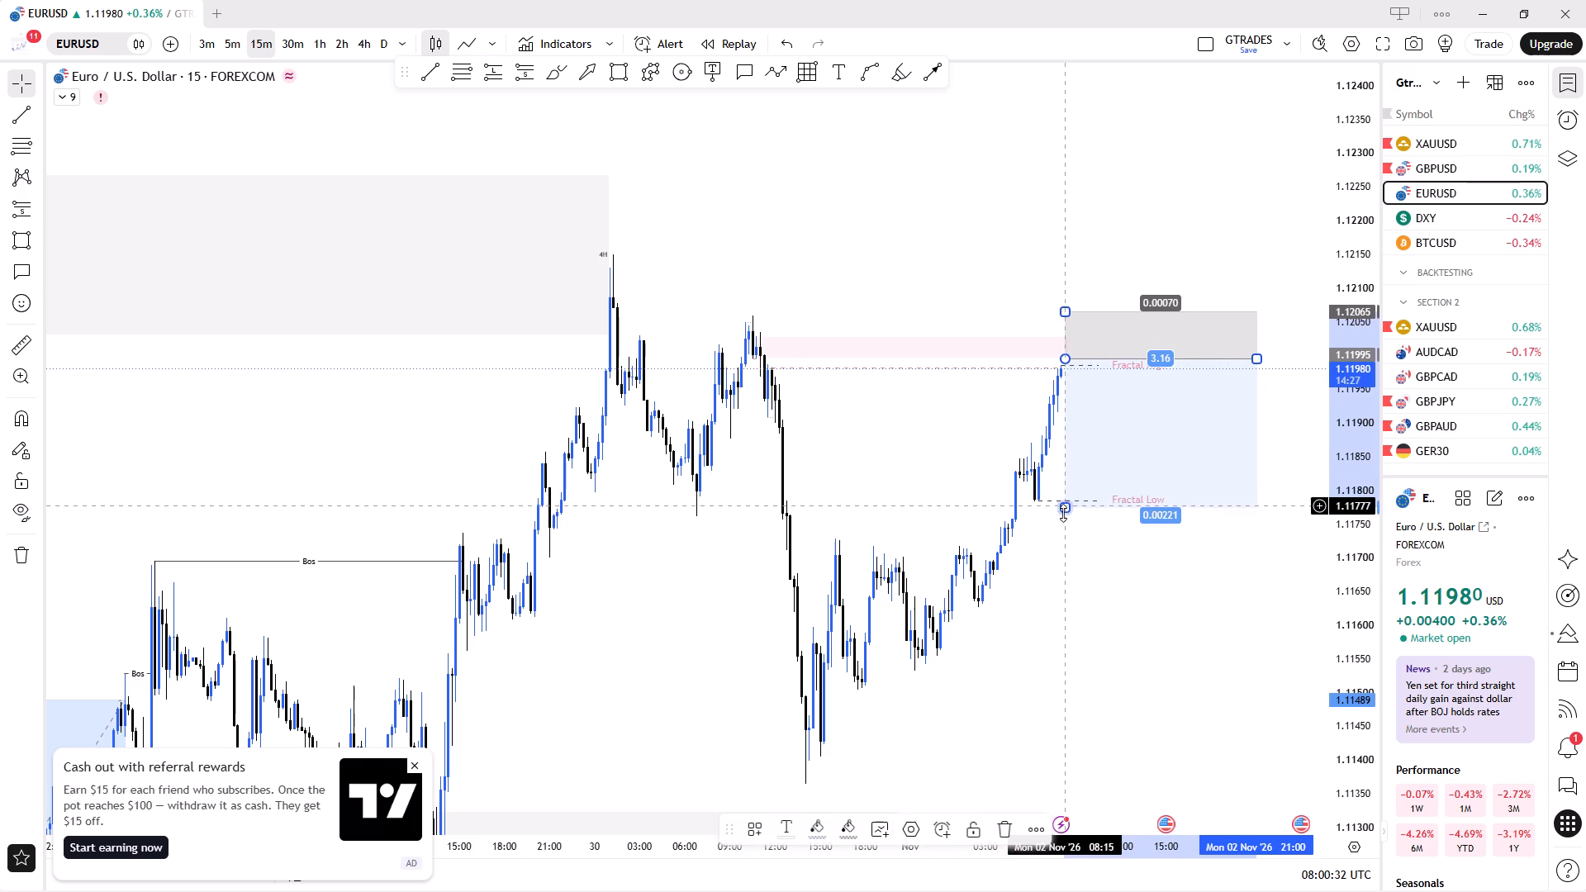
left_click_drag(1065, 509, 1068, 686)
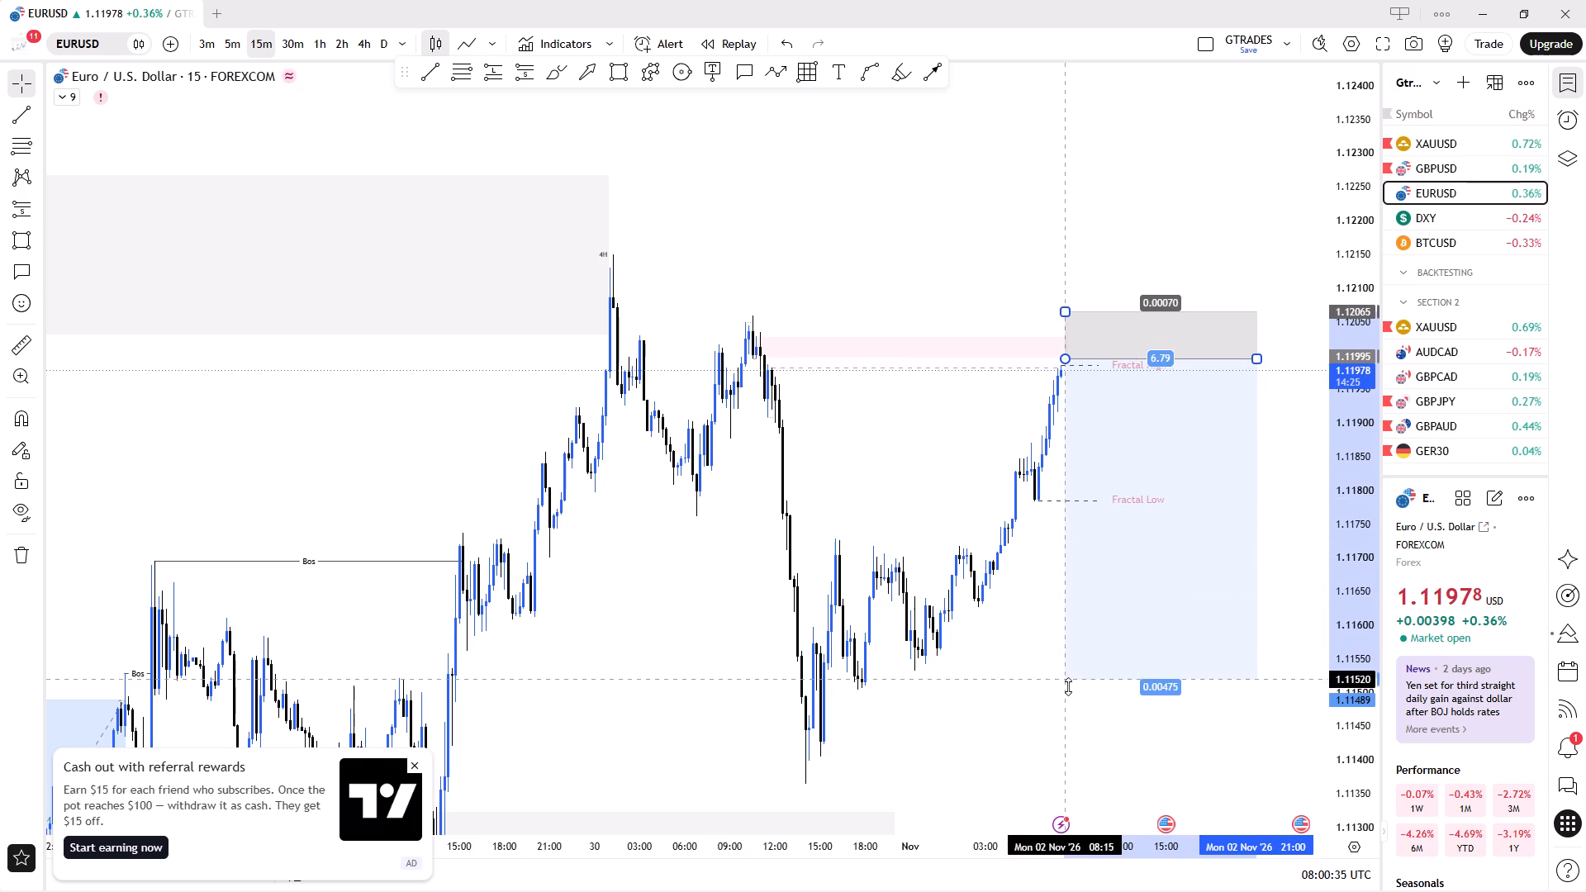
left_click_drag(1068, 686, 1071, 683)
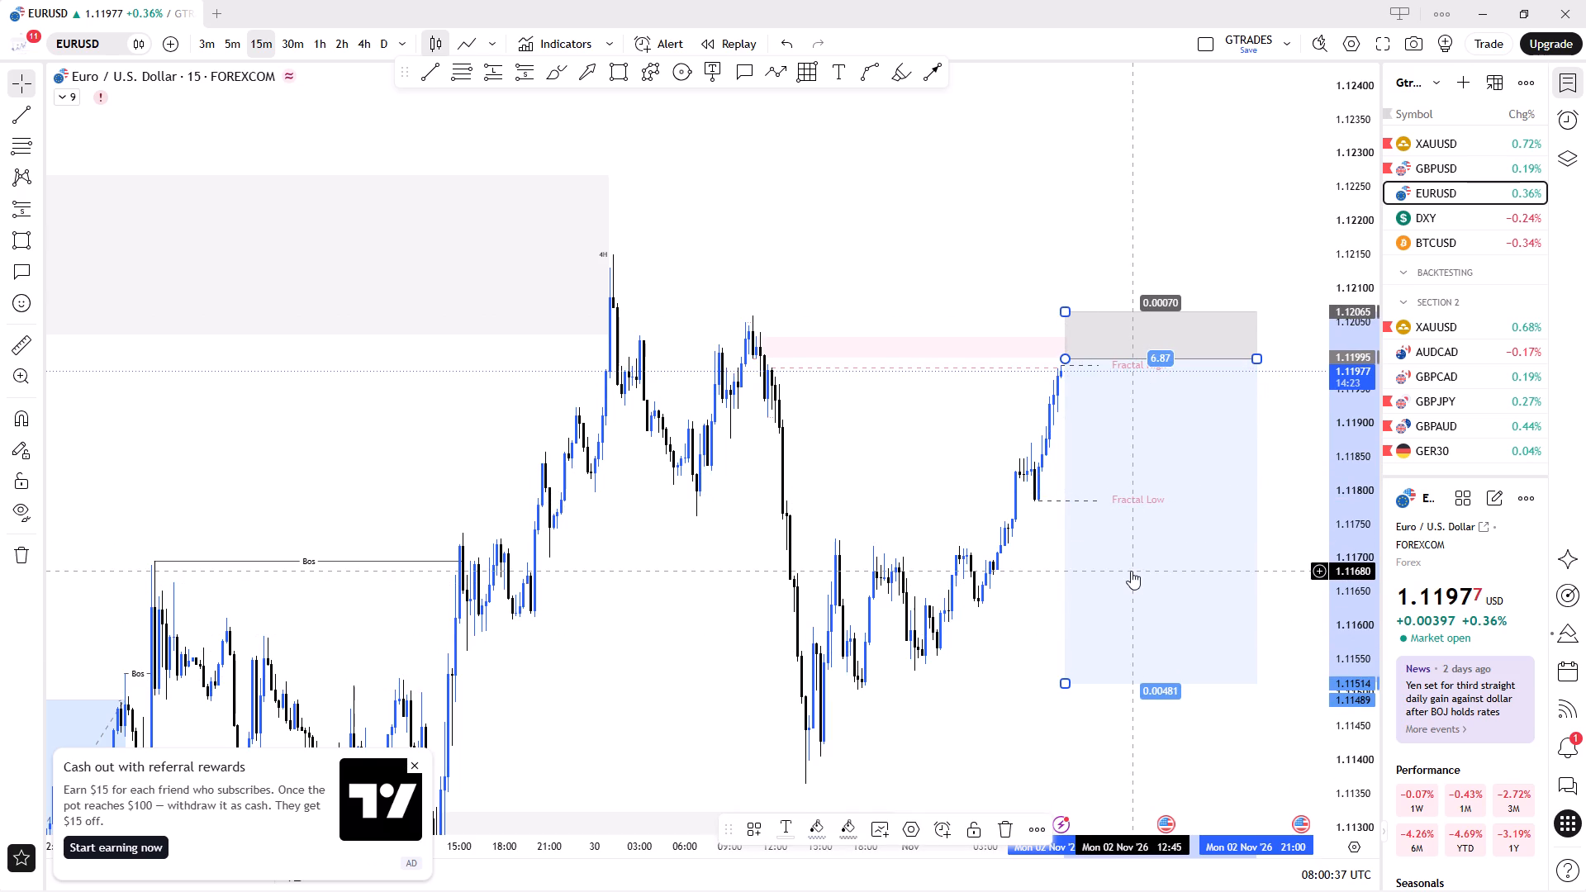
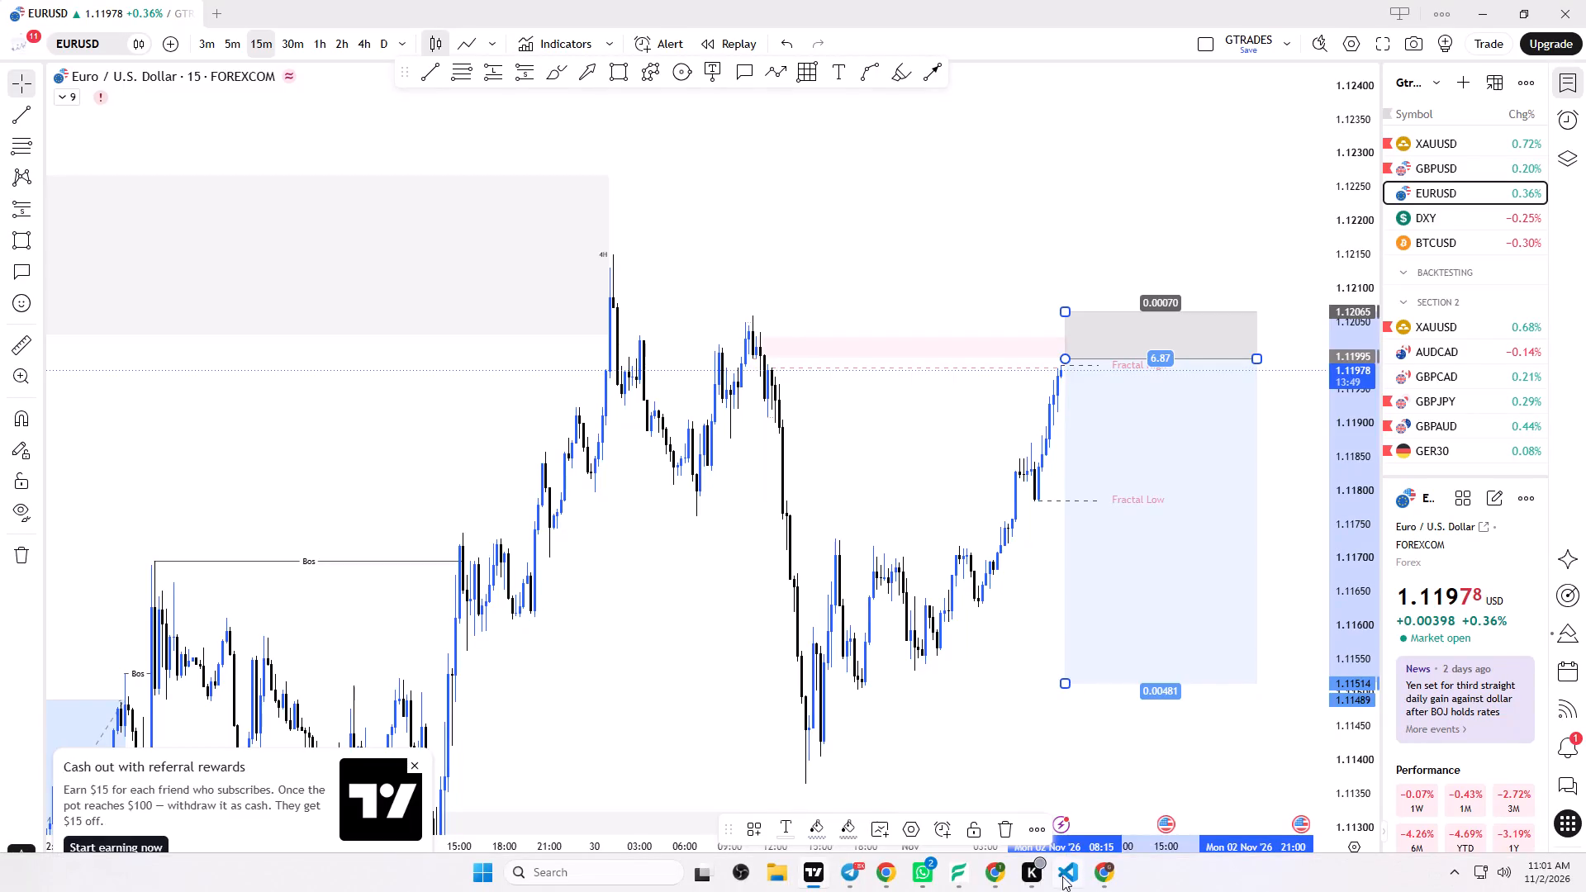
Switch to The Free Chart and extend the upper EURUSD M15 zone's end to about 08:25 on 2 Nov.
left_click(951, 882)
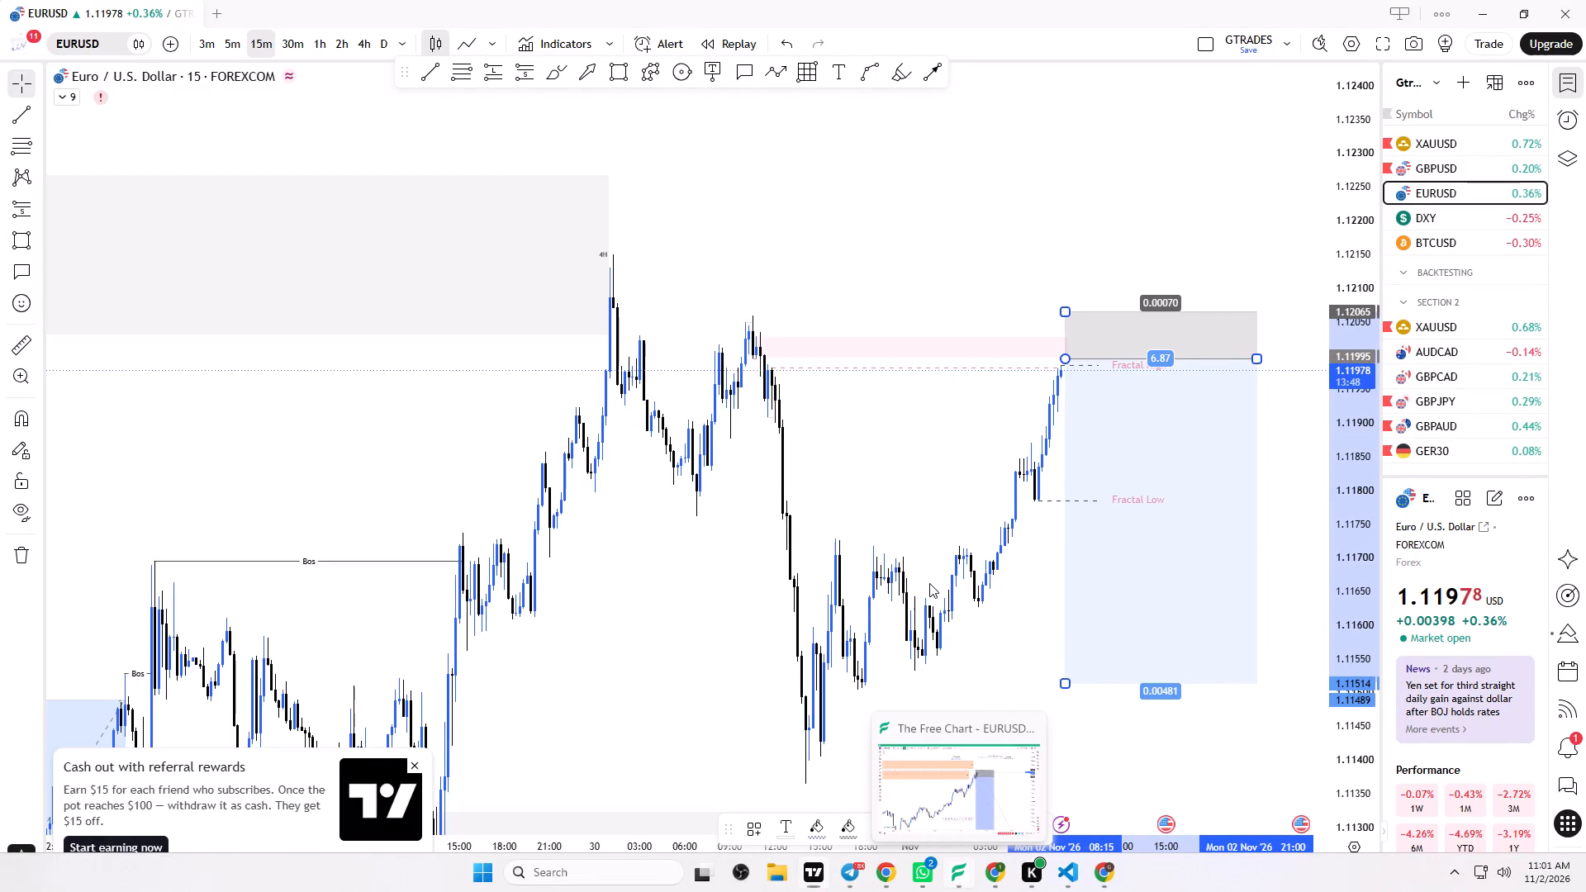
left_click(1232, 301)
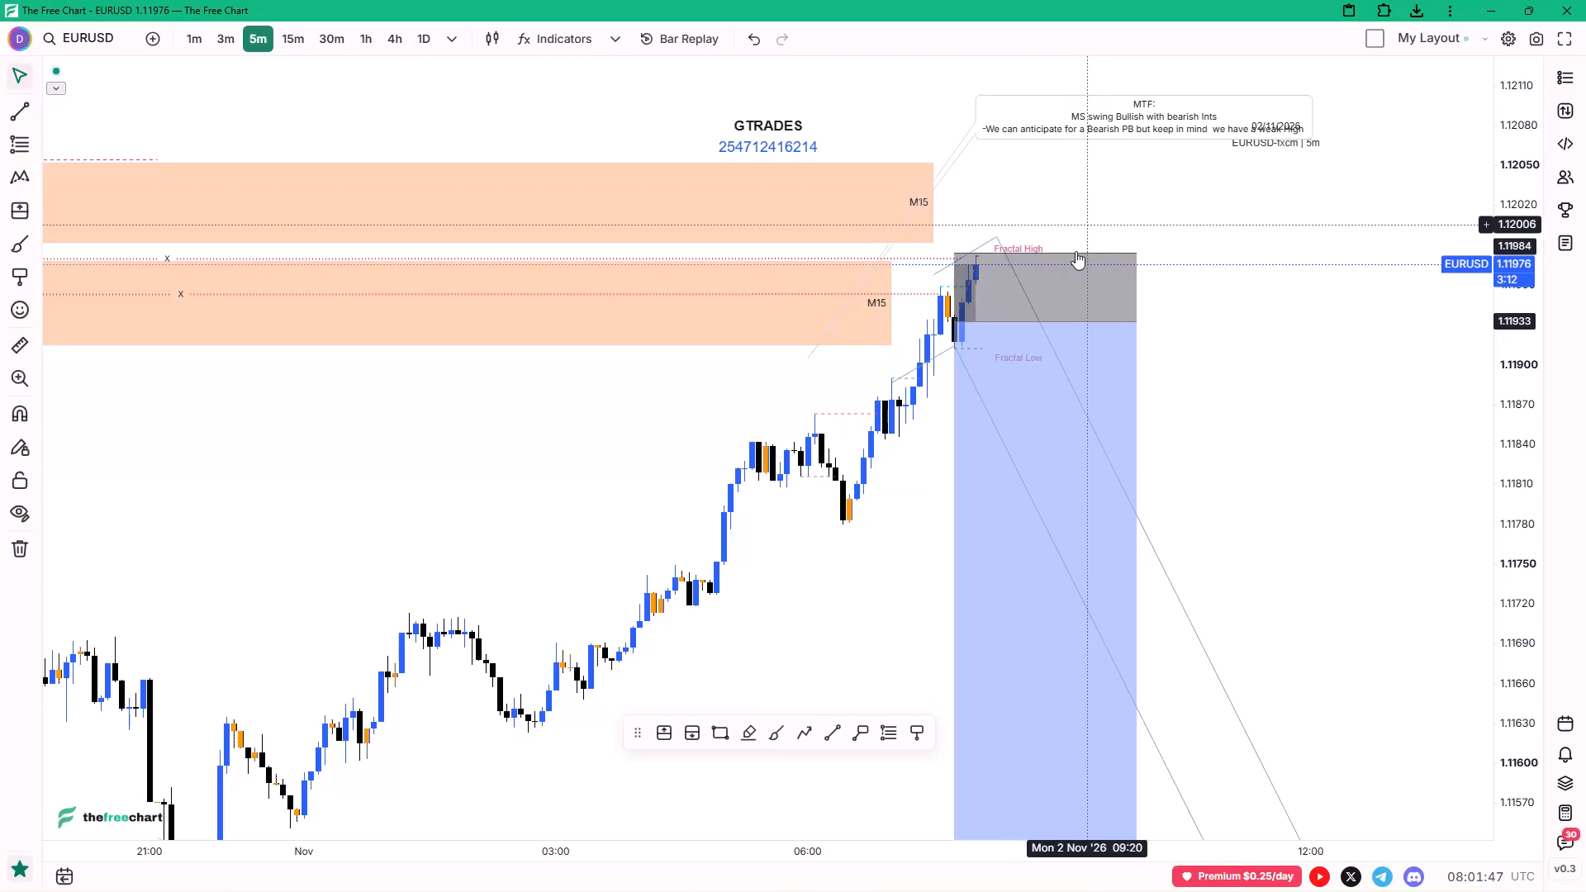
scroll(1114, 201, "down", 3)
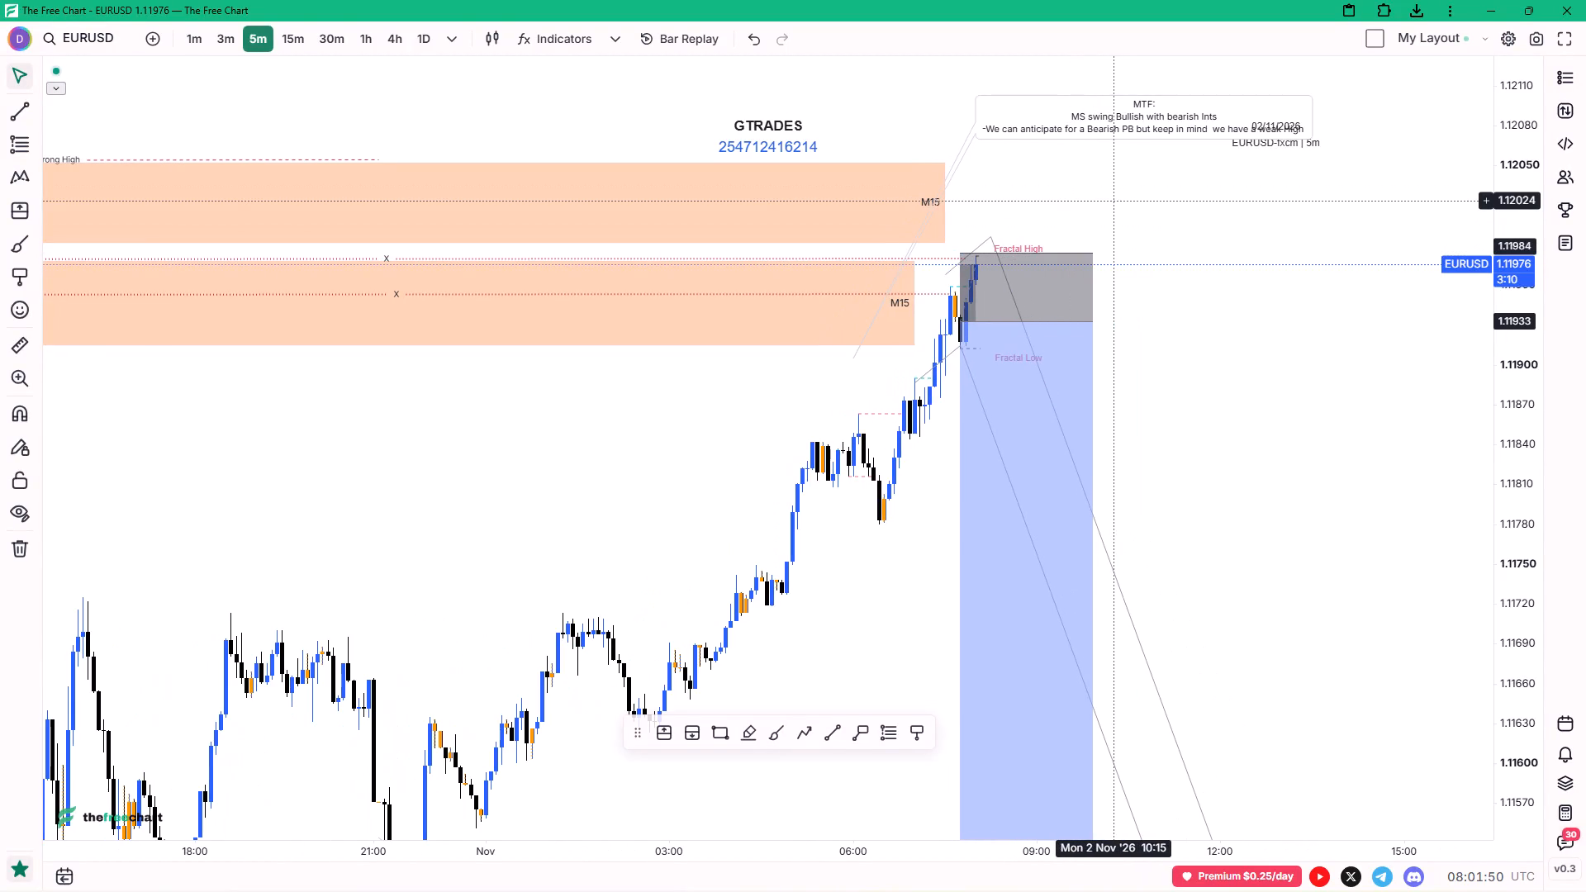
double_click(1123, 197)
scroll(1121, 199, "down", 5)
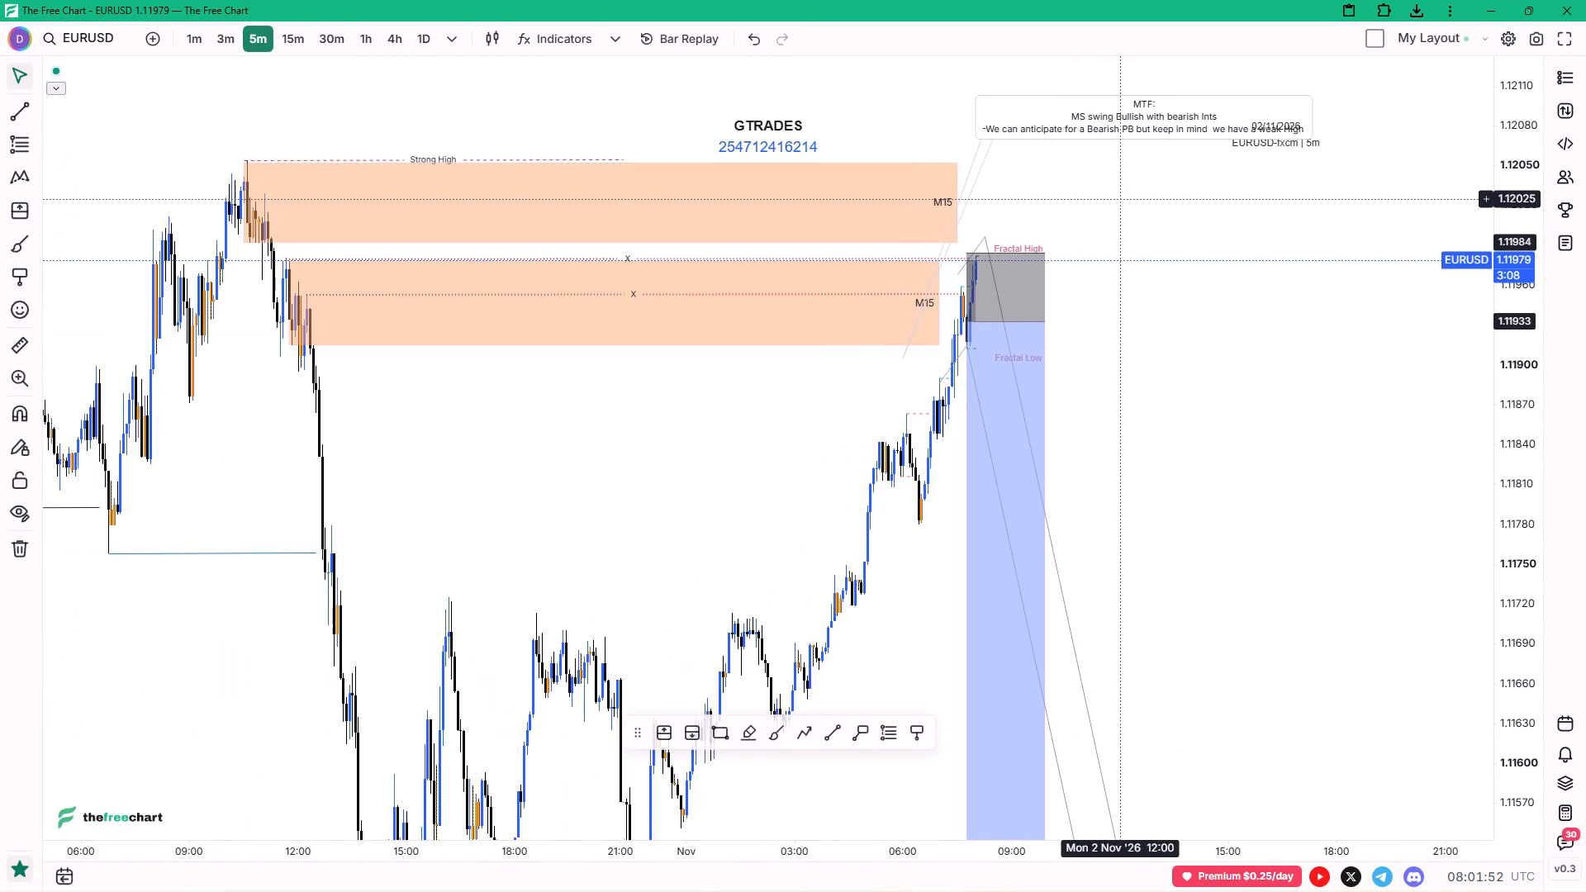
scroll(1121, 199, "up", 5)
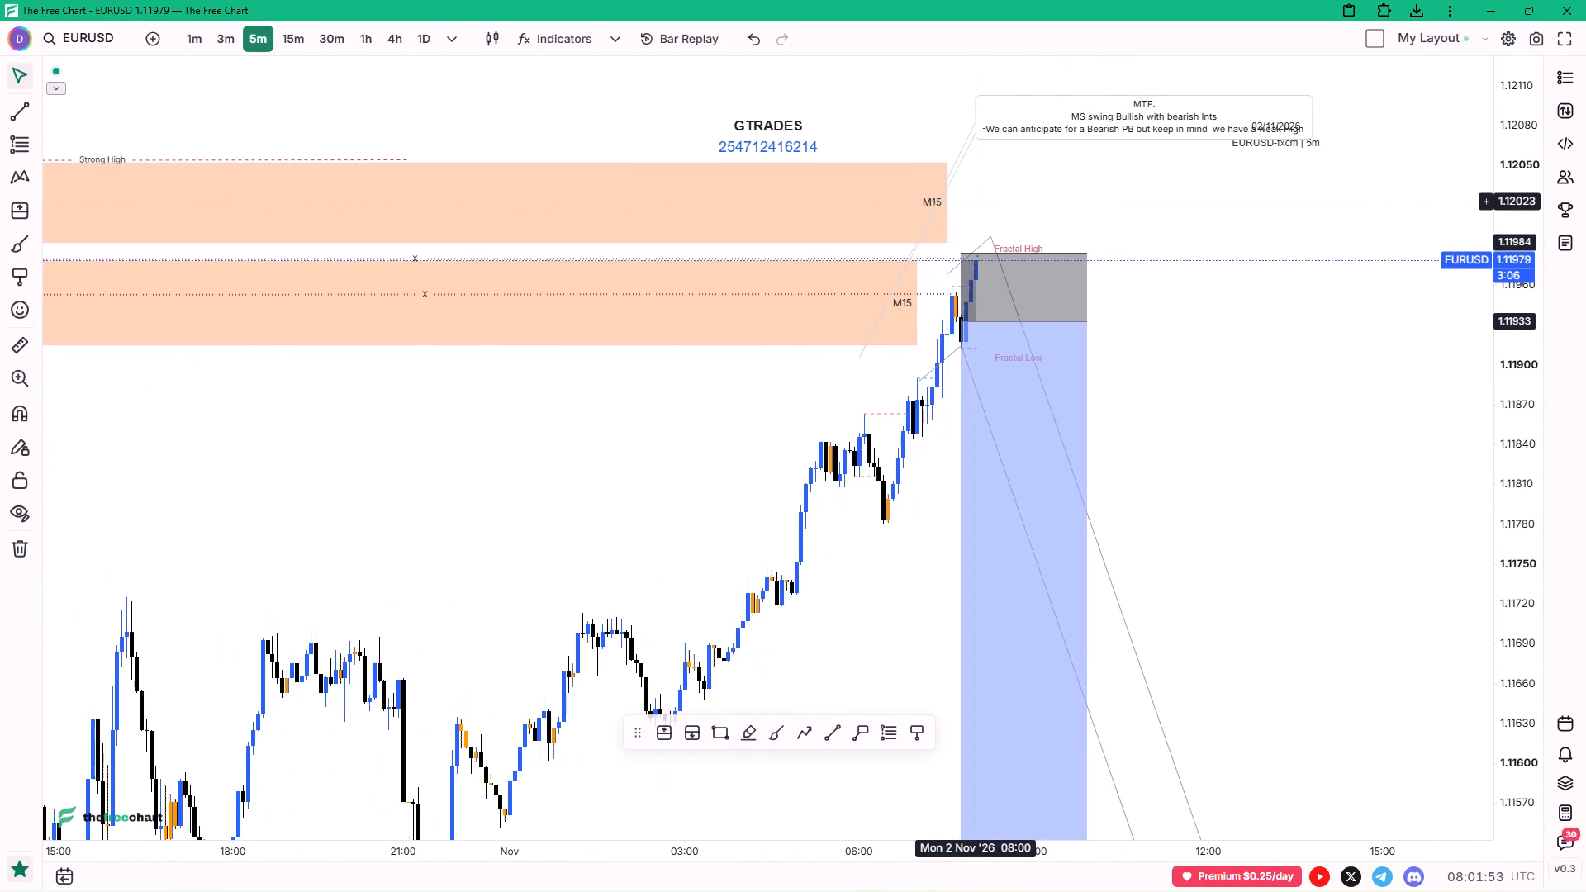
left_click_drag(948, 202, 1000, 208)
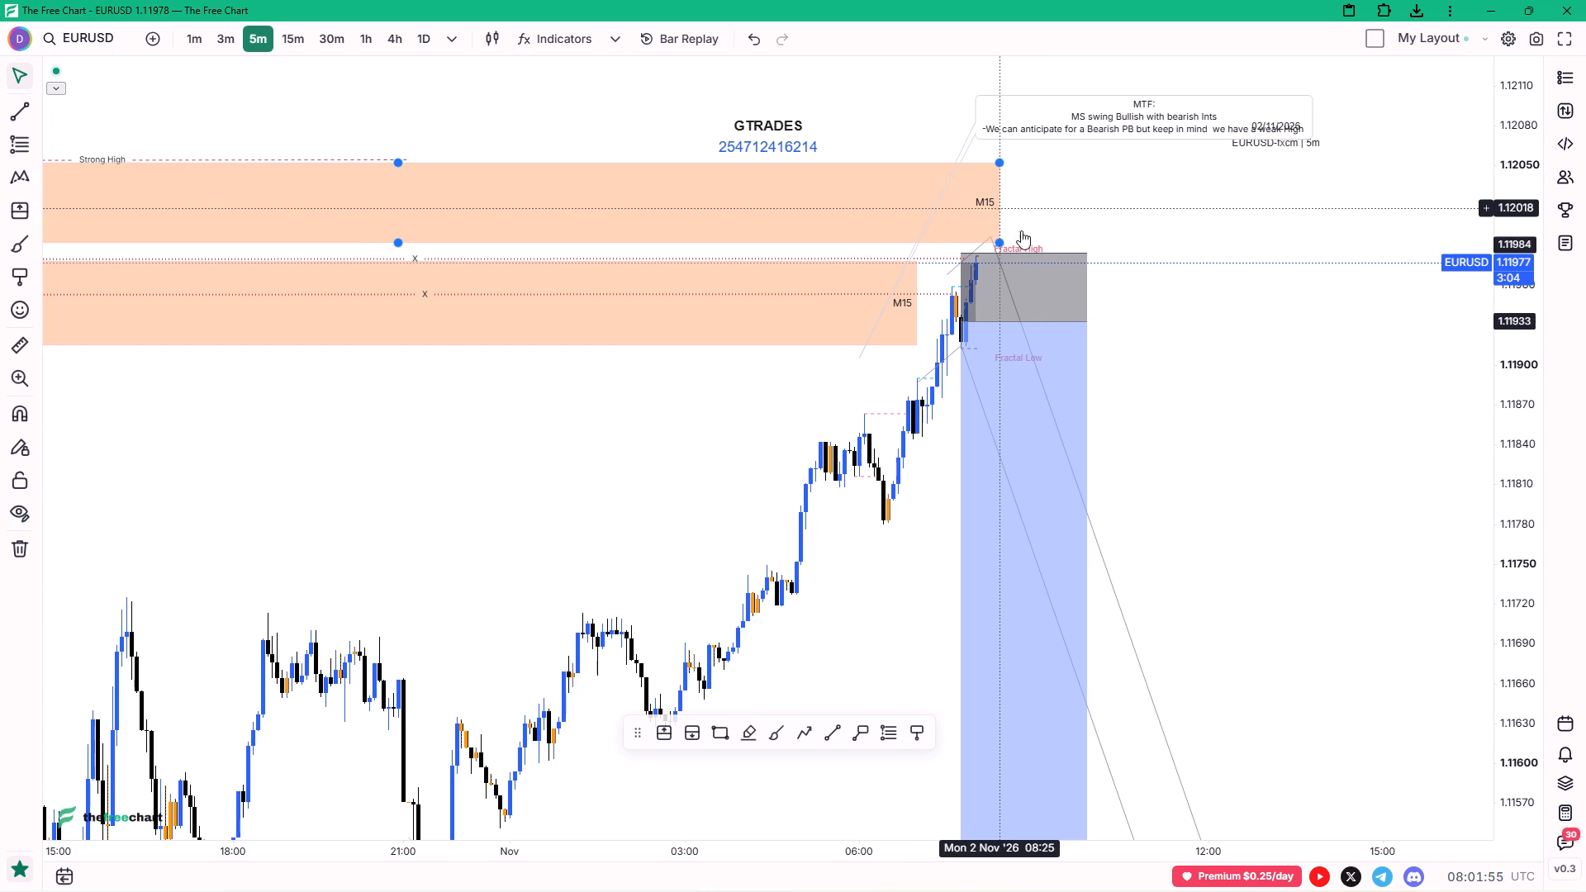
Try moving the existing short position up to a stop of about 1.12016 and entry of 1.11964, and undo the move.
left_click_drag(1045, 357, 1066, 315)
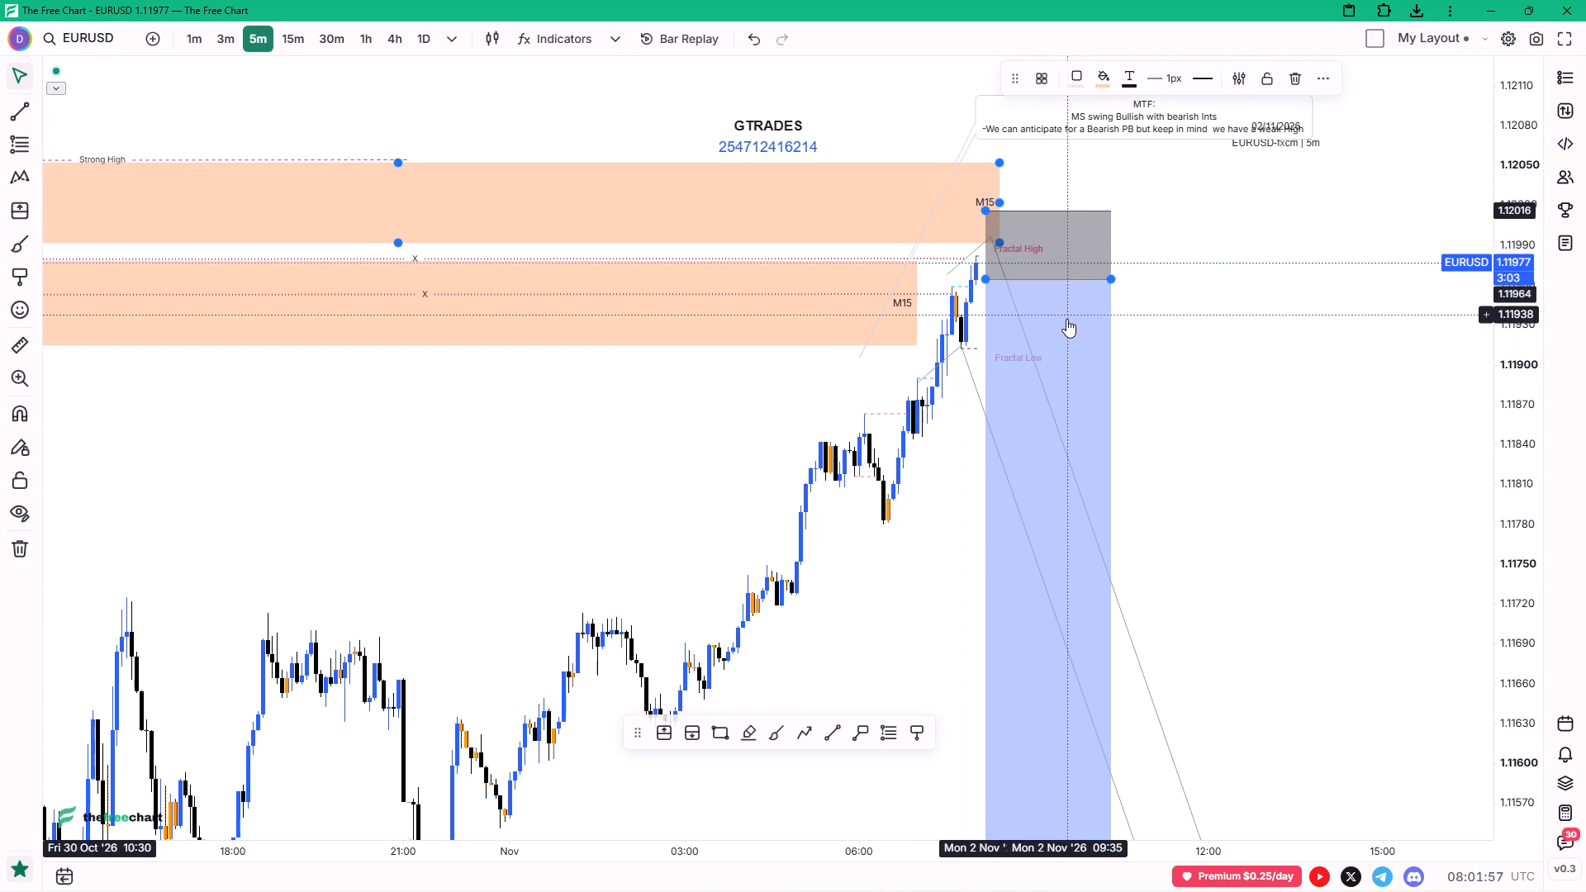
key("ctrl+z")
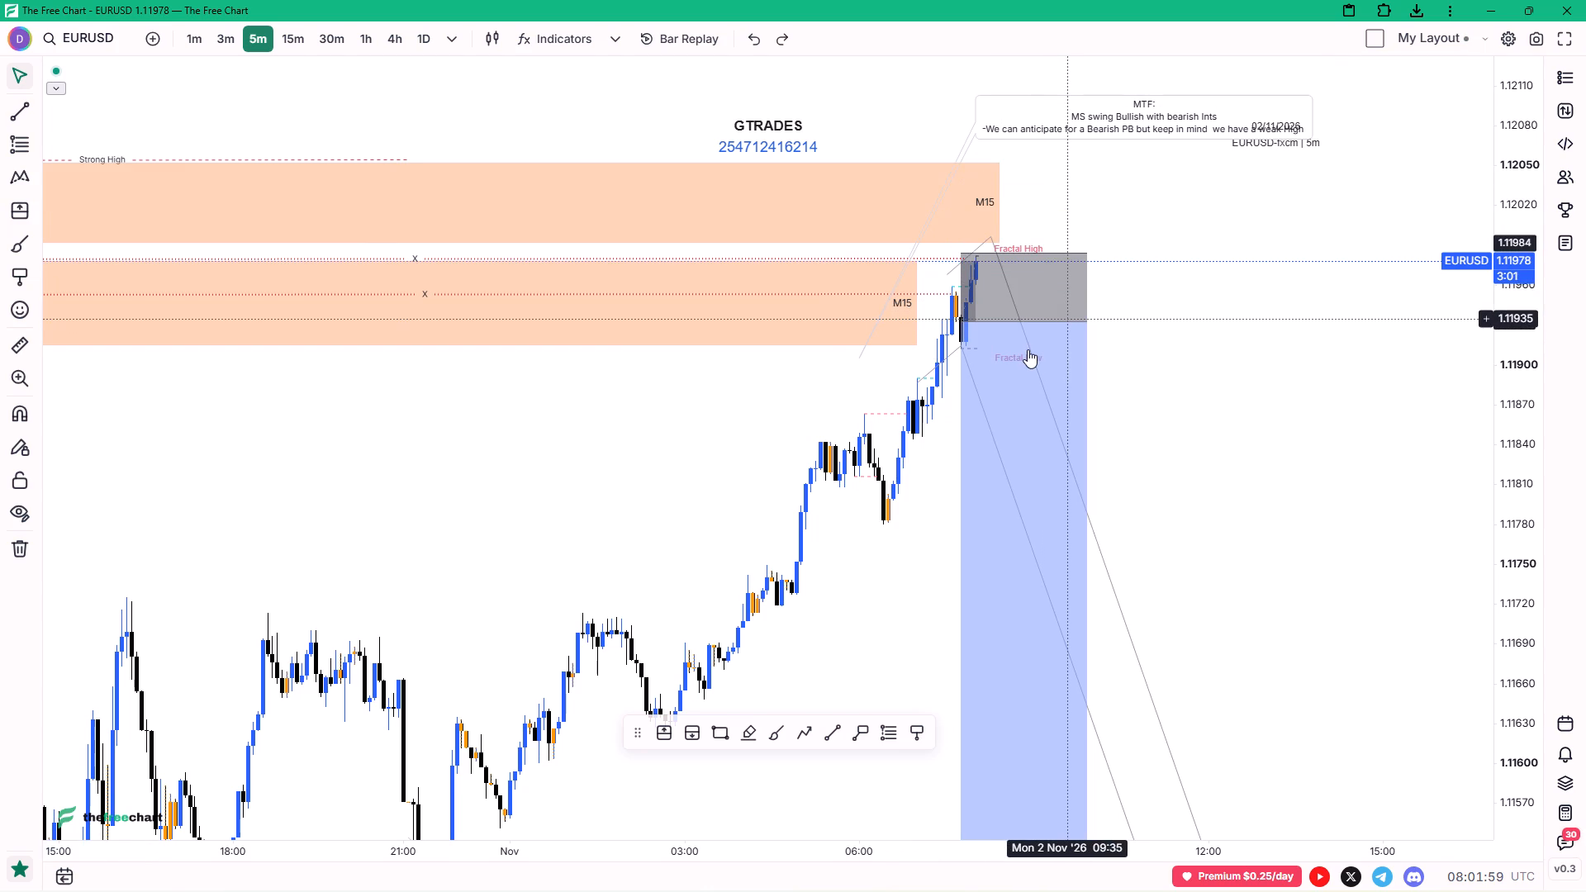
Duplicate the short position and place the copy beside the upper M15 zone, with entry about 1.11991 and stop about 1.12042.
scroll(1128, 333, "up", 3, "ctrl")
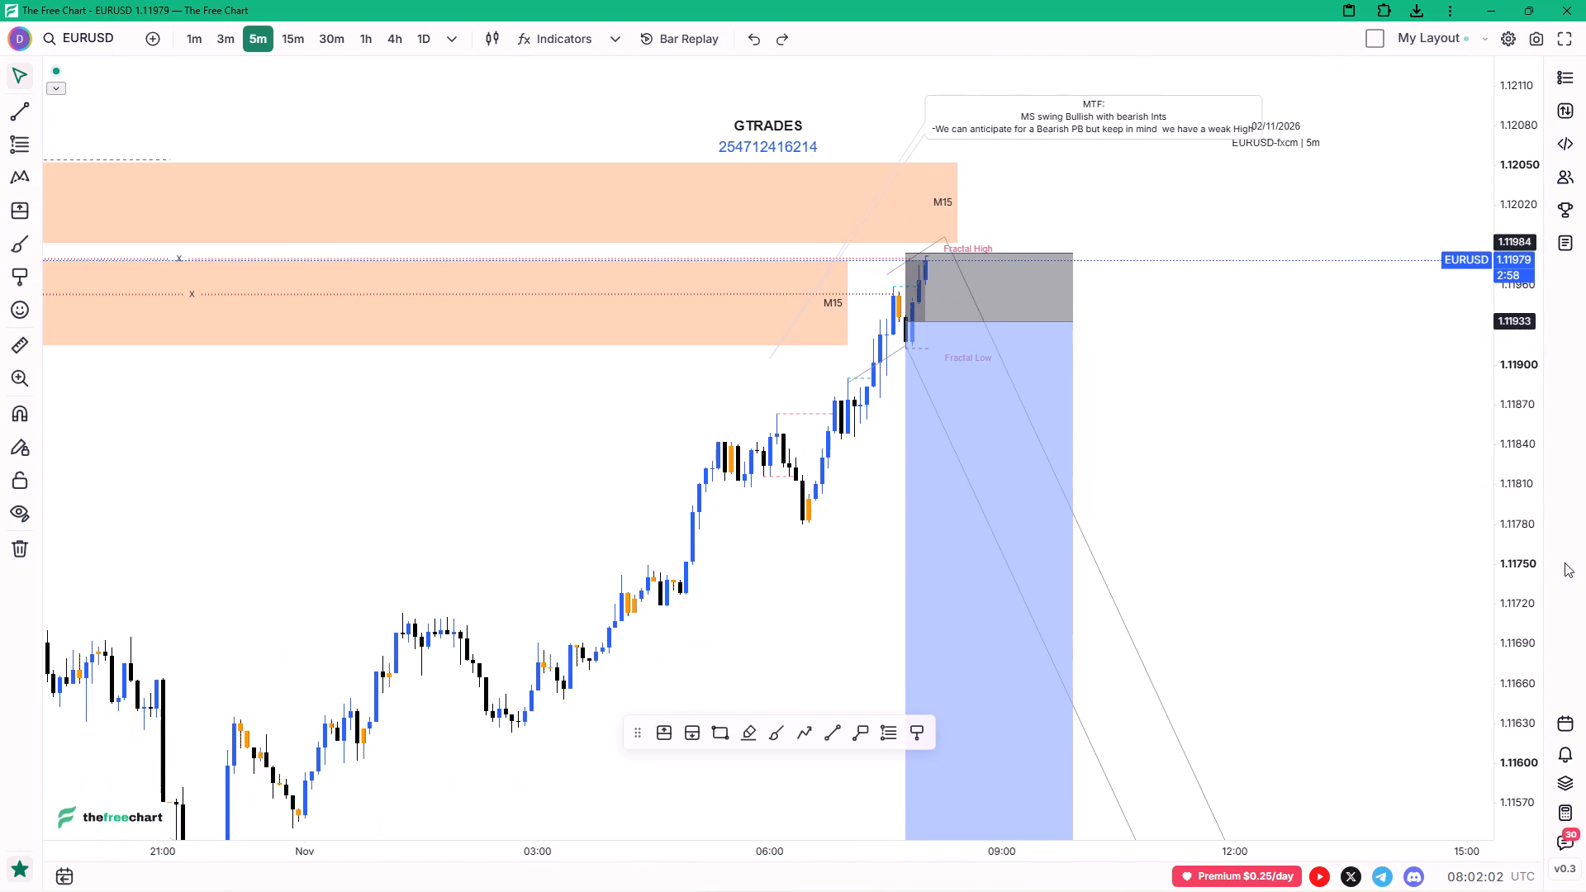
left_click_drag(1518, 554, 1450, 352)
left_click_drag(1186, 303, 1133, 427)
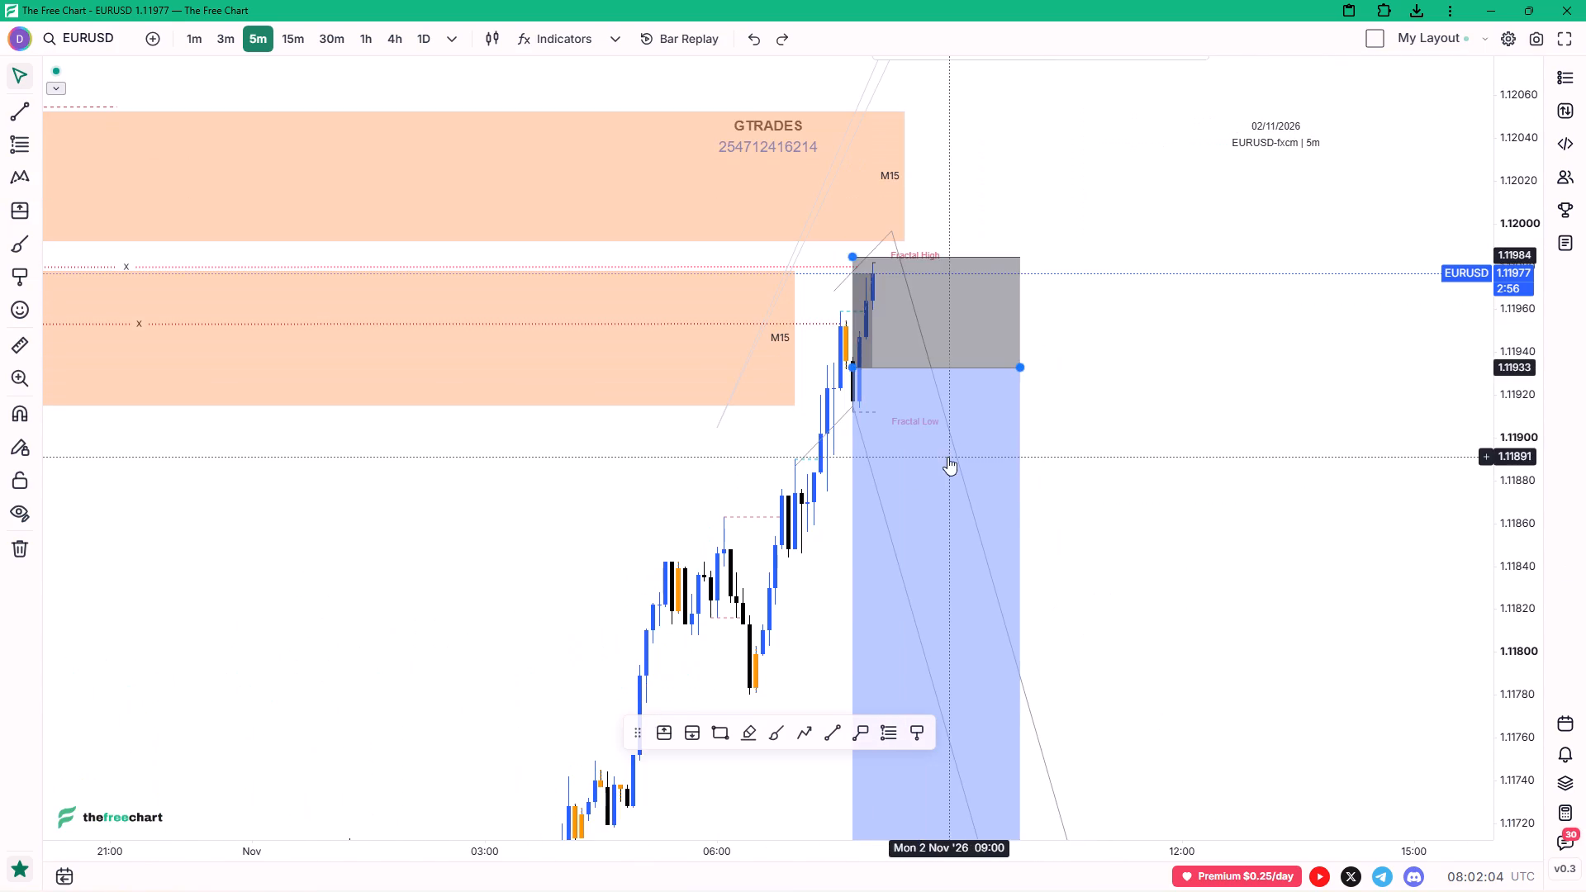
left_click_drag(947, 457, 1008, 337, "ctrl")
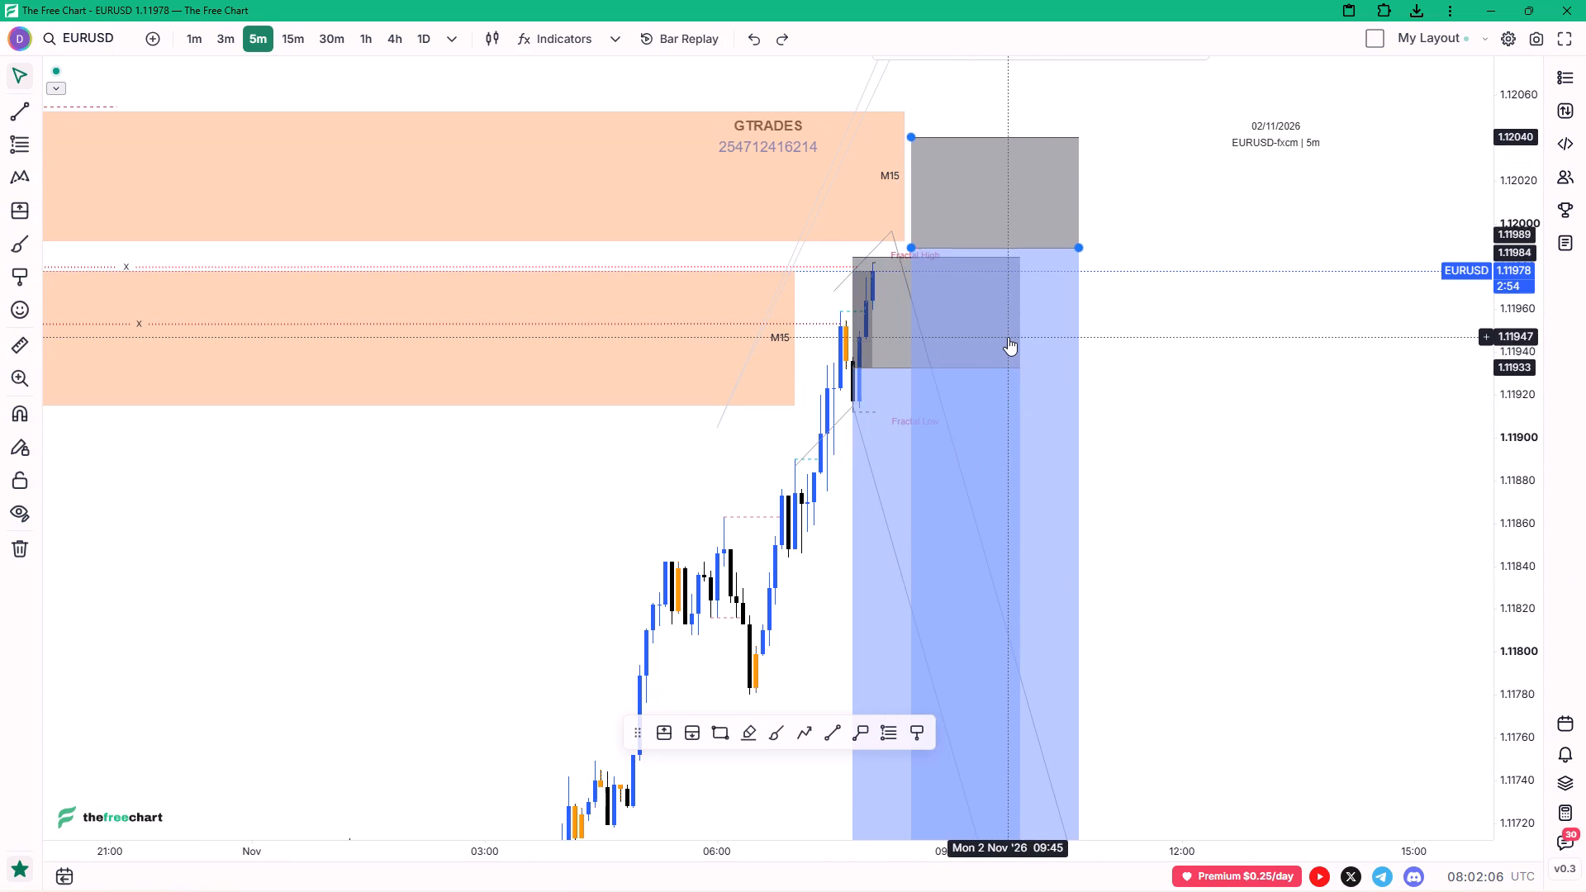
left_click_drag(1008, 337, 1008, 333, "ctrl")
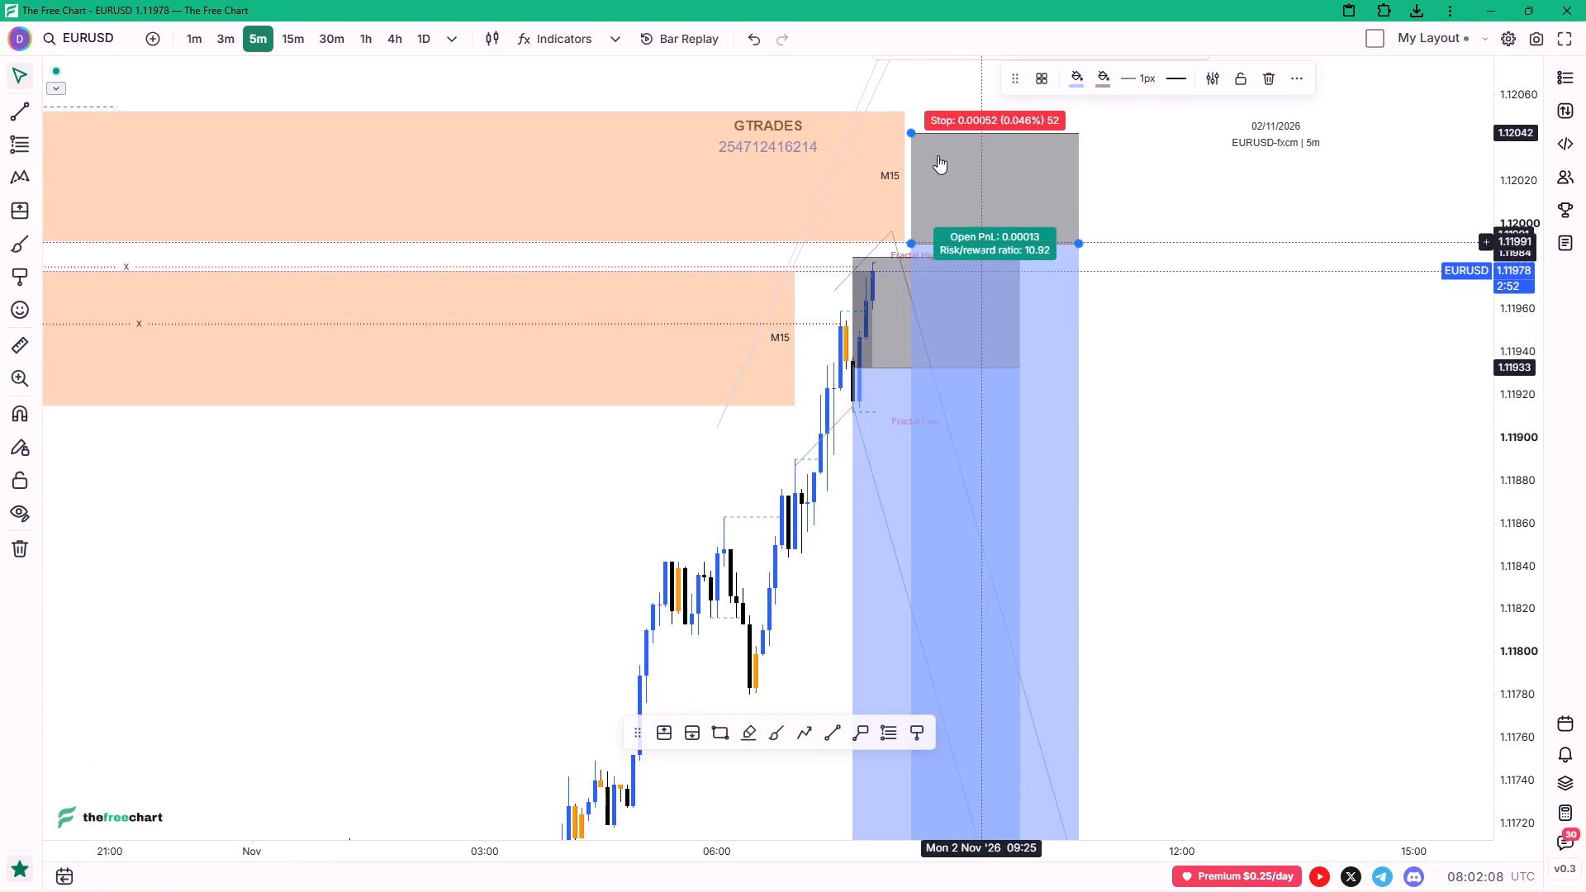
left_click(913, 133)
left_click(1150, 265)
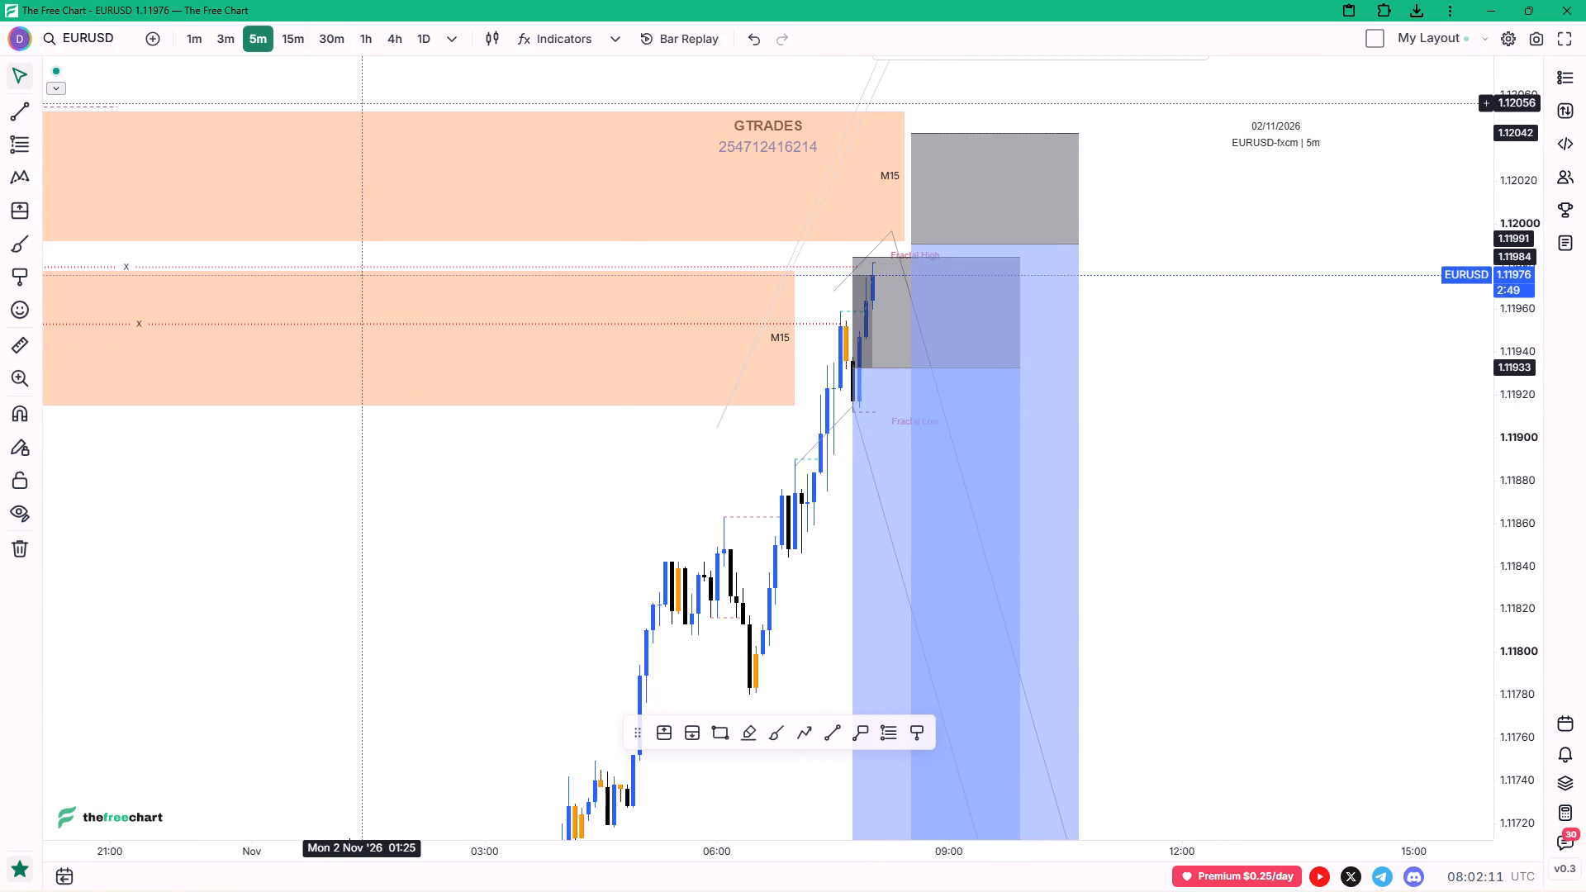
On the 30-minute chart, resize the lower M15 zone to span about 1.11906 to 1.11981, starting at 11:30 on 30 Oct.
scroll(725, 209, "down", 7)
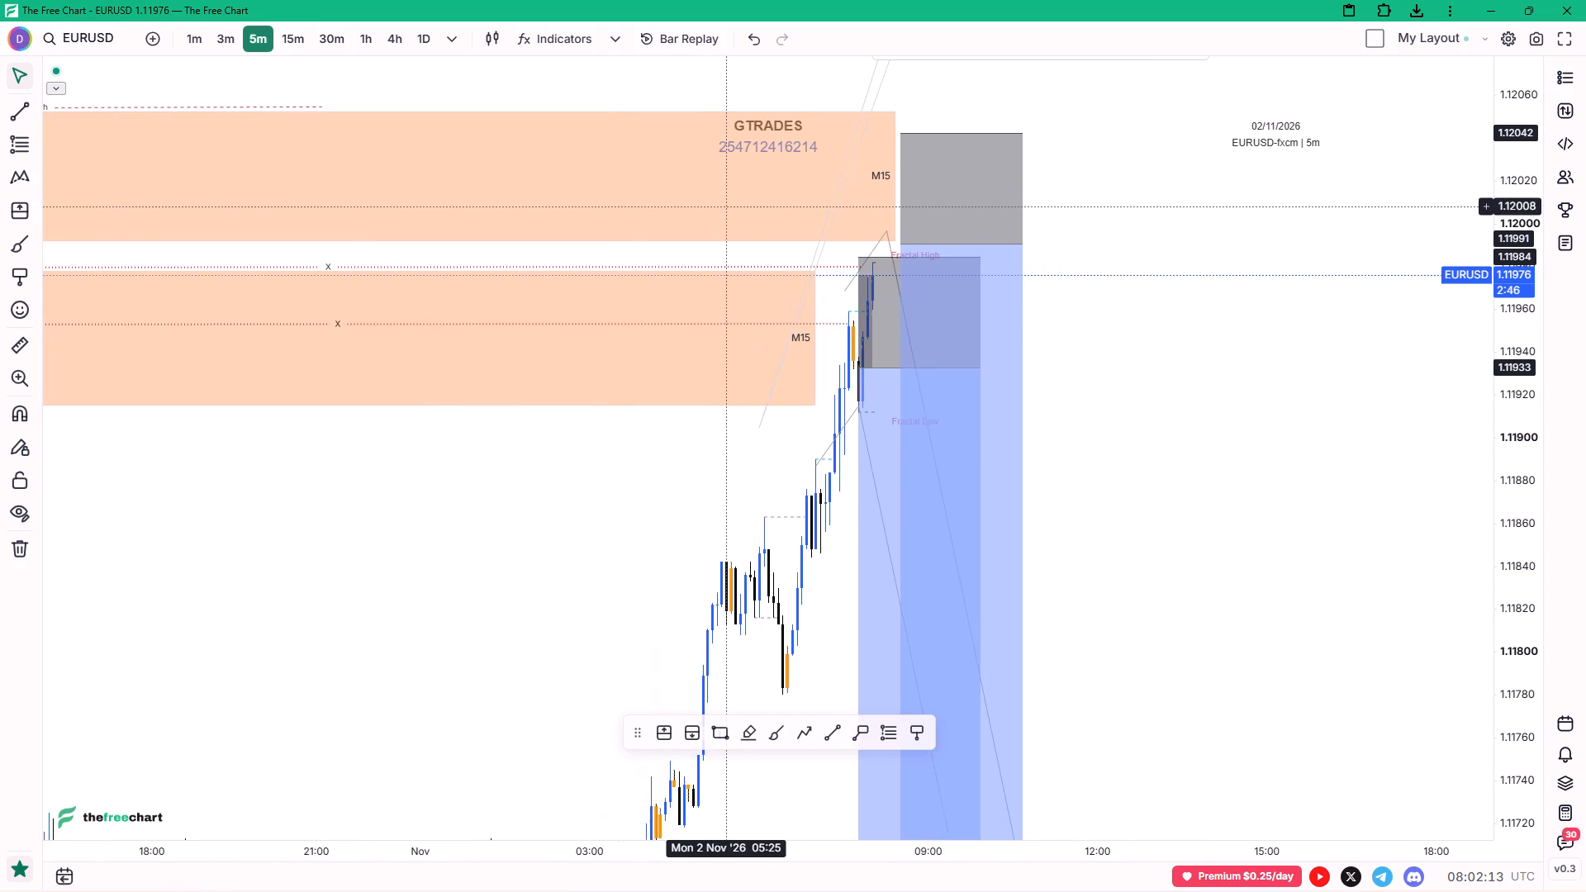
scroll(725, 204, "down", 2)
left_click(277, 22)
left_click(318, 52)
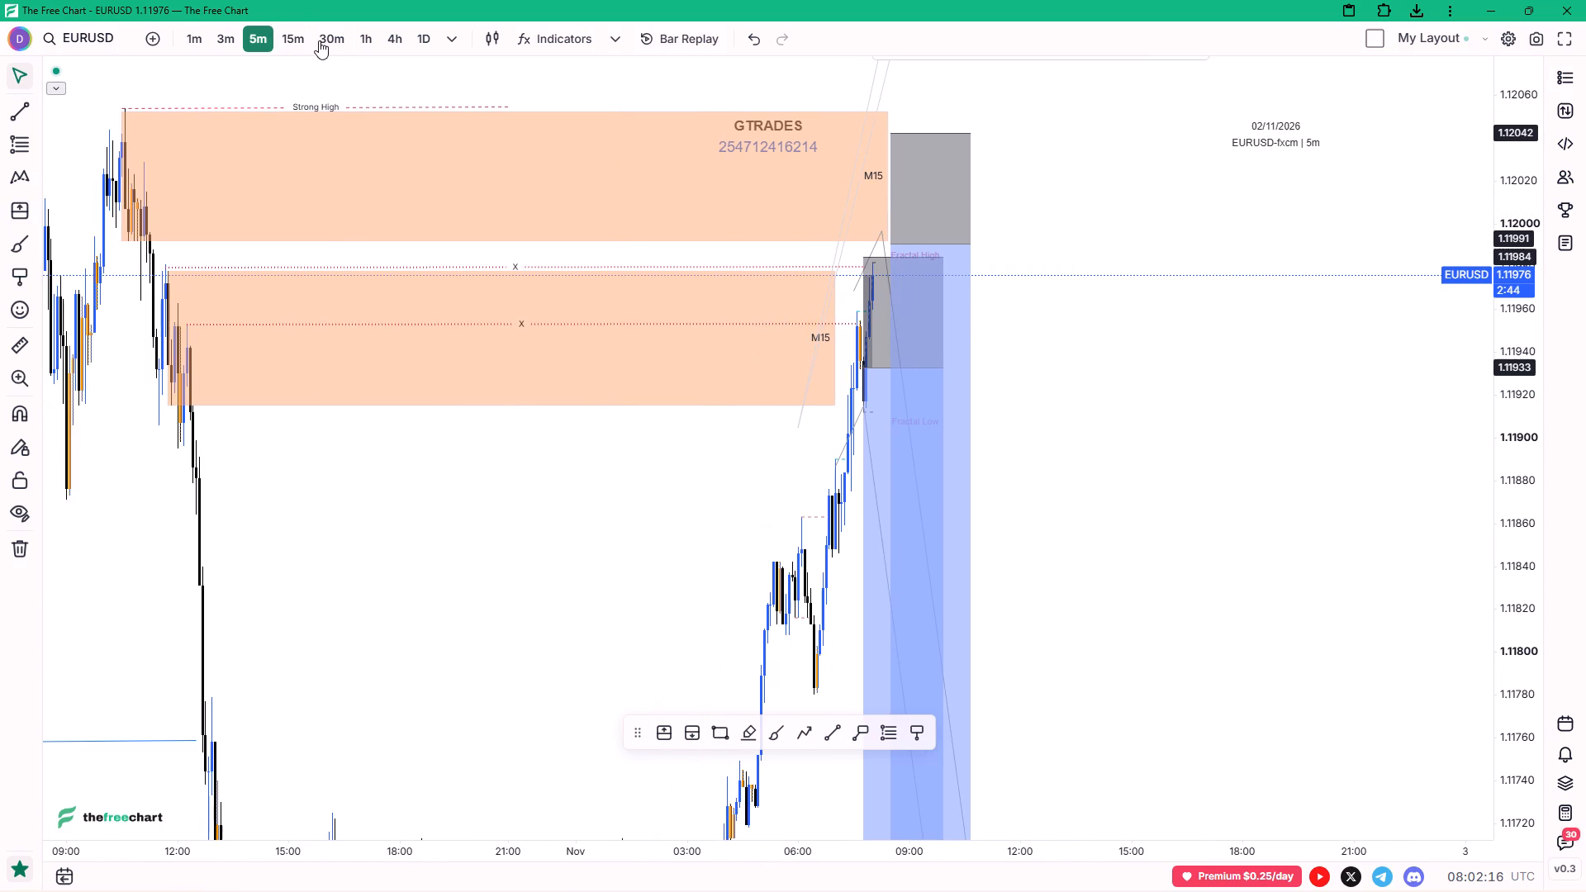
left_click(321, 39)
scroll(975, 266, "up", 7)
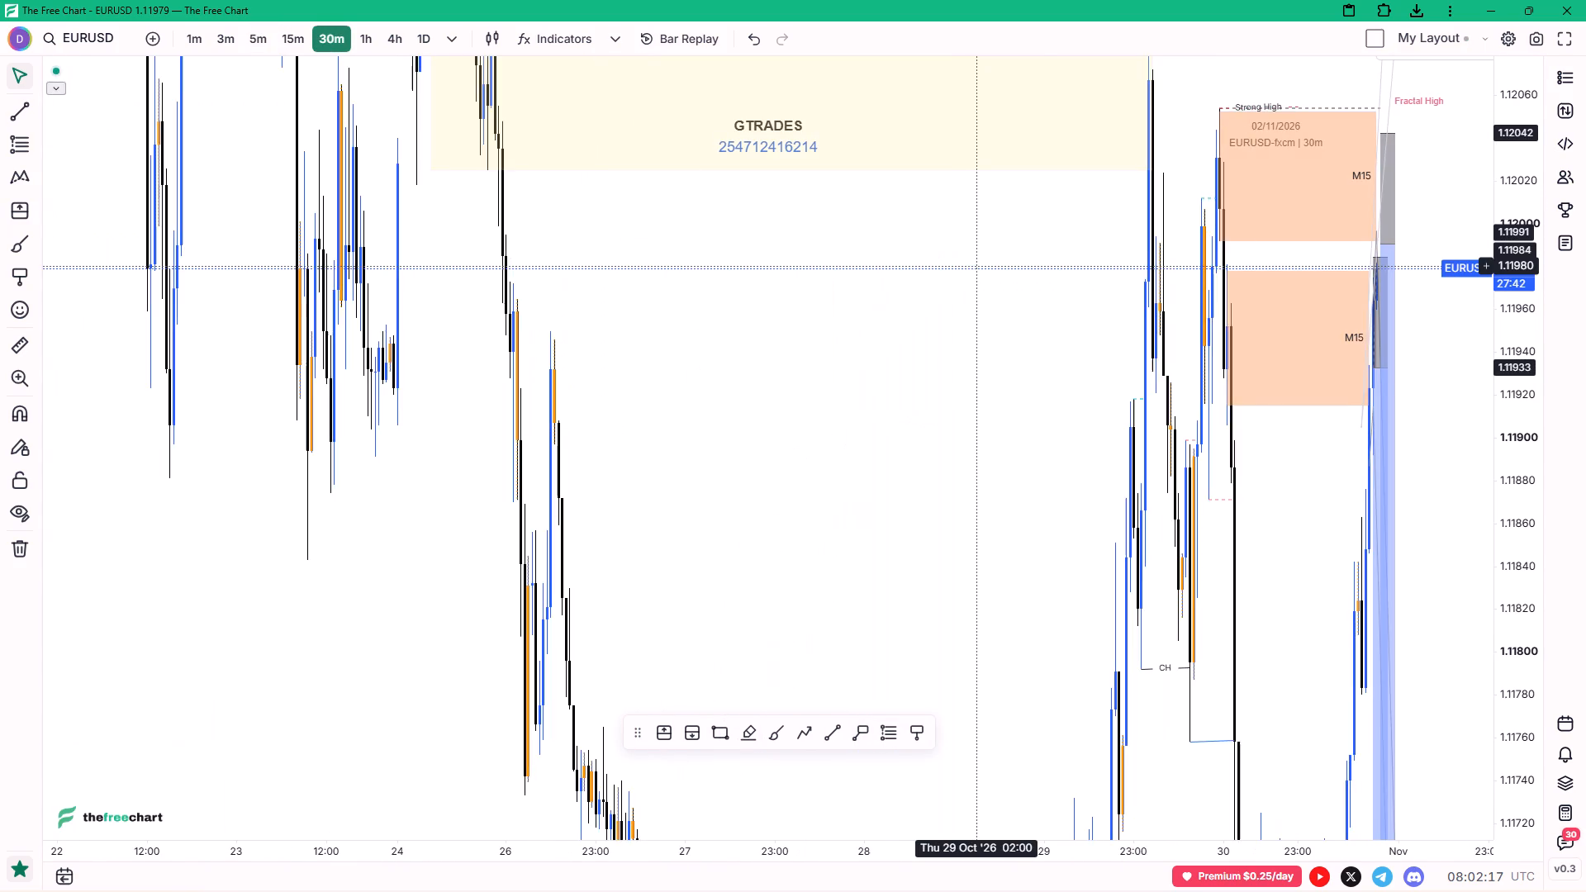
scroll(975, 266, "up", 16)
left_click_drag(1066, 249, 1065, 249)
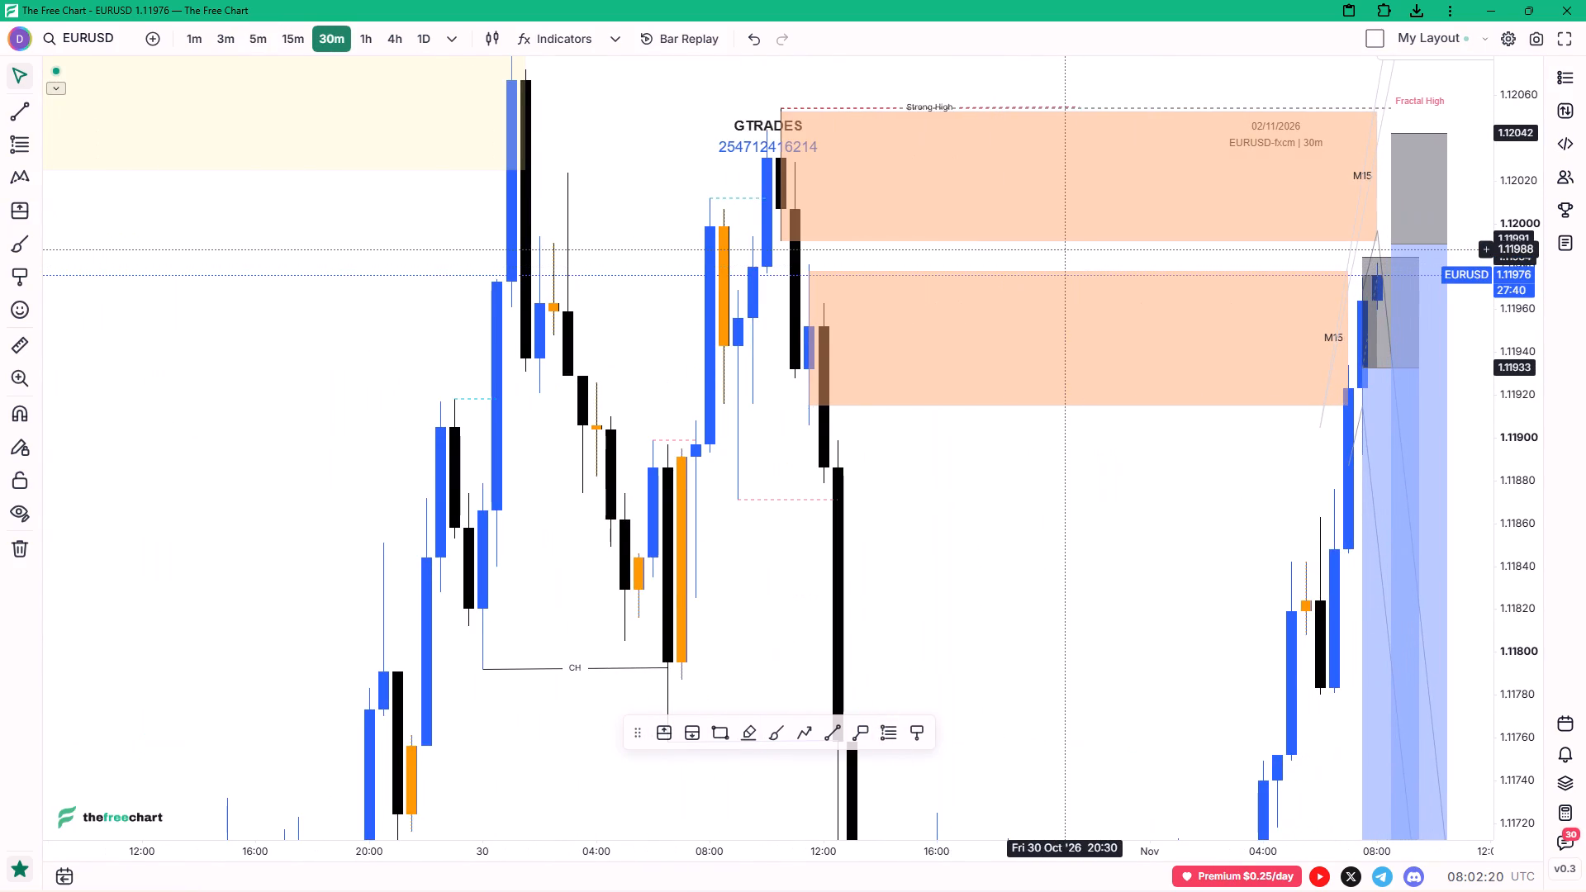
left_click_drag(1065, 249, 905, 256)
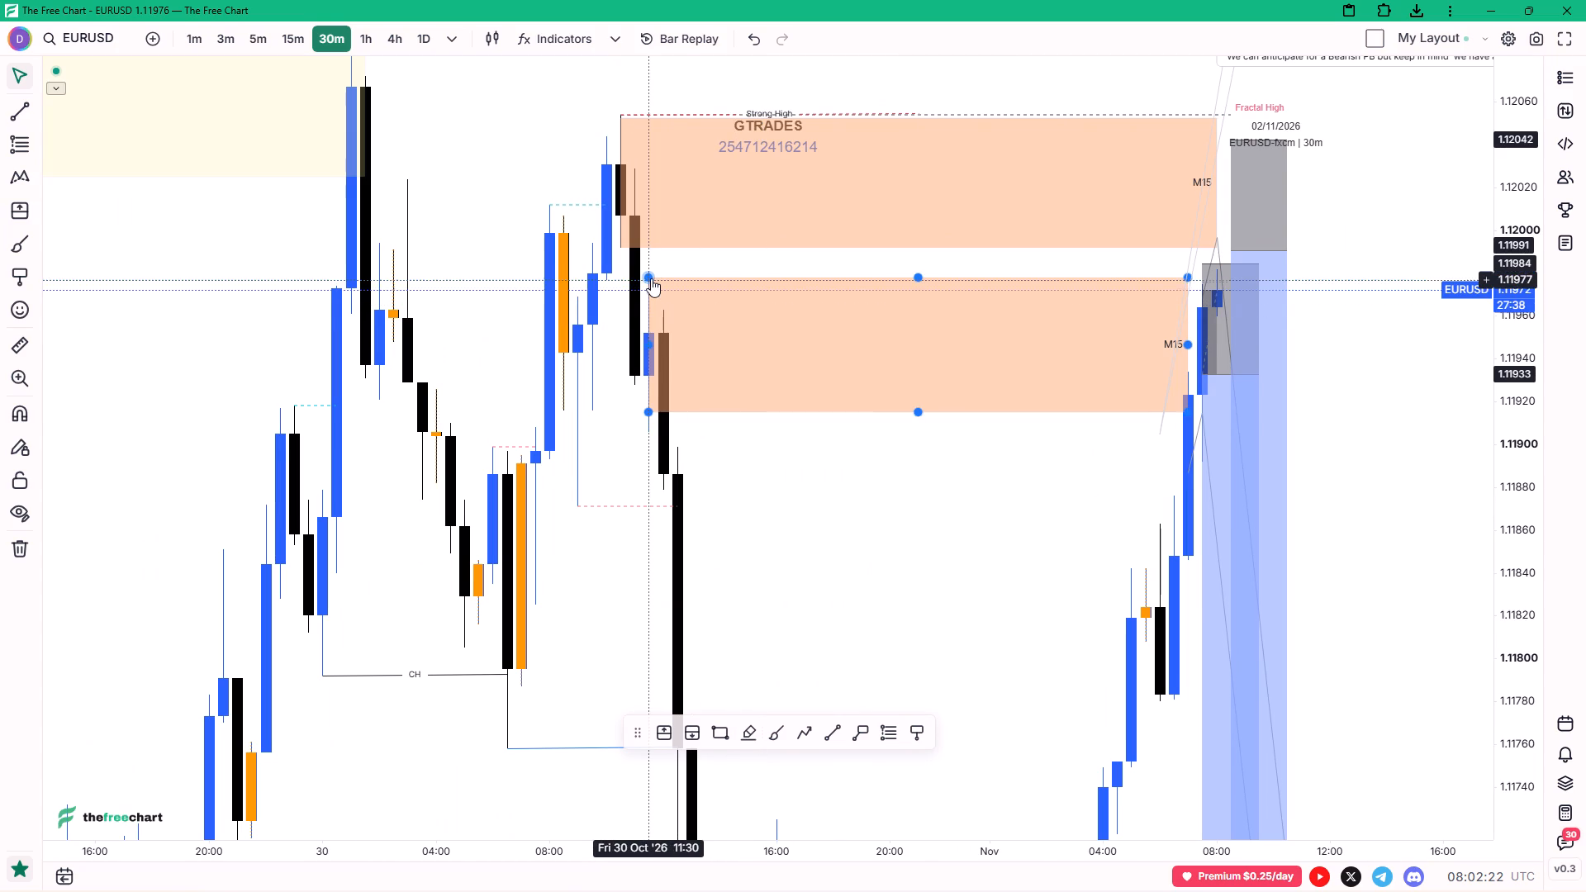
left_click(650, 277)
left_click_drag(650, 276, 659, 277)
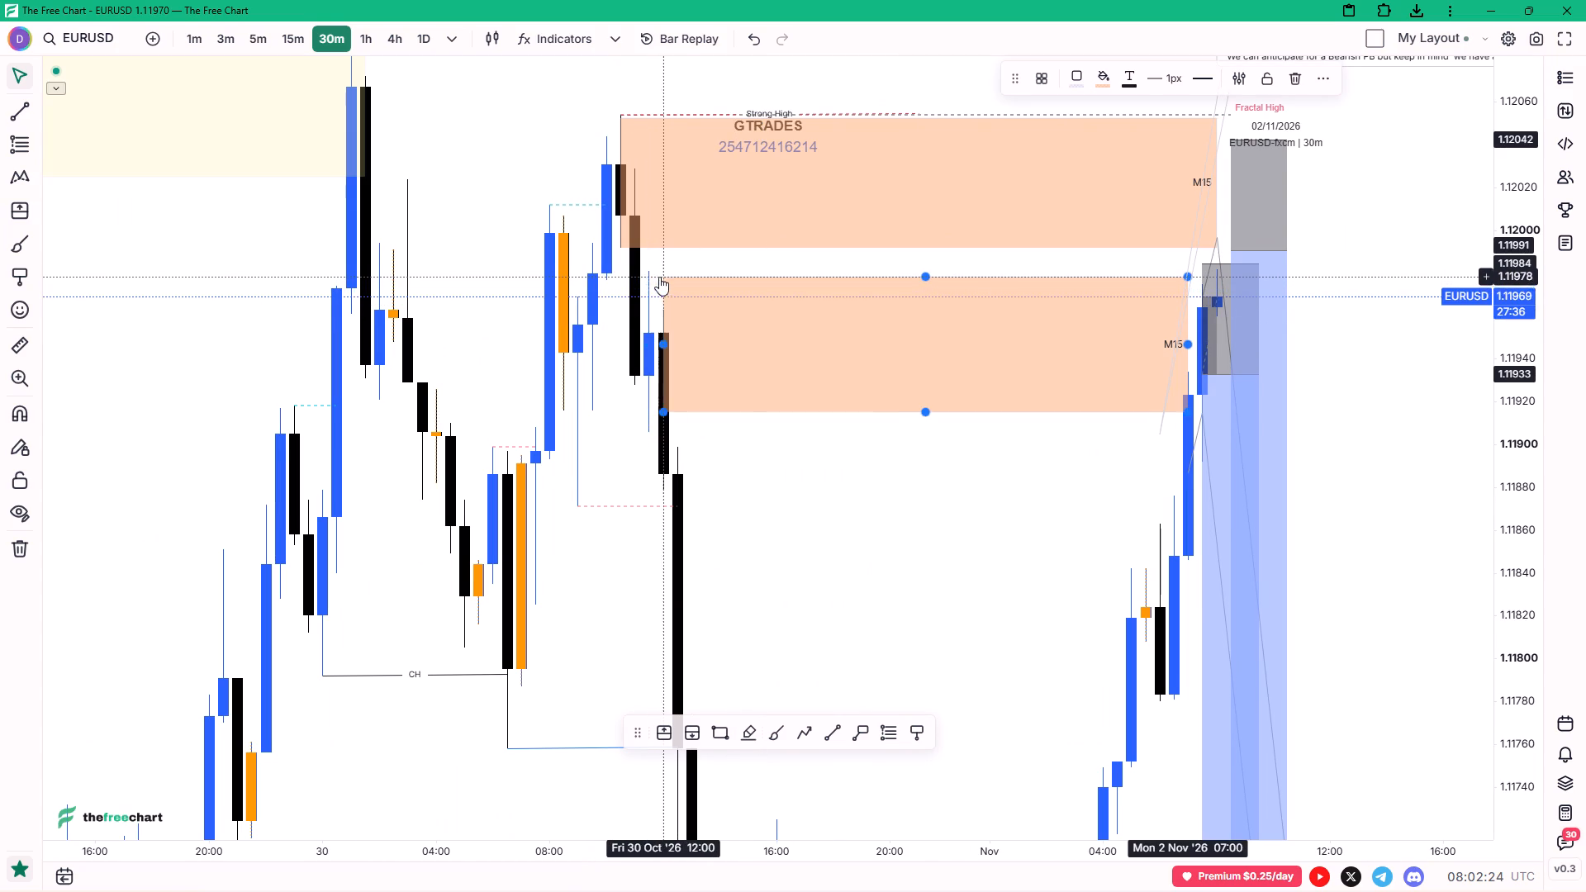
left_click_drag(659, 277, 648, 268)
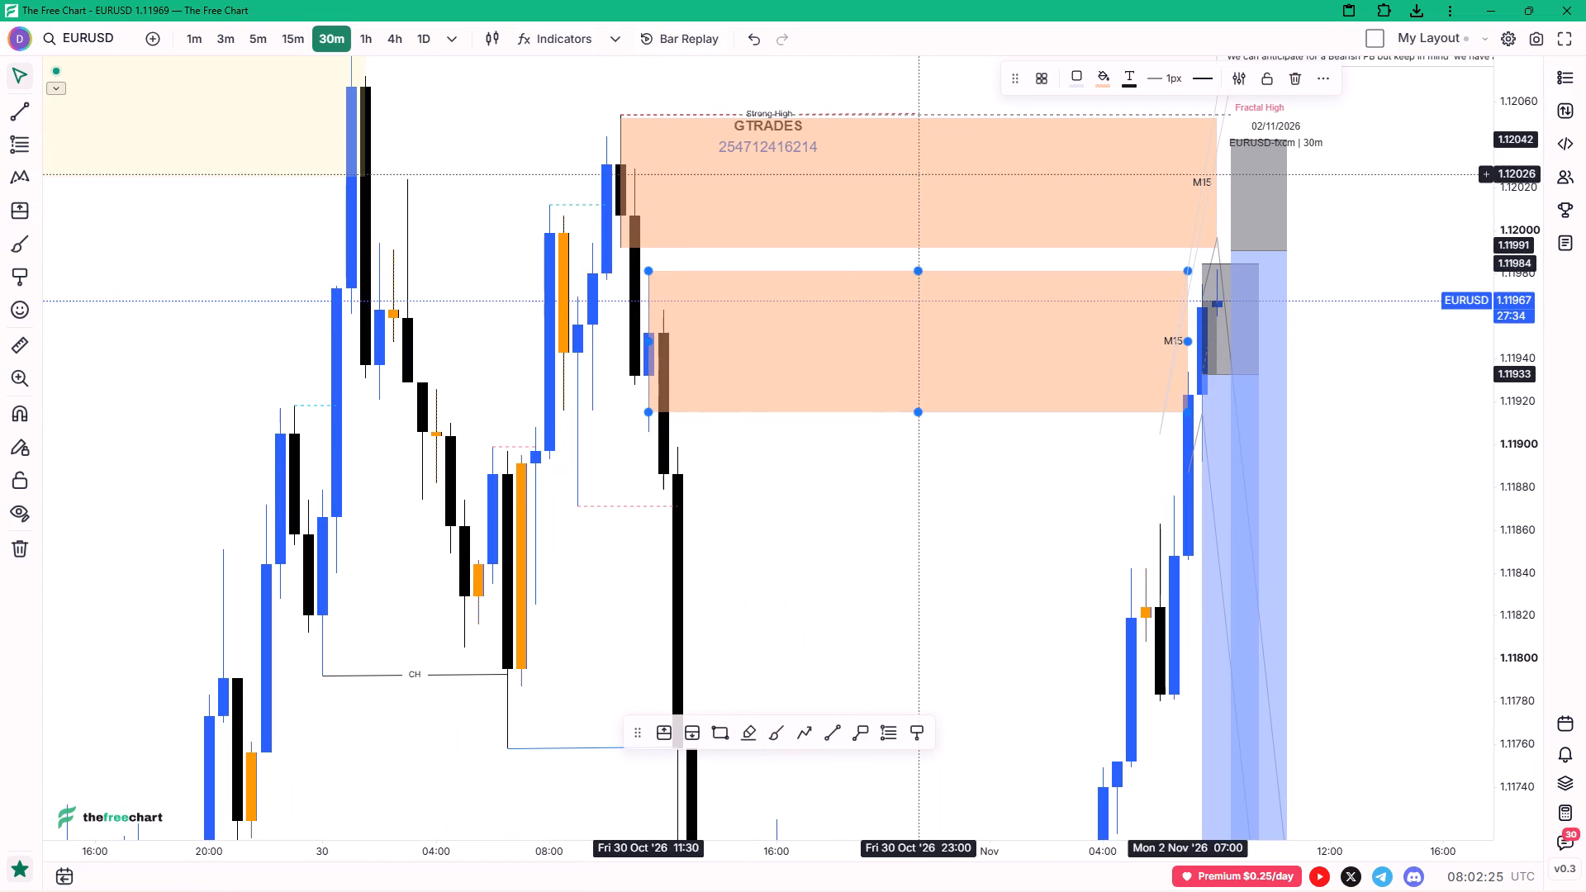
left_click_drag(649, 410, 648, 409, "ctrl")
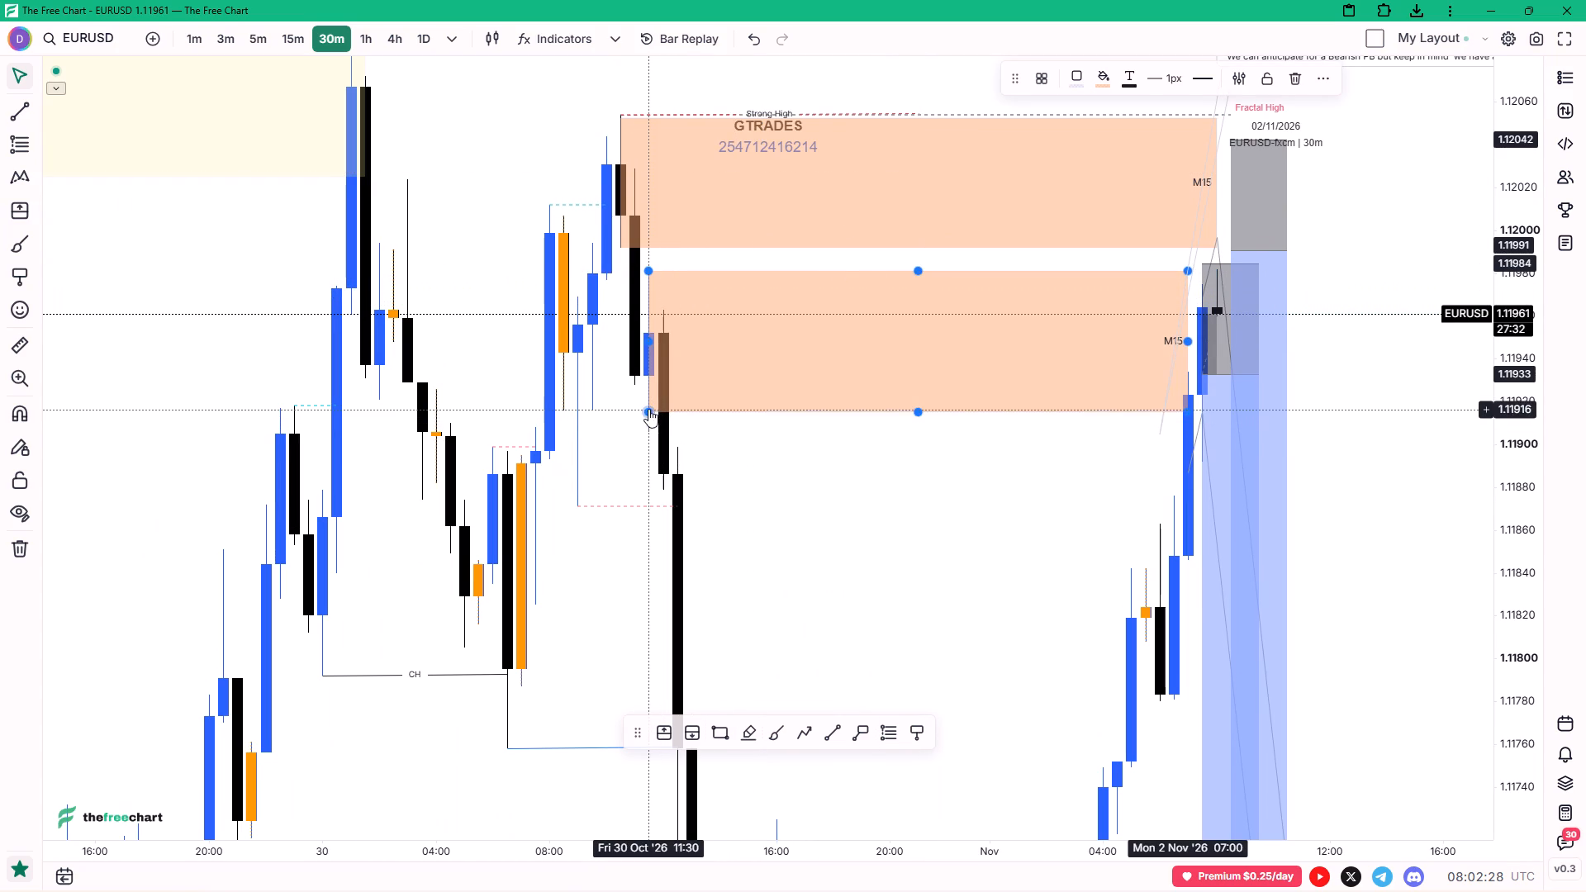
left_click_drag(648, 409, 648, 427, "ctrl")
left_click(605, 290)
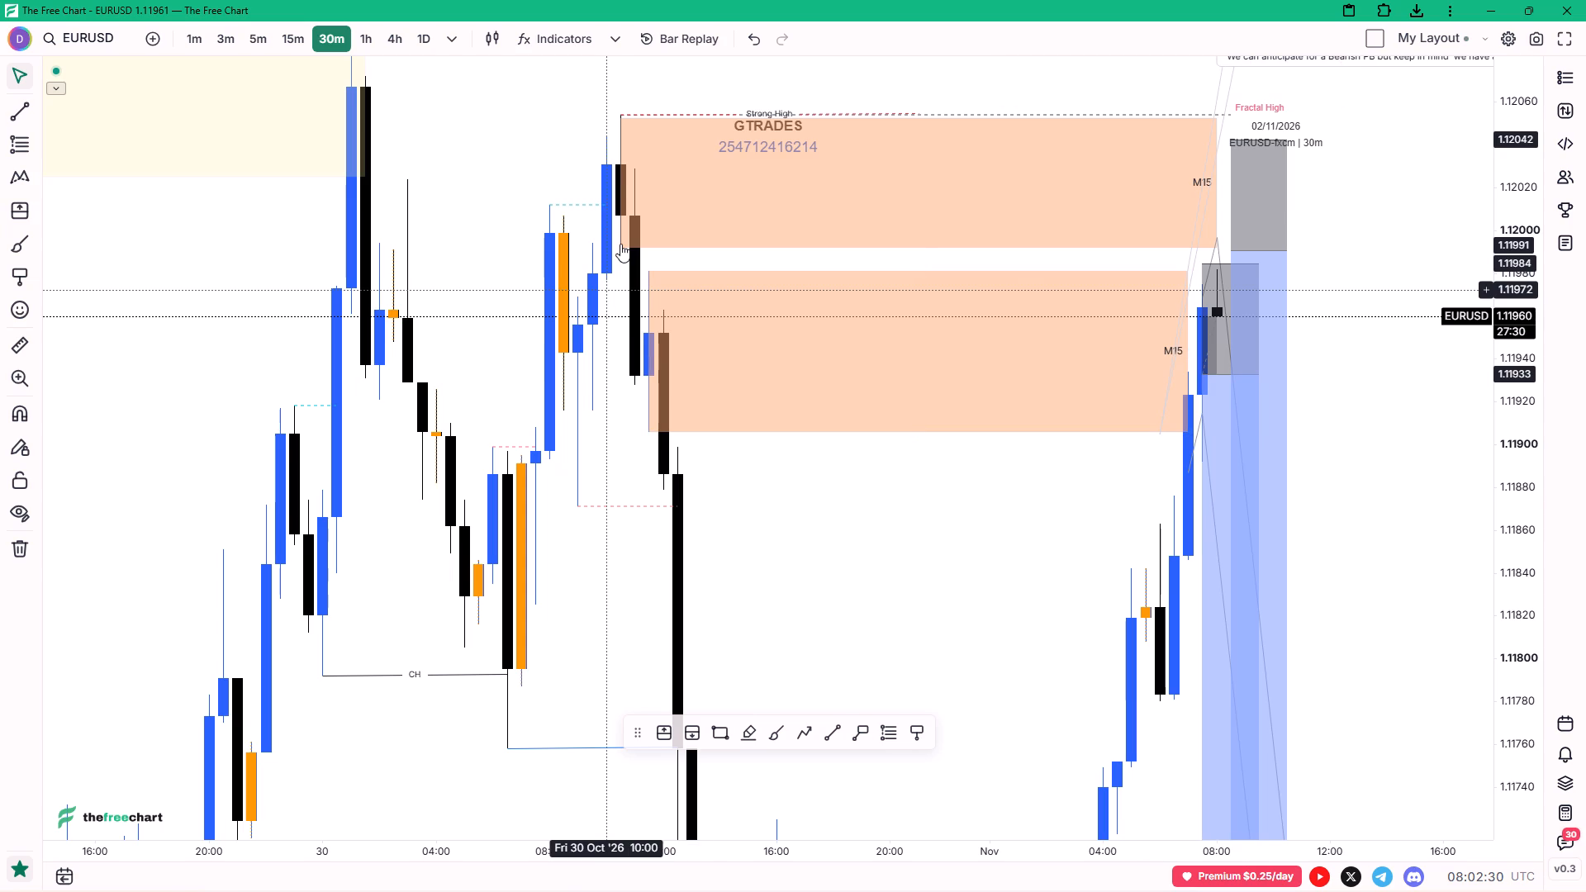
Expand the upper M15 zone to start at 10:00 on 30 Oct, with its lower edge at about 1.11977.
left_click_drag(619, 244, 608, 286)
left_click(579, 180)
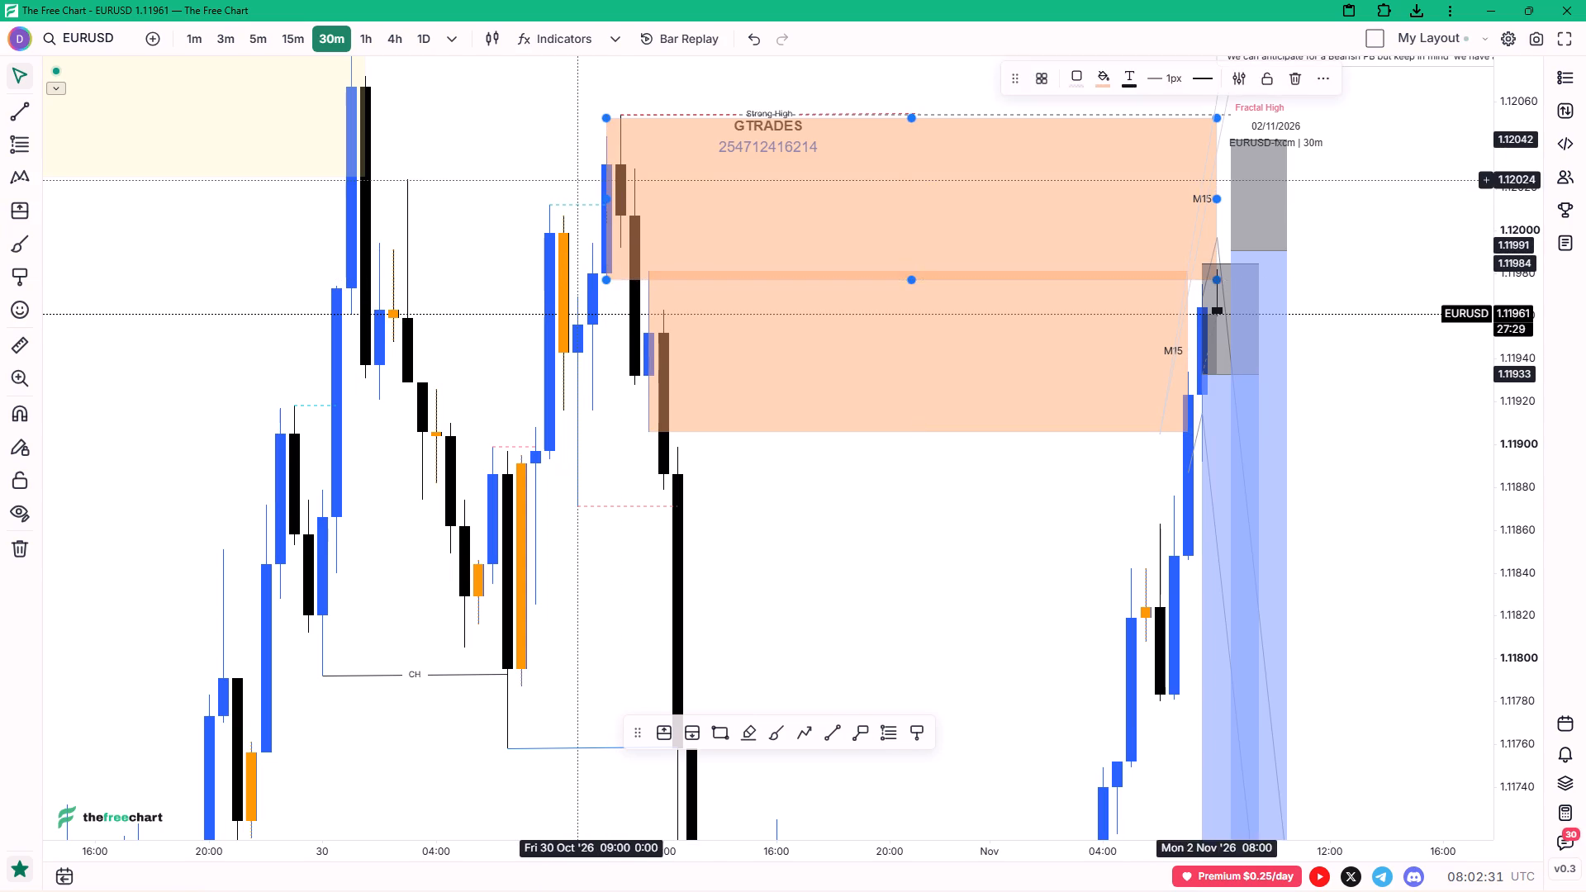
left_click(1017, 498)
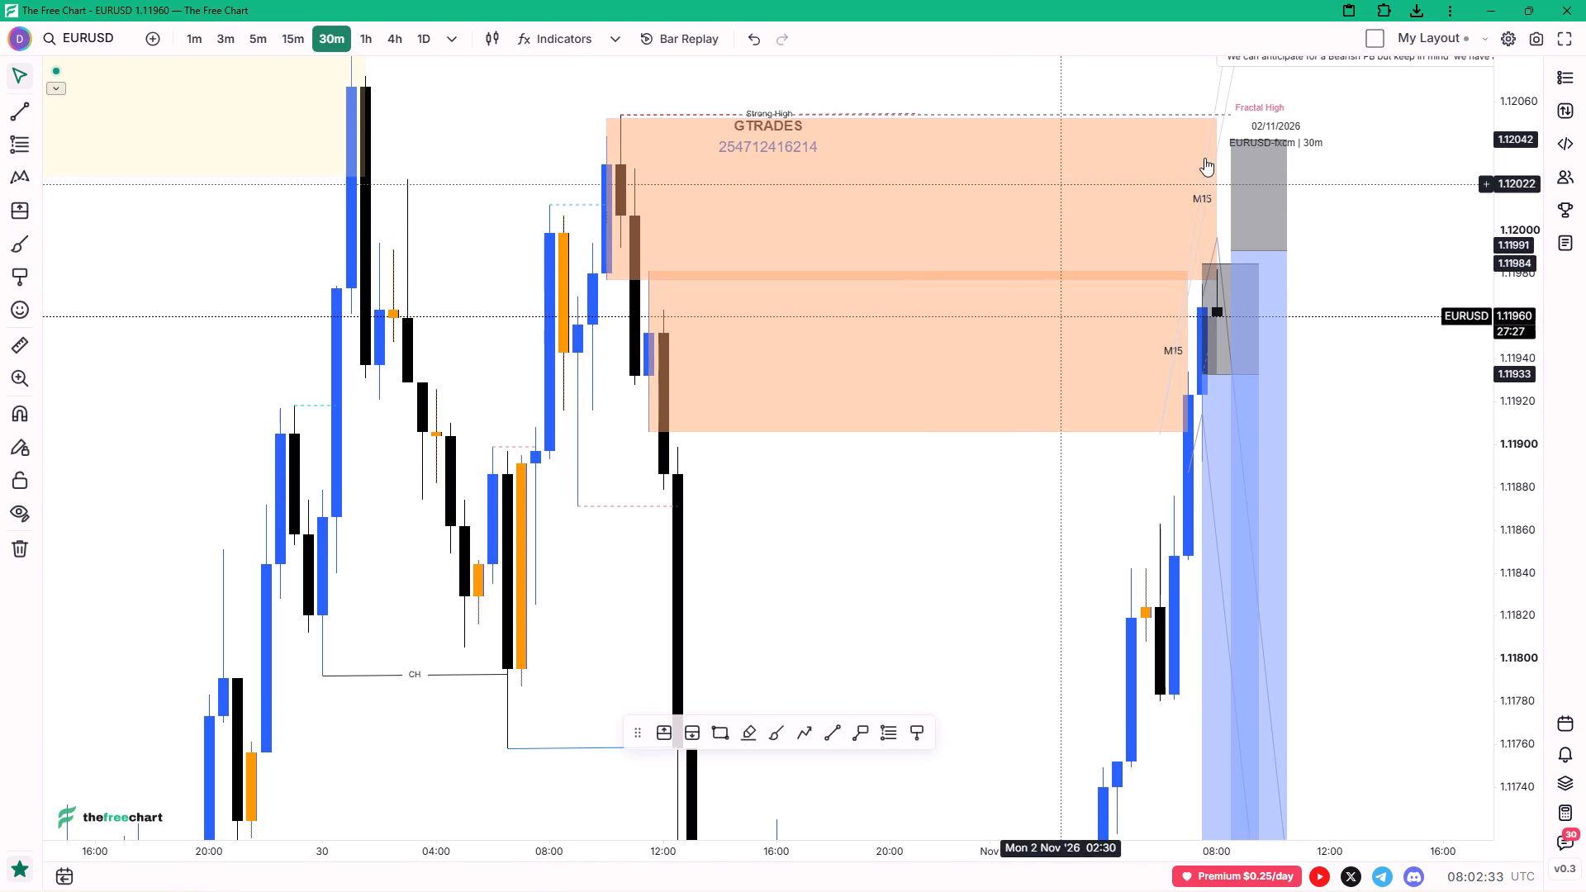
Switch EURUSD to the 3-minute timeframe and examine the latest candles against the M15 zones and both short setups.
left_click(251, 42)
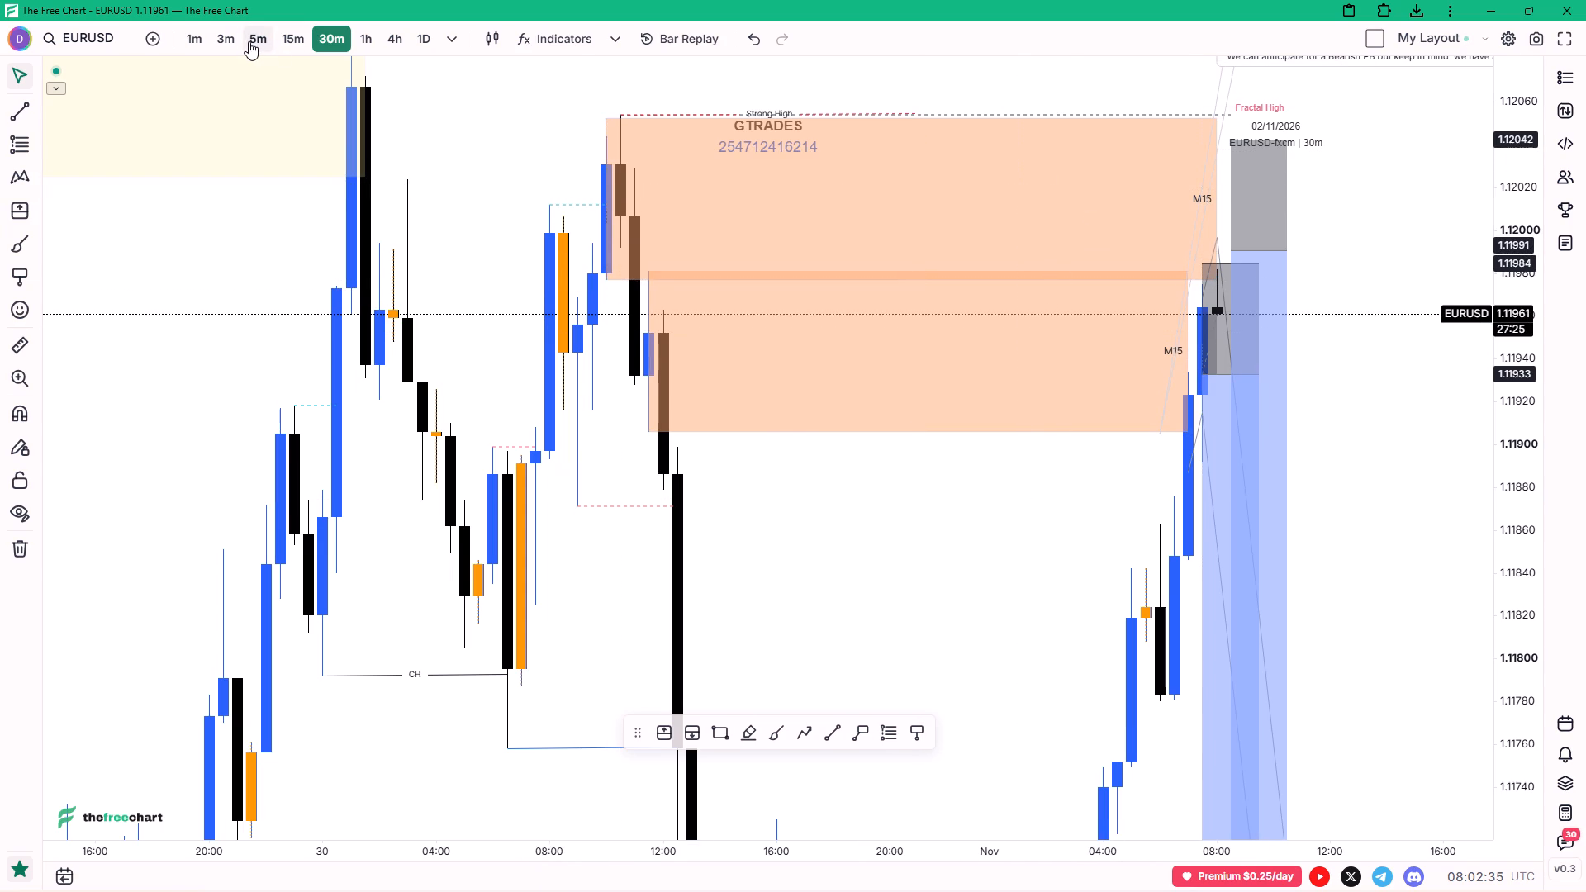
left_click(233, 40)
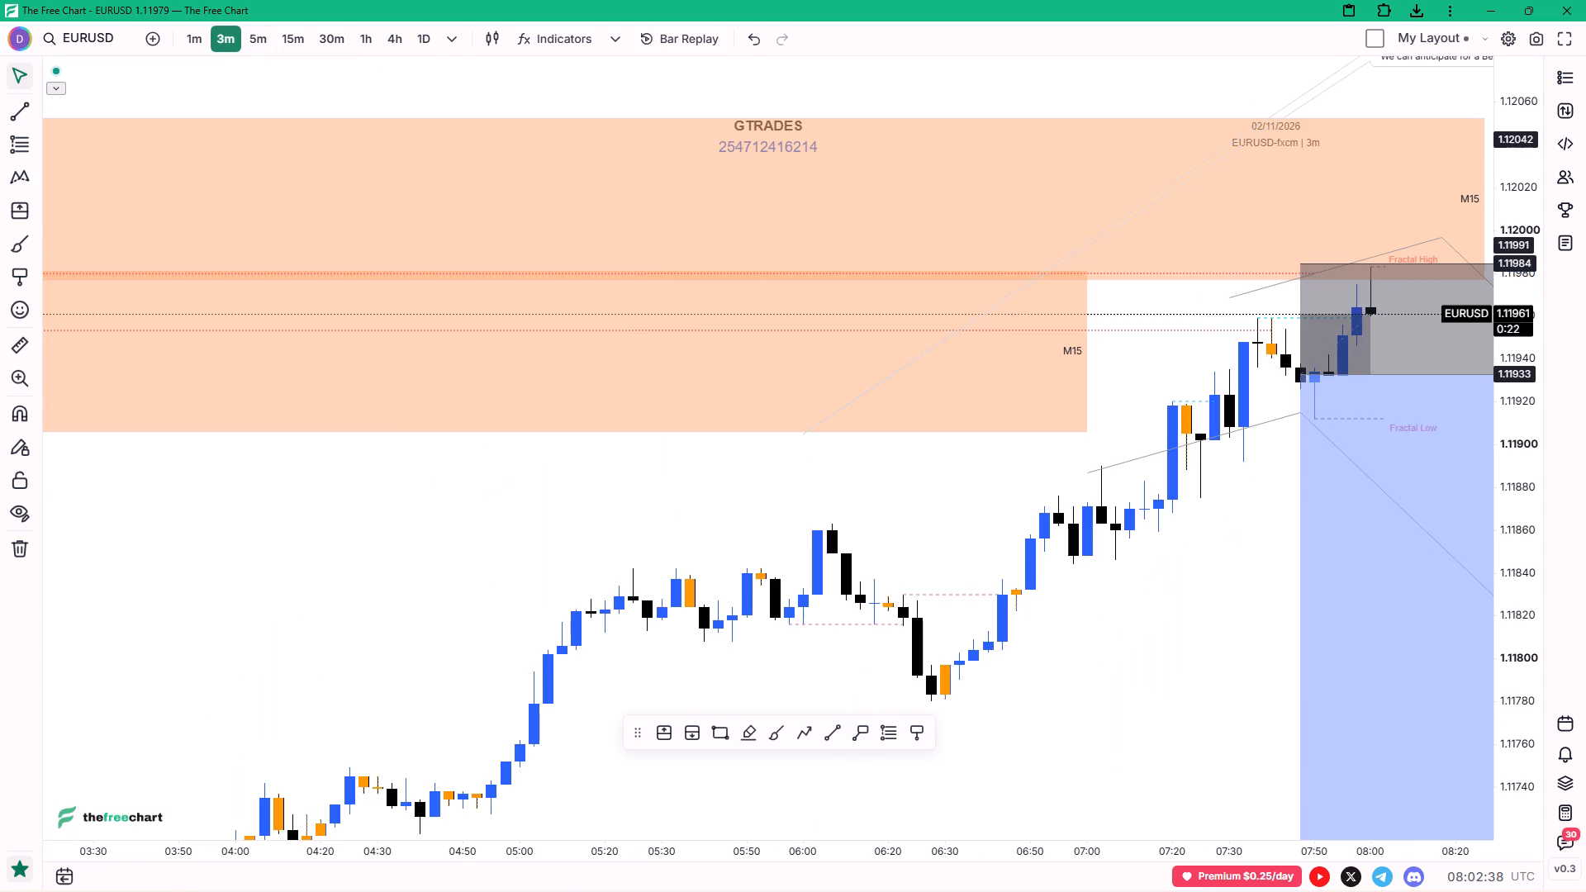
left_click_drag(1246, 523, 958, 511)
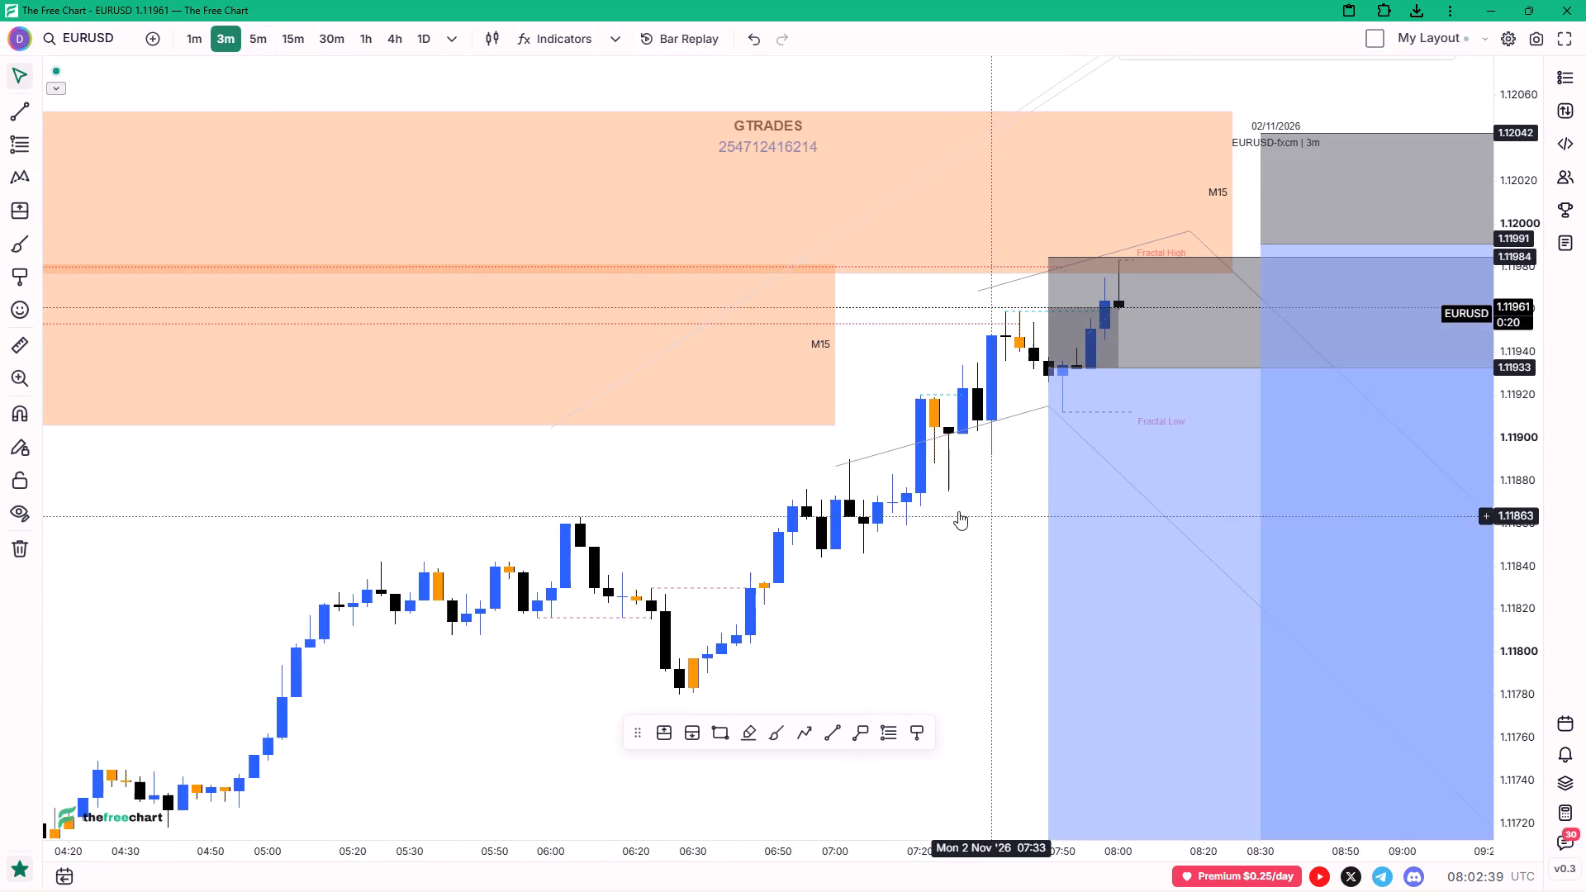
scroll(1018, 428, "down", 4)
left_click_drag(966, 277, 898, 292)
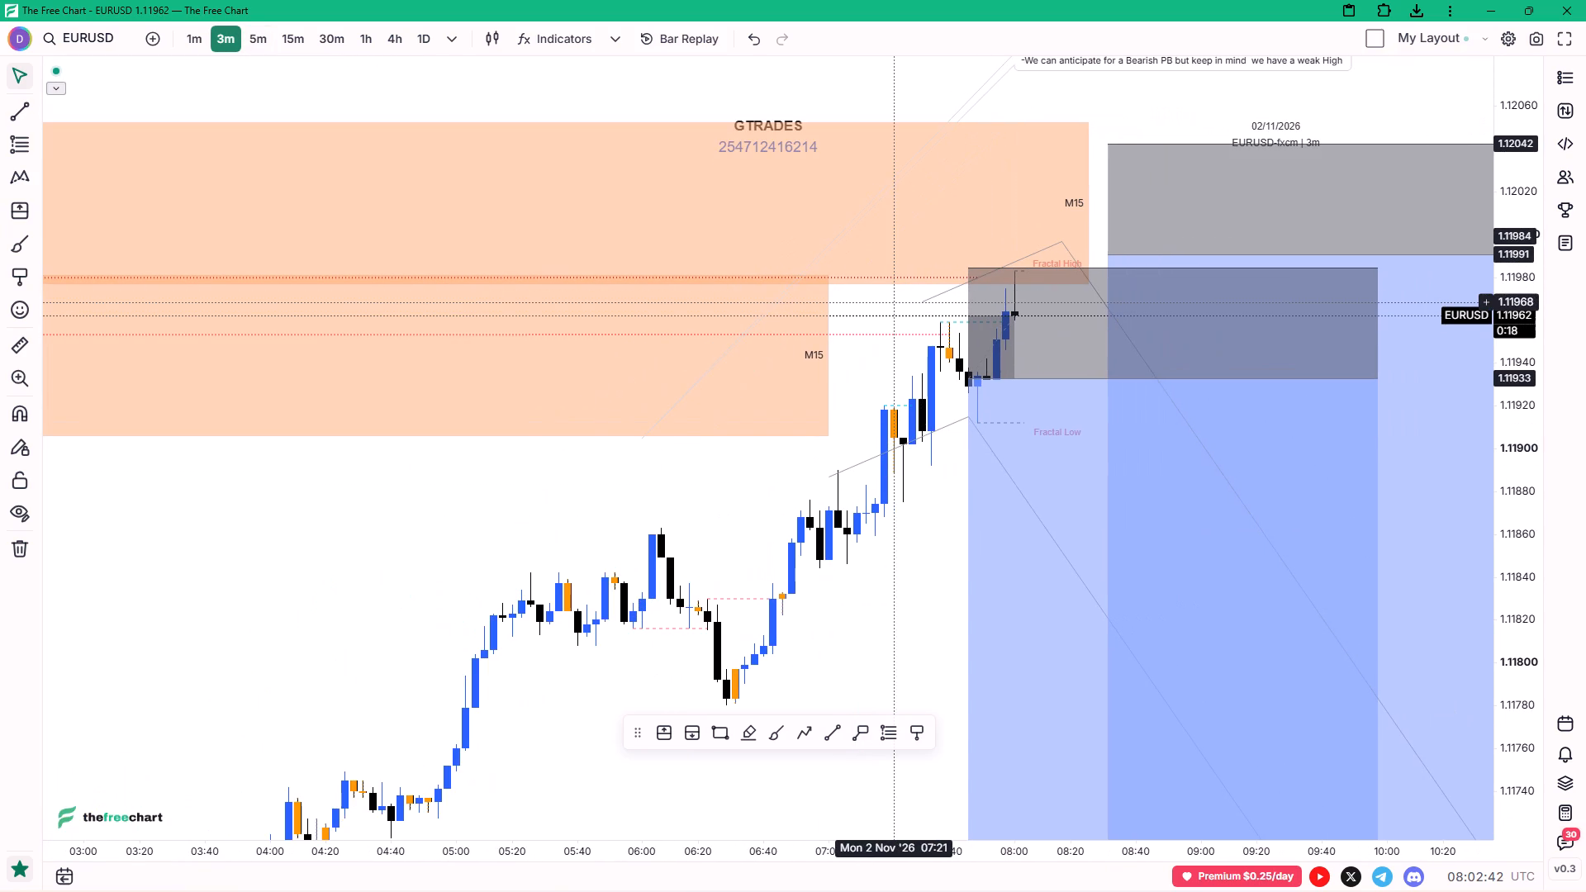
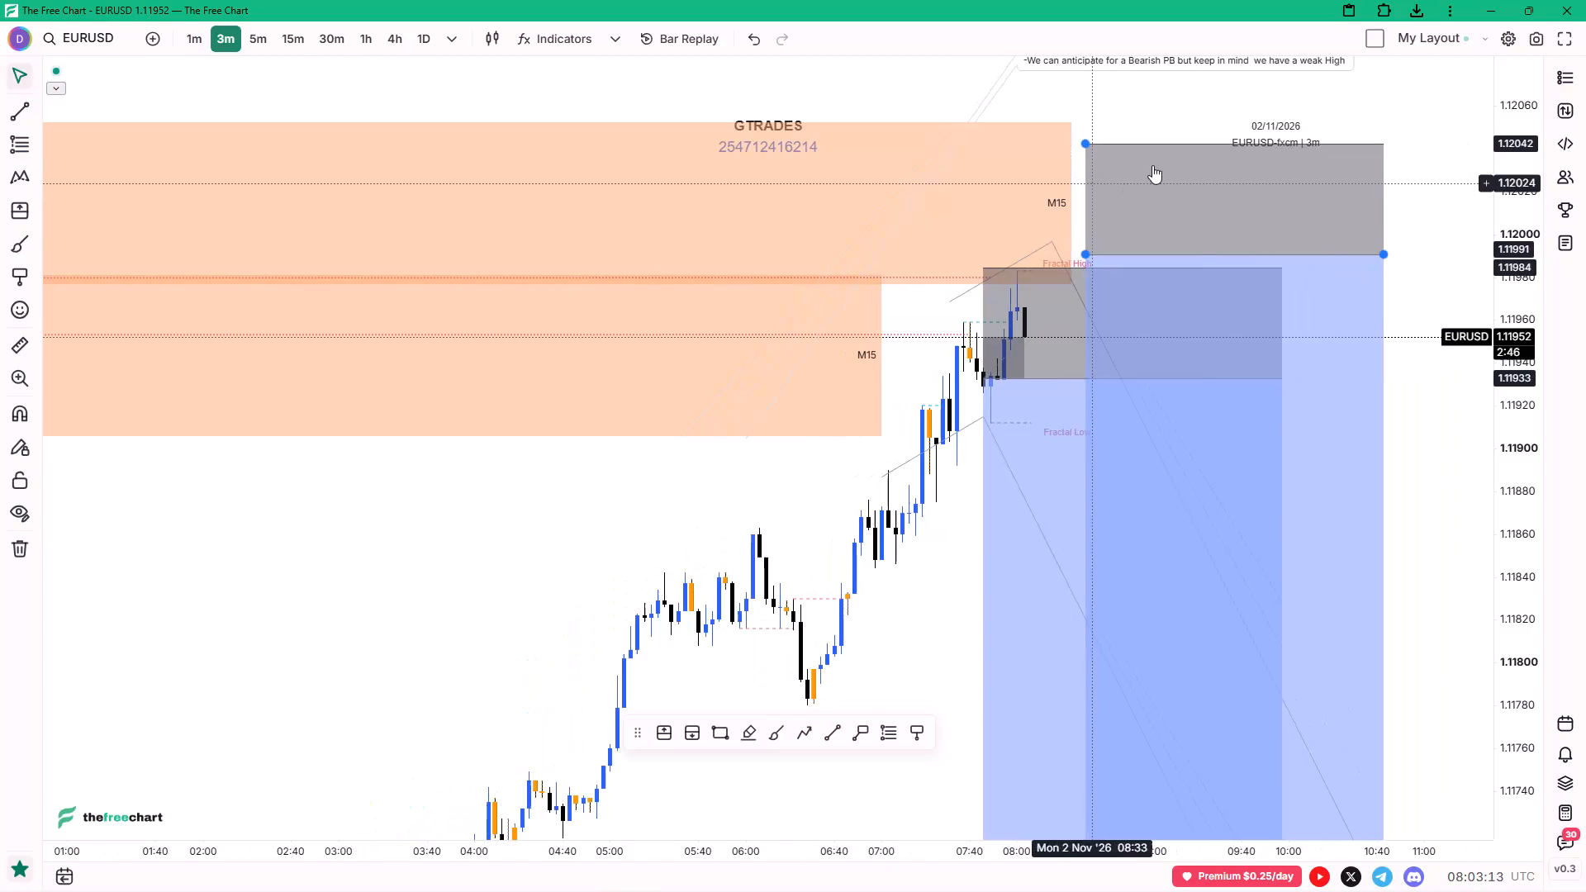
Switch EURUSD to the 15-minute timeframe and examine current price against the two M15 supply zones and both short setups.
scroll(1245, 183, "down", 3)
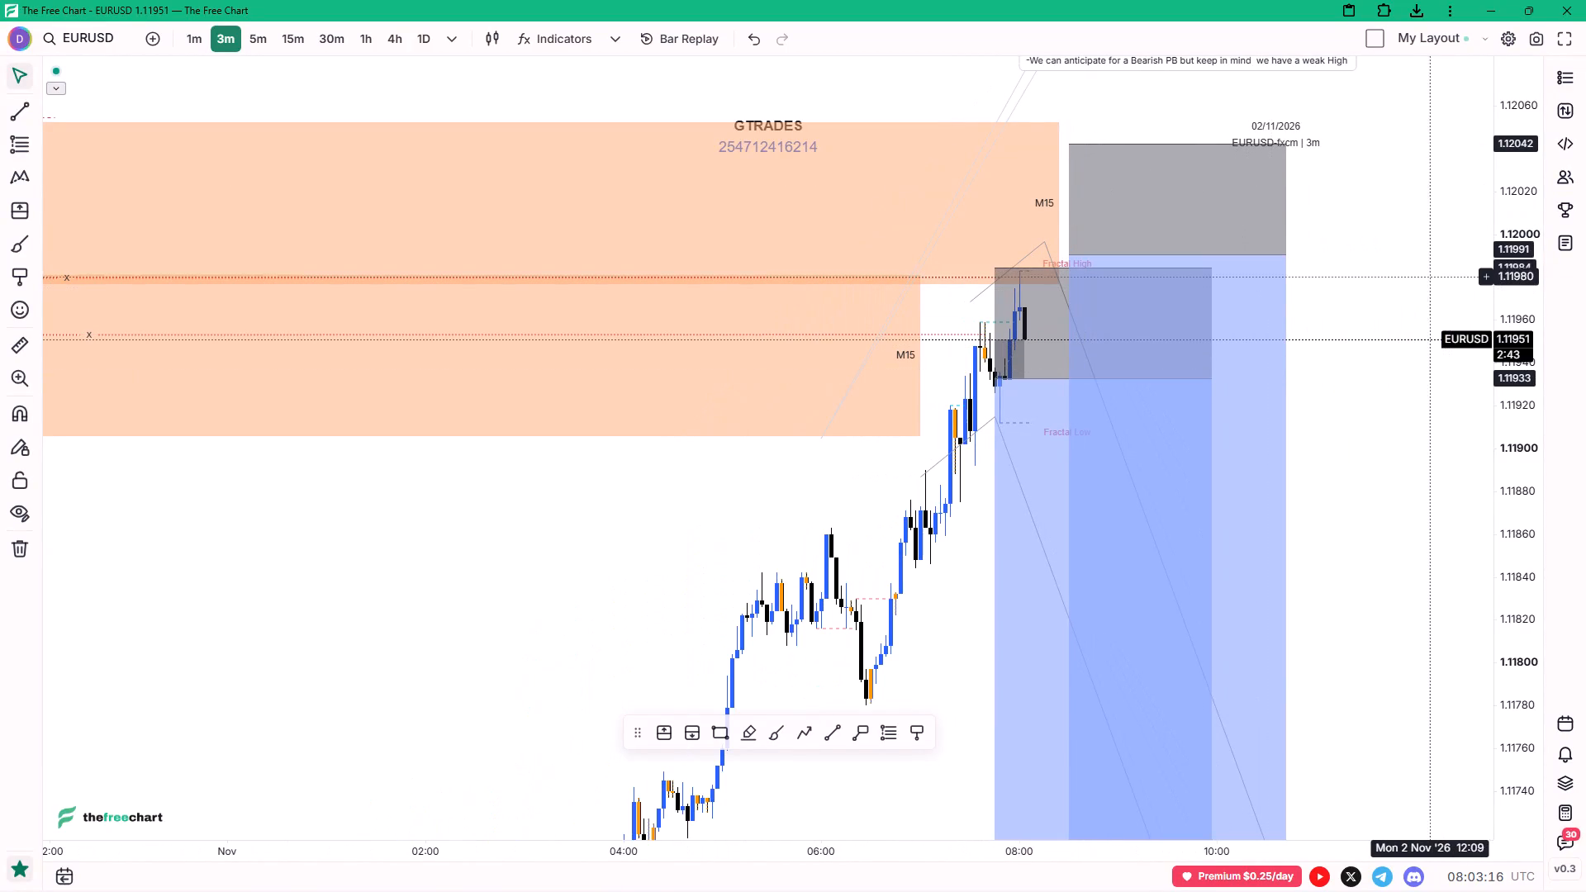
left_click(292, 44)
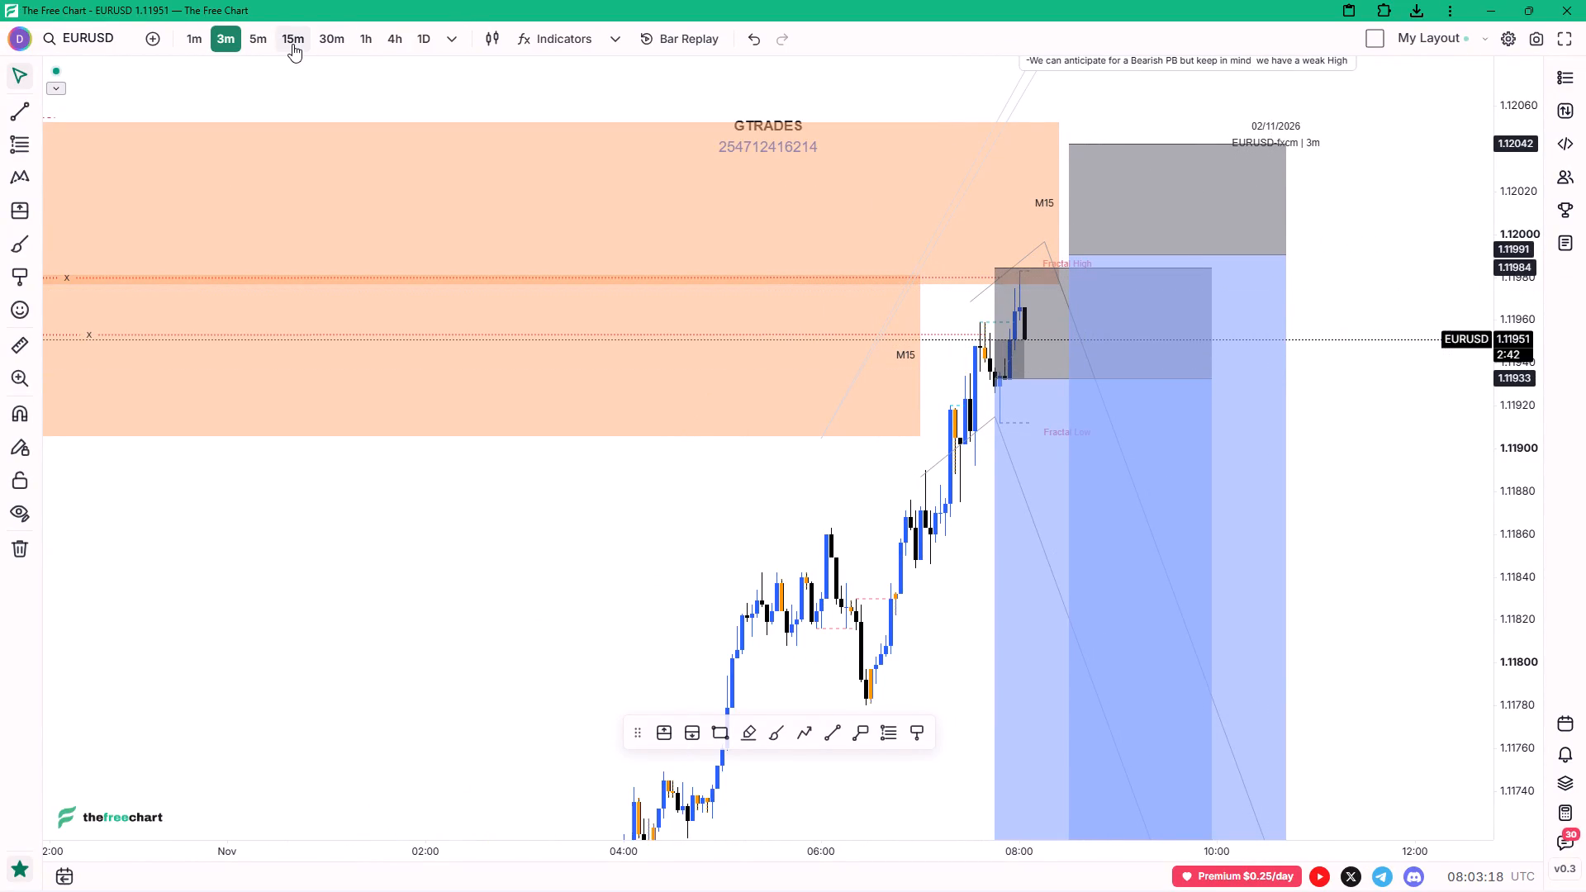
scroll(1343, 337, "up", 5)
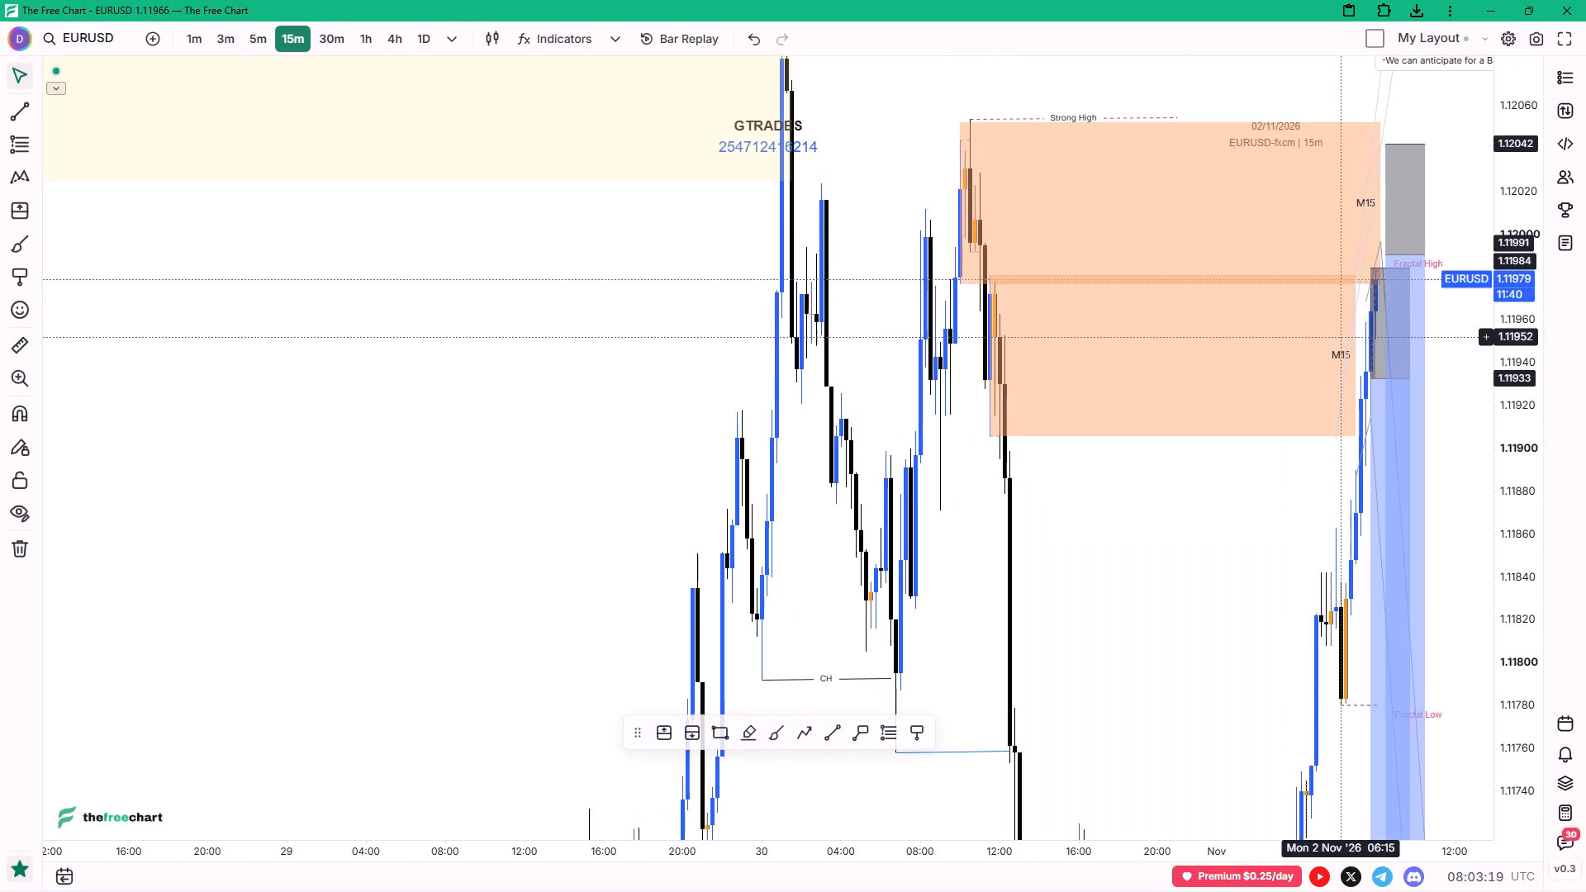
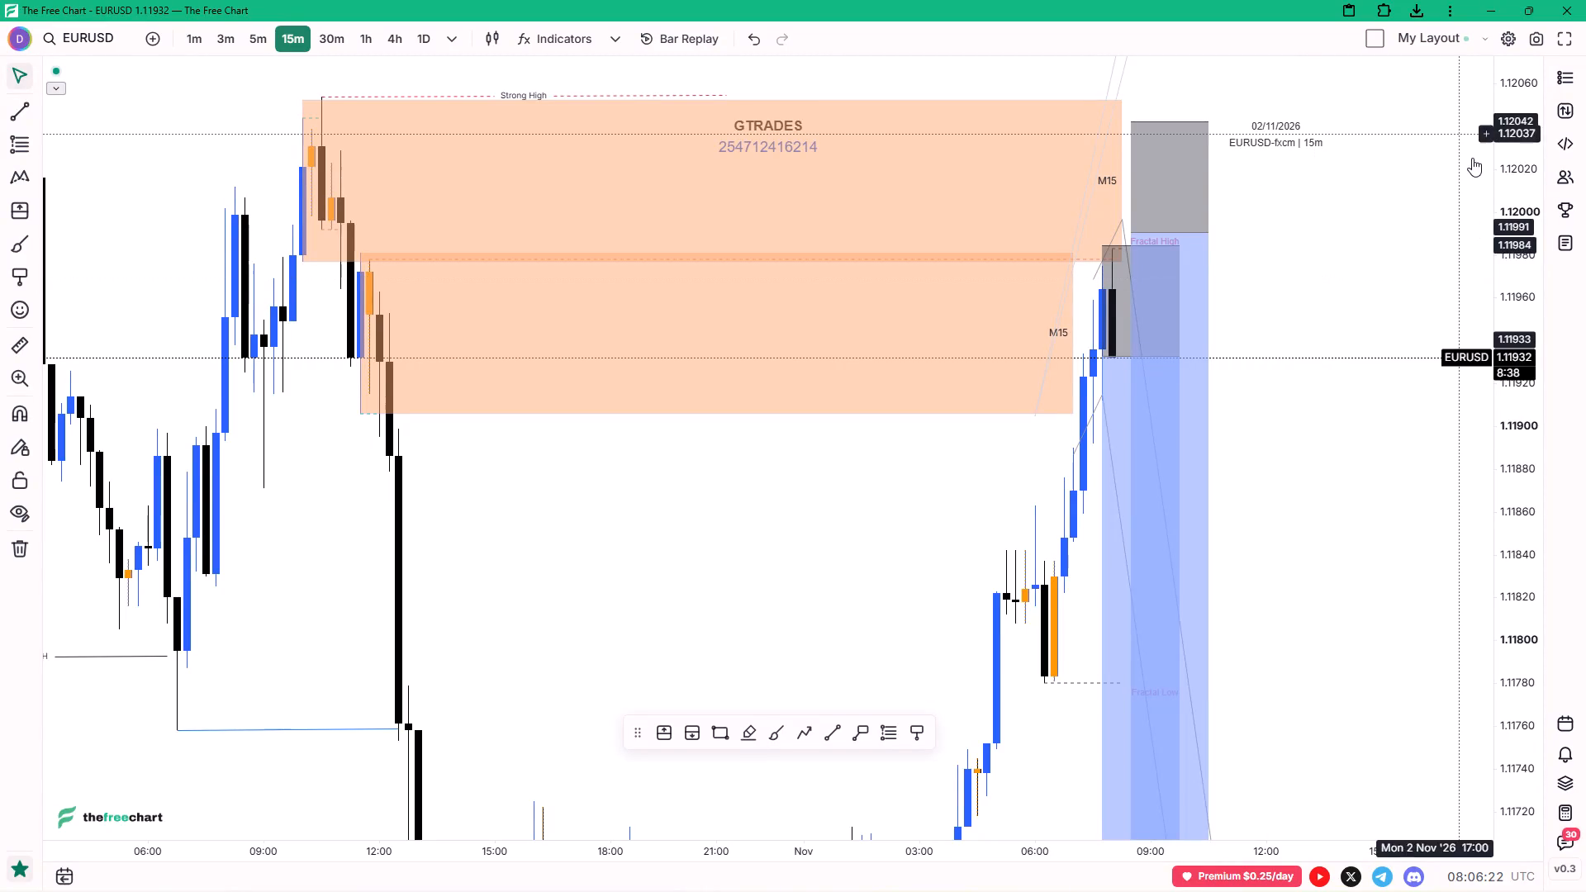
Examine the wider EURUSD 15-minute structure, including both M15 supply zones, the annotations and both short setups down to their targets.
left_click_drag(1522, 161, 1454, 474)
left_click_drag(1423, 484, 1392, 410)
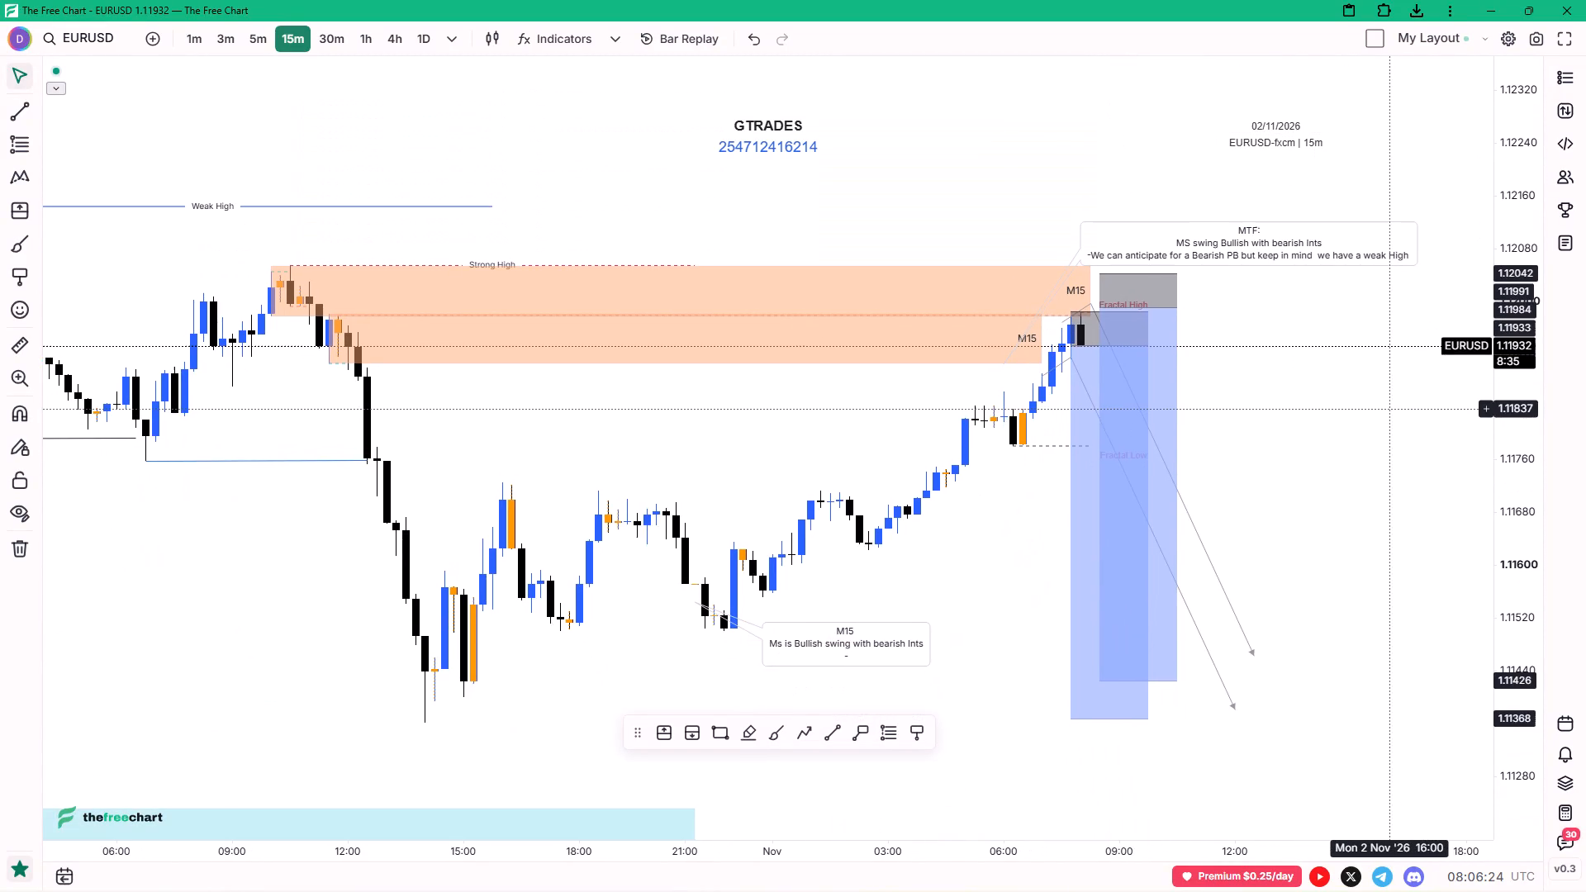
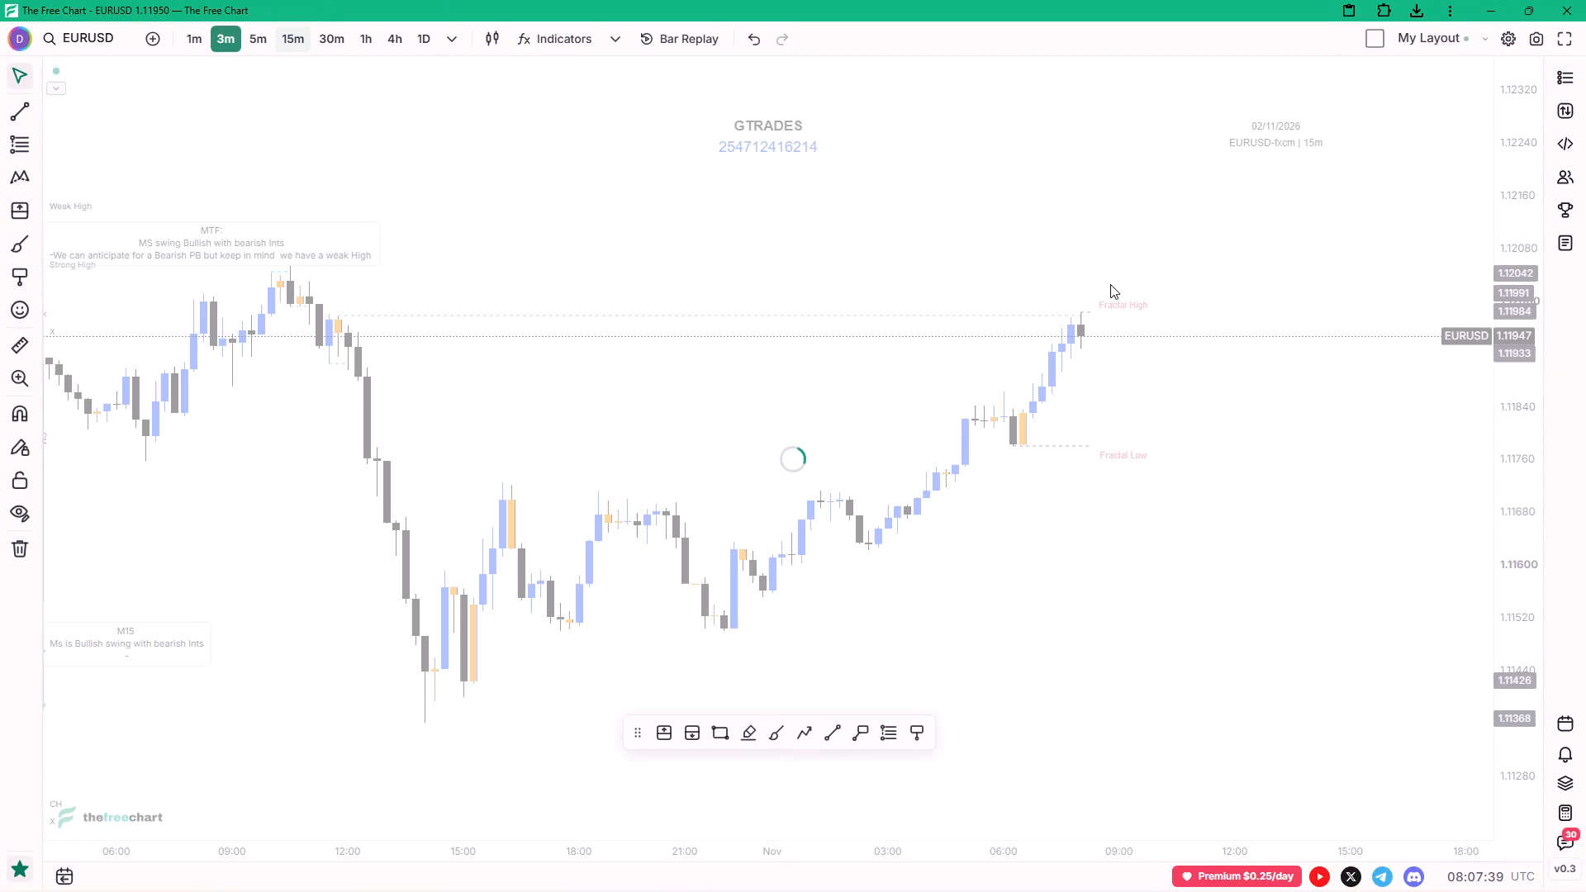
On the EURUSD 3-minute chart, lower the higher short position to an entry of about 1.11973 and a stop of about 1.12025.
right_click(968, 149)
left_click(994, 159)
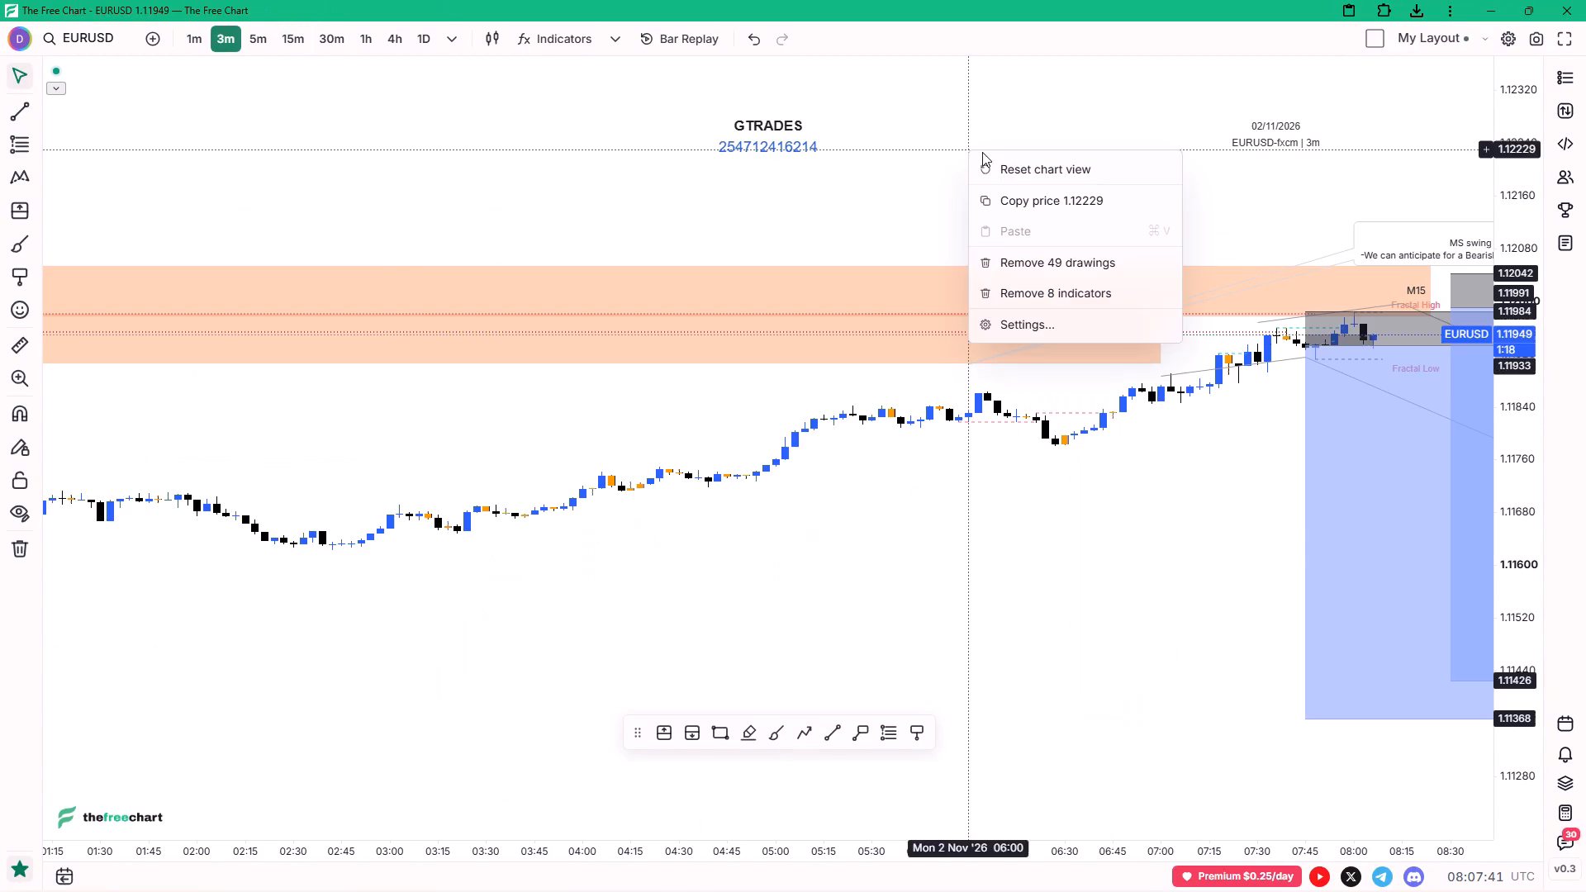
left_click_drag(1165, 391, 709, 348)
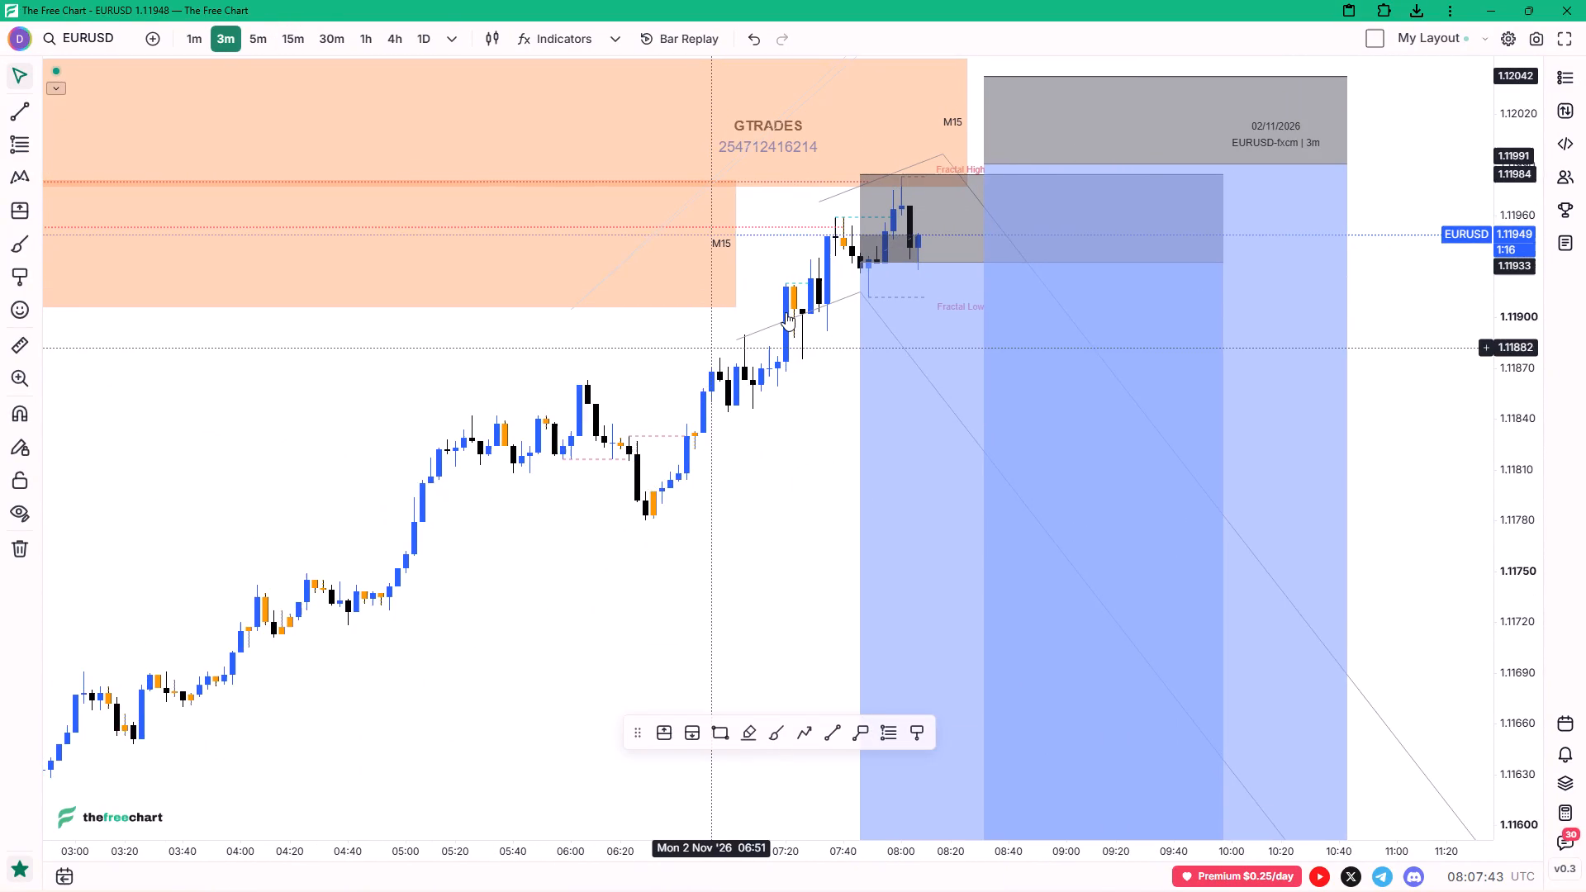
scroll(791, 306, "down", 4, "ctrl")
left_click_drag(1003, 150, 1090, 178)
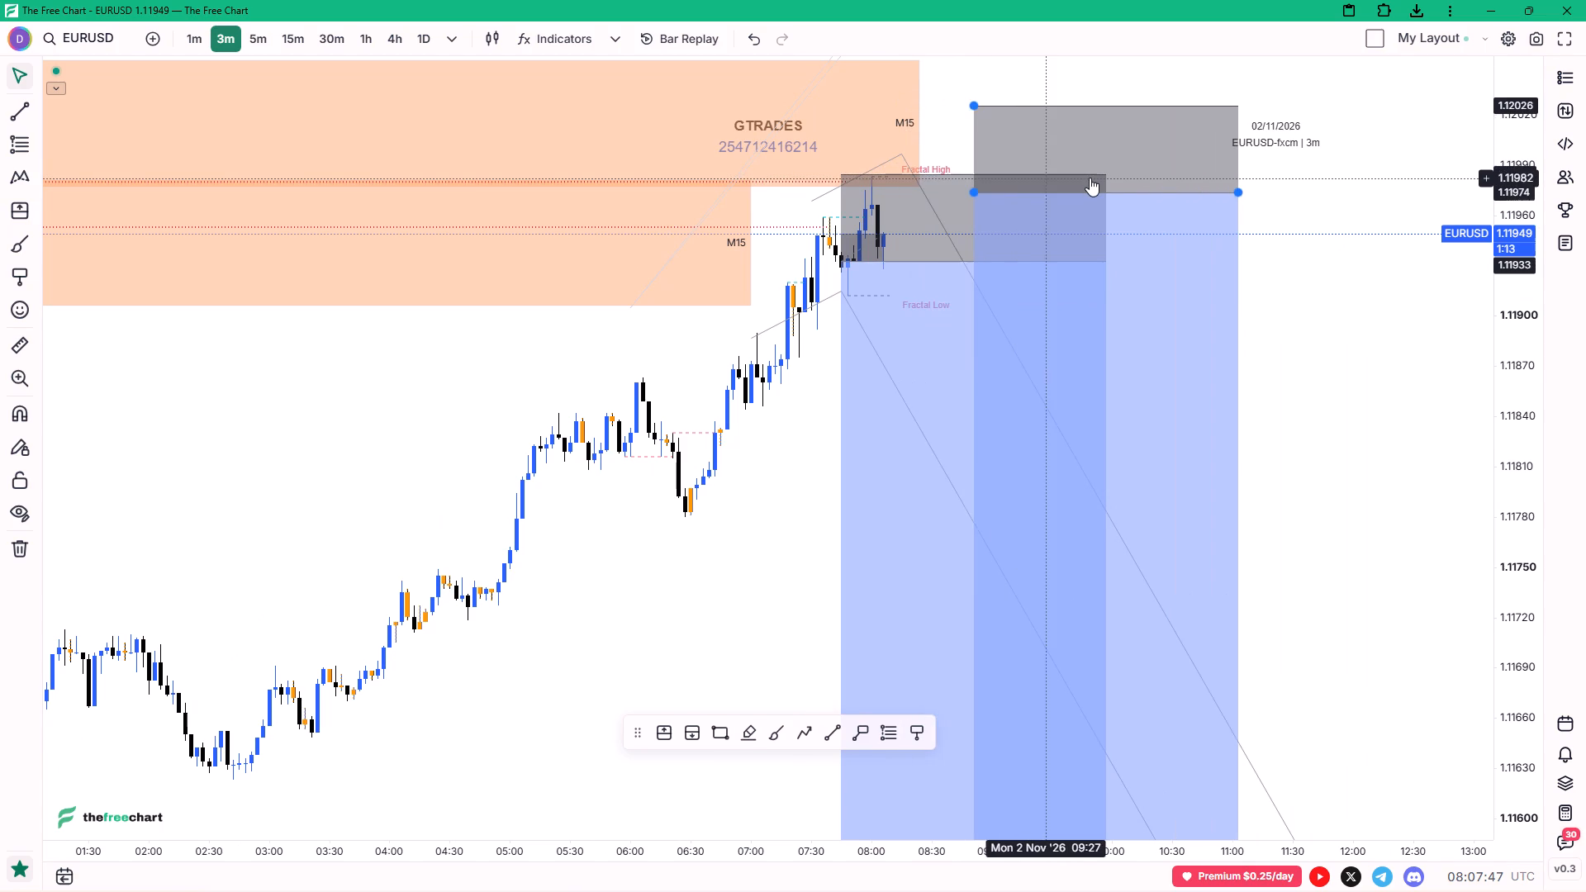
left_click_drag(1090, 178, 1107, 180)
scroll(993, 135, "down", 5, "ctrl")
scroll(971, 141, "up", 5, "ctrl")
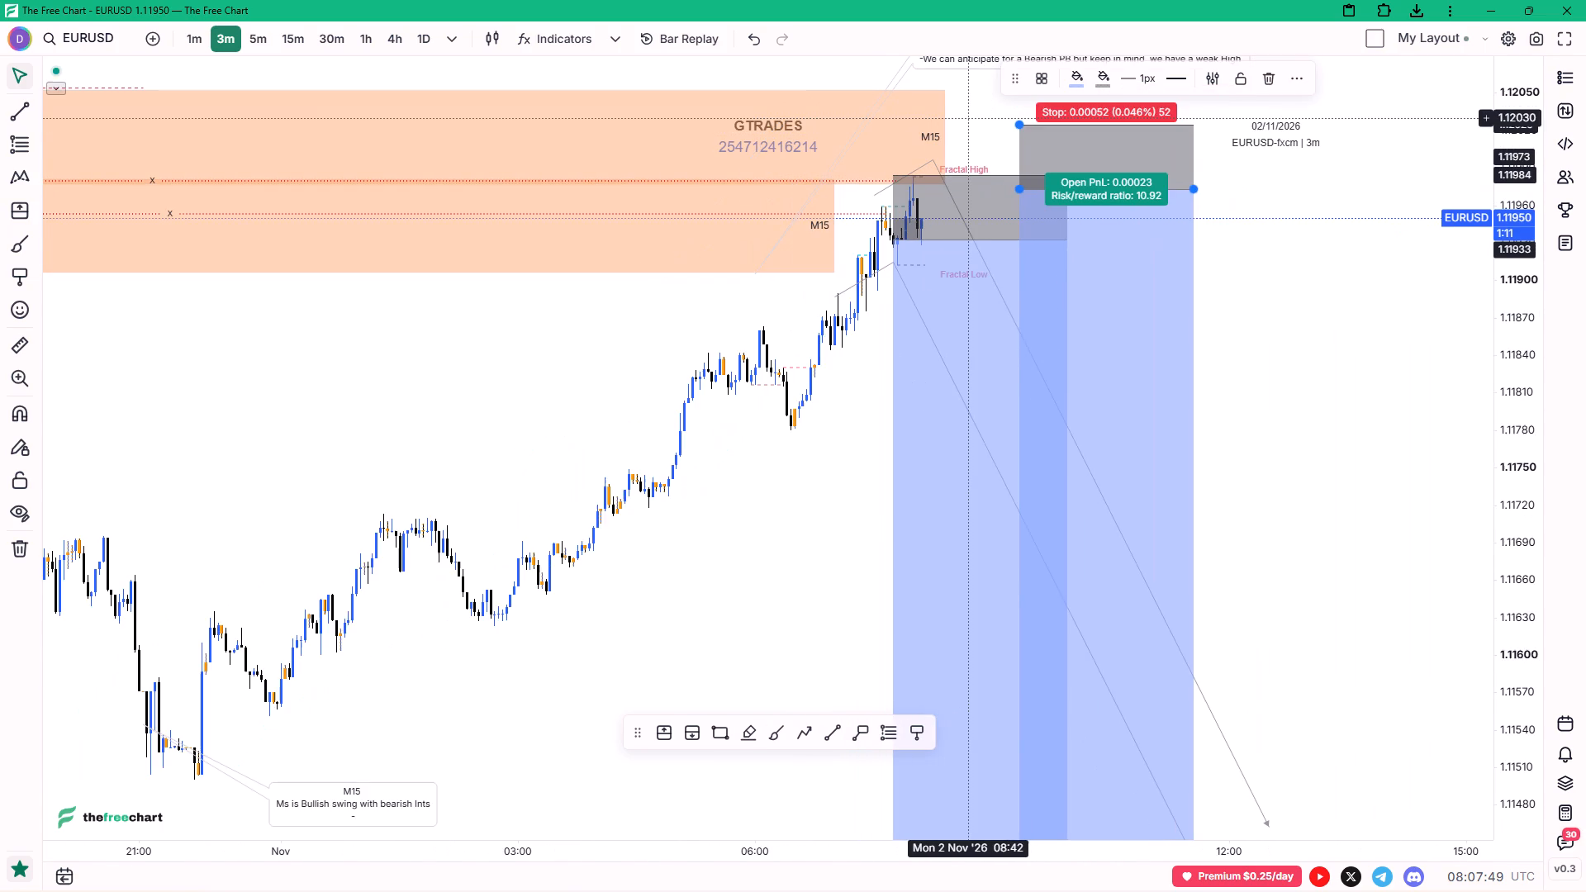
left_click(971, 141)
Shorten the lower EURUSD short position so its right edge ends at about 08:48.
left_click_drag(1113, 258, 1068, 257)
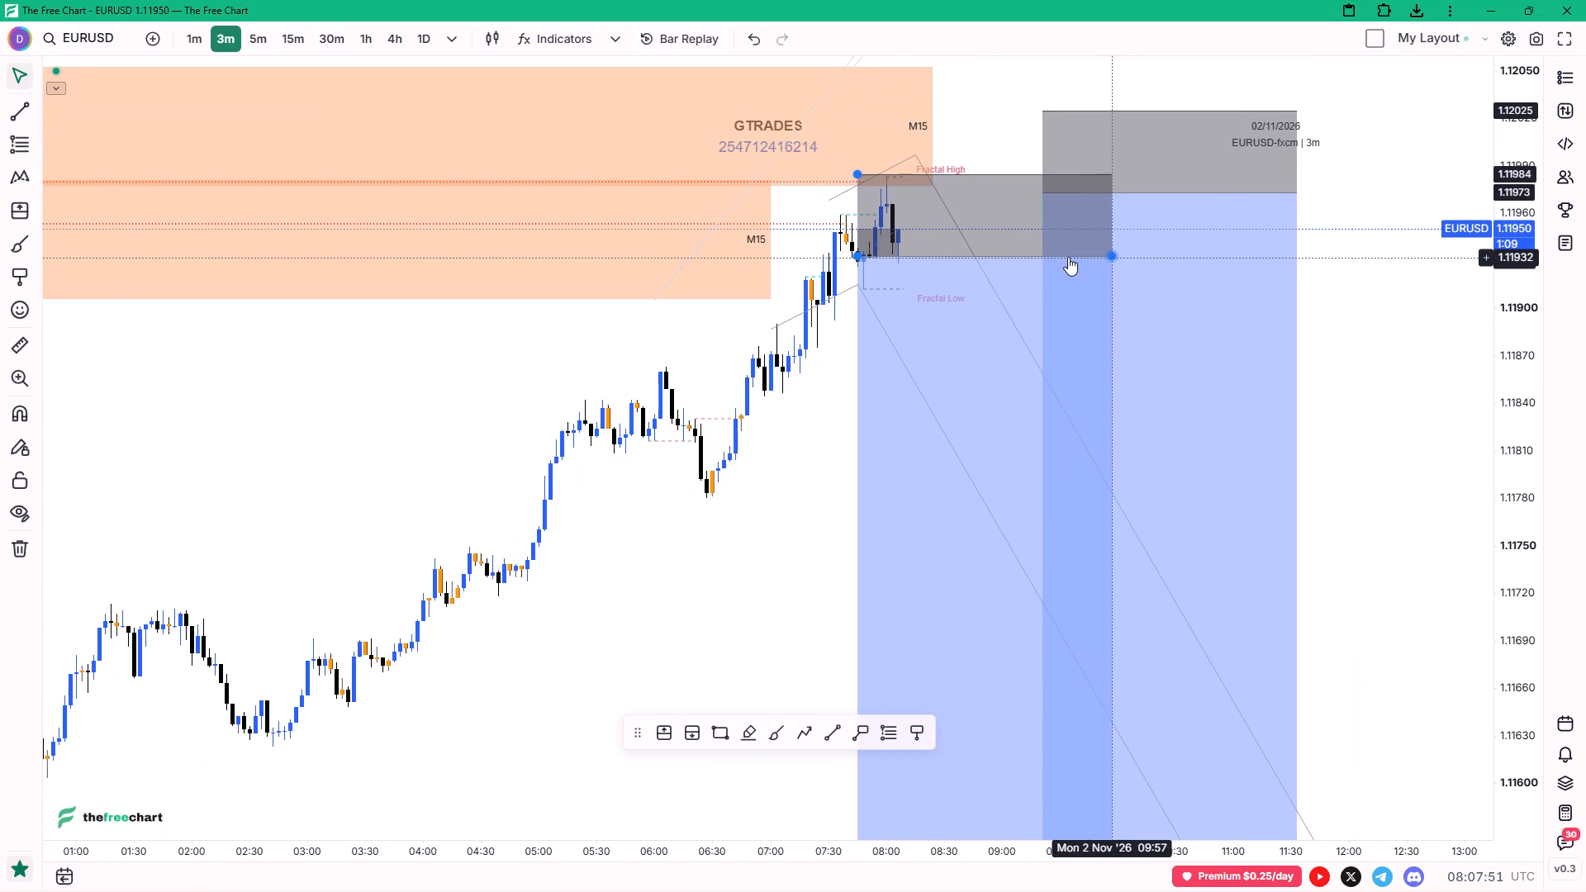
left_click_drag(1068, 257, 976, 258)
Shift the higher short position back to start where the lower one ends, with entry at about 1.11976 and stop at about 1.12028.
left_click_drag(1124, 233, 1054, 229)
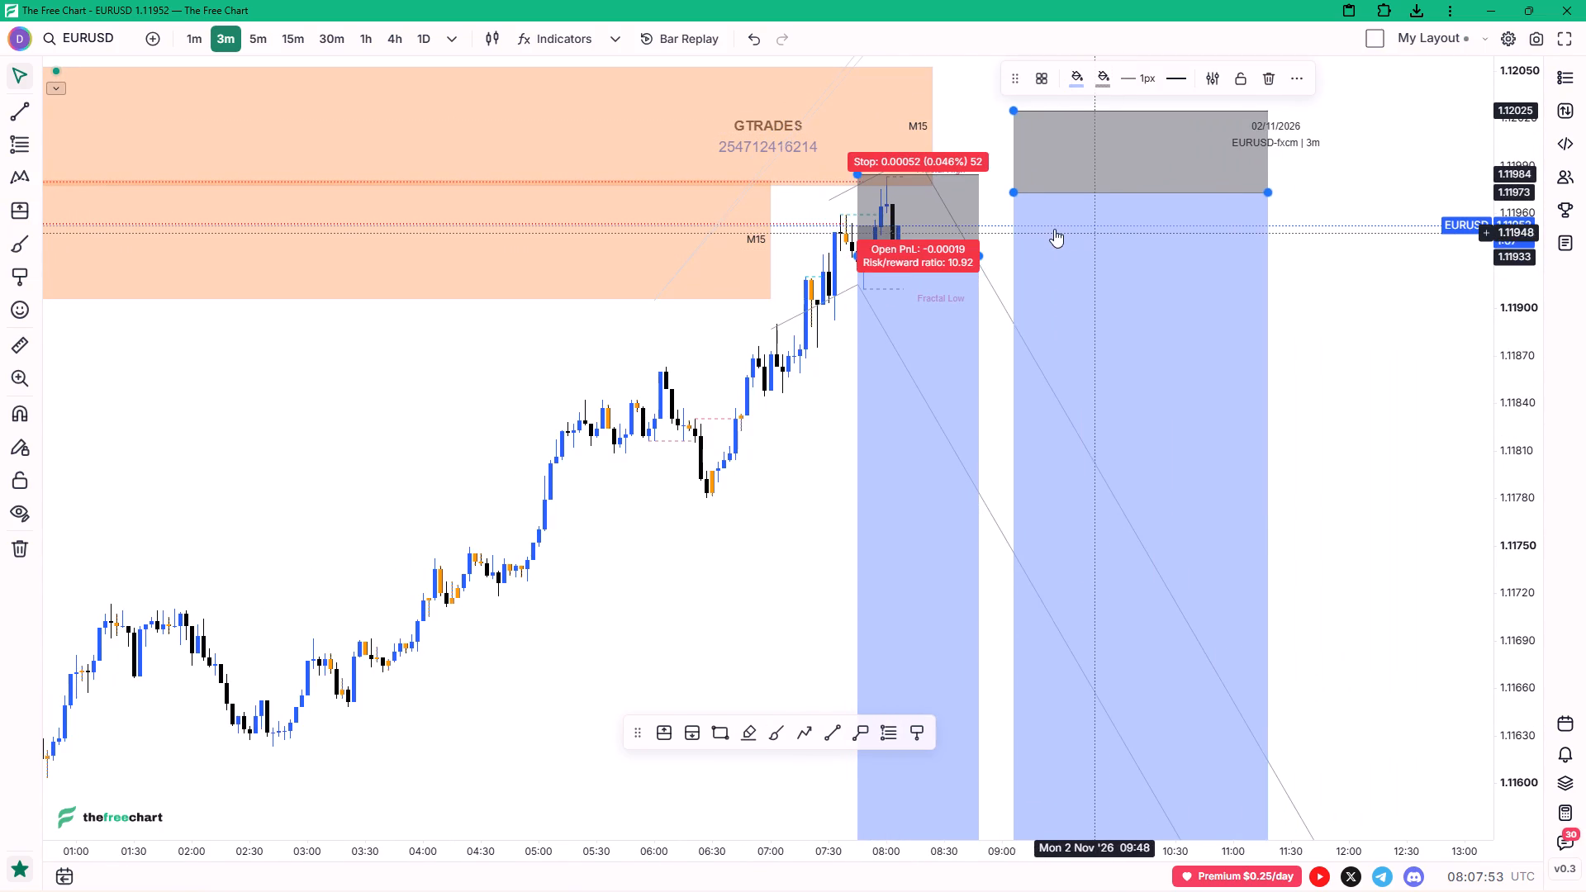
left_click_drag(1054, 229, 1053, 228)
left_click(1244, 244)
Examine the adjusted EURUSD short setups against both M15 supply zones on the 3-minute and 15-minute charts.
scroll(1247, 234, "down", 2, "ctrl")
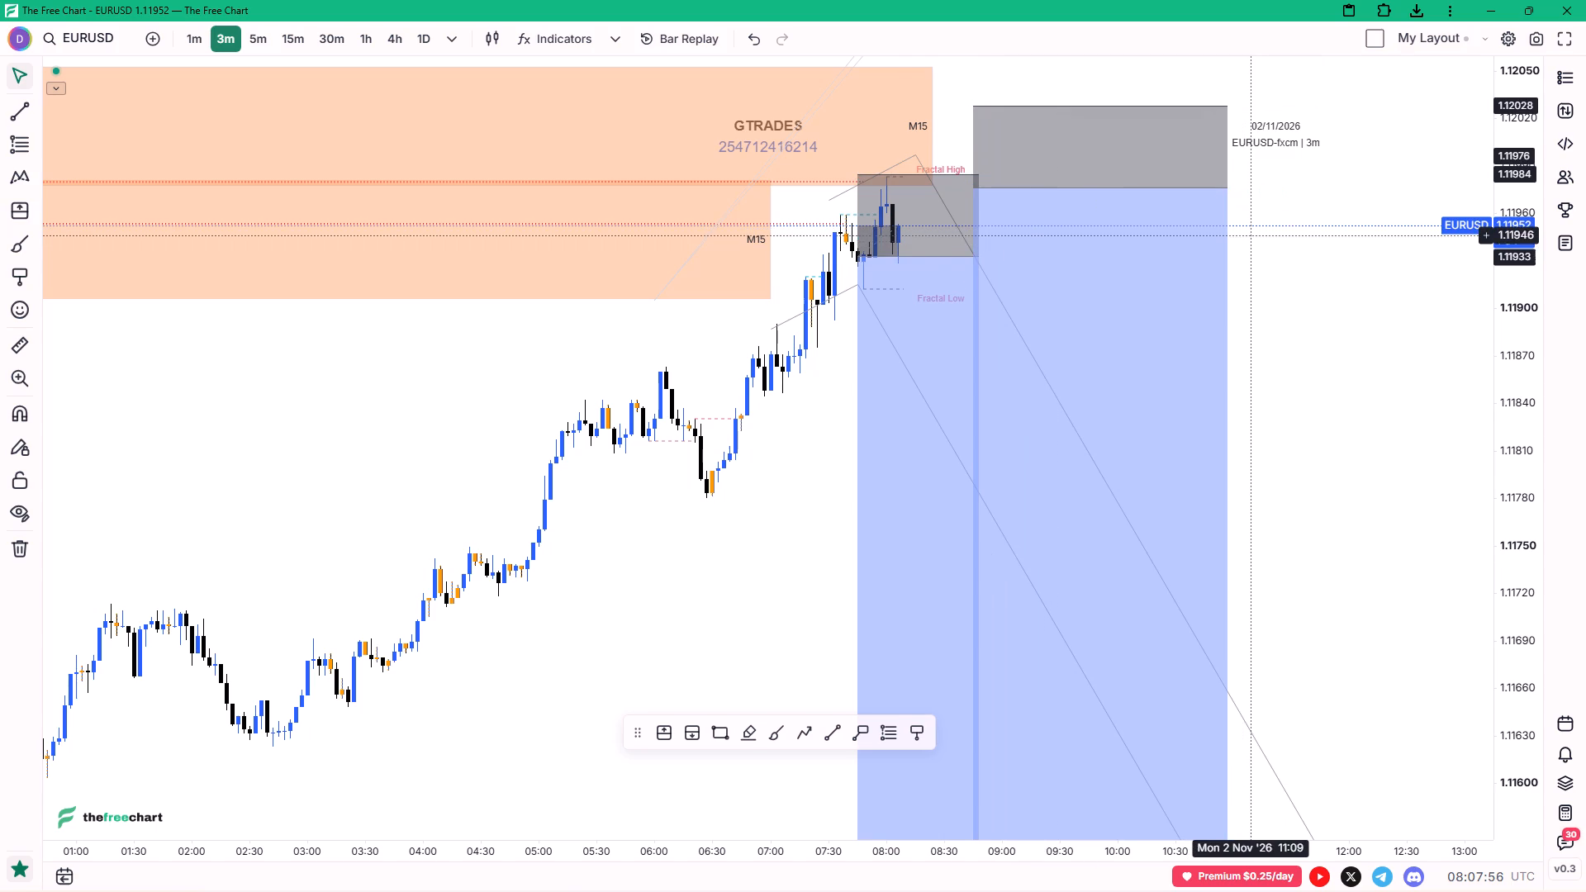
scroll(1247, 234, "down", 1, "ctrl")
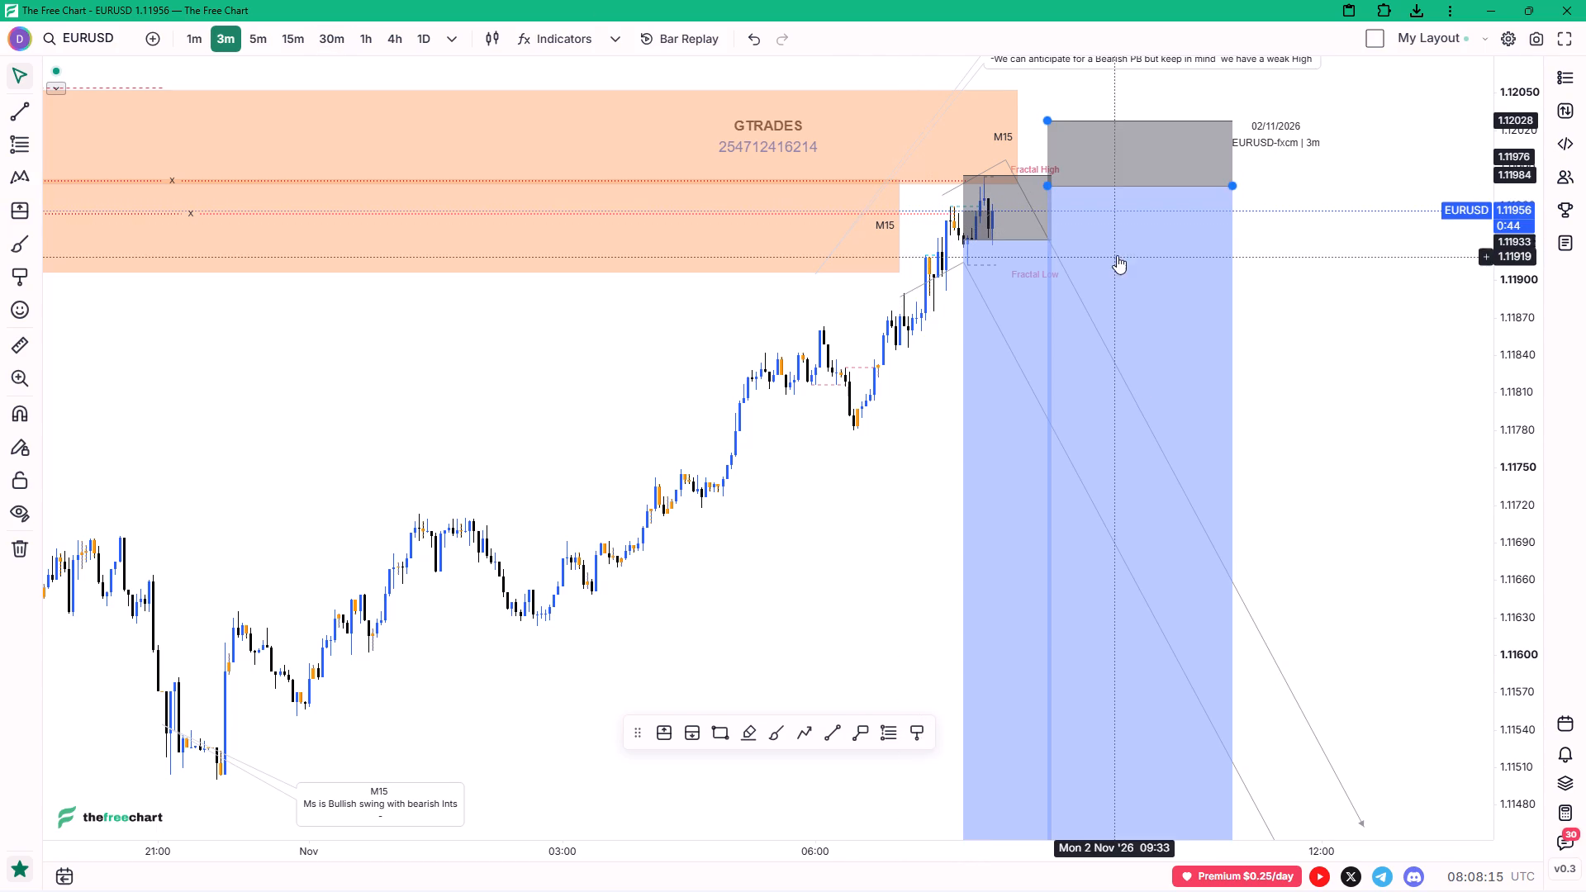
scroll(981, 174, "up", 3)
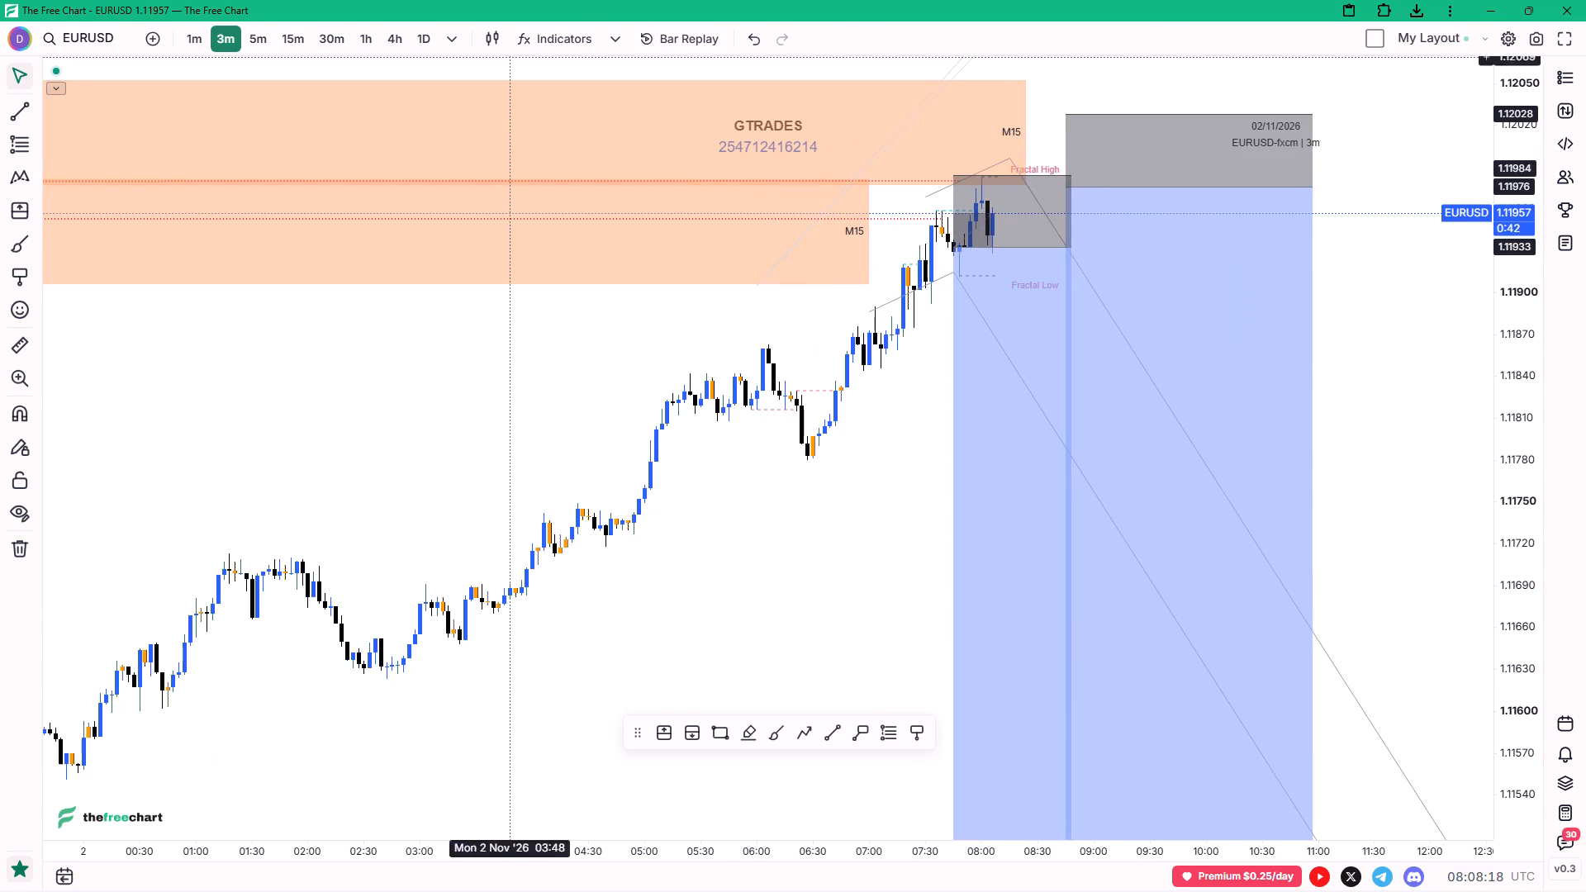
left_click(288, 31)
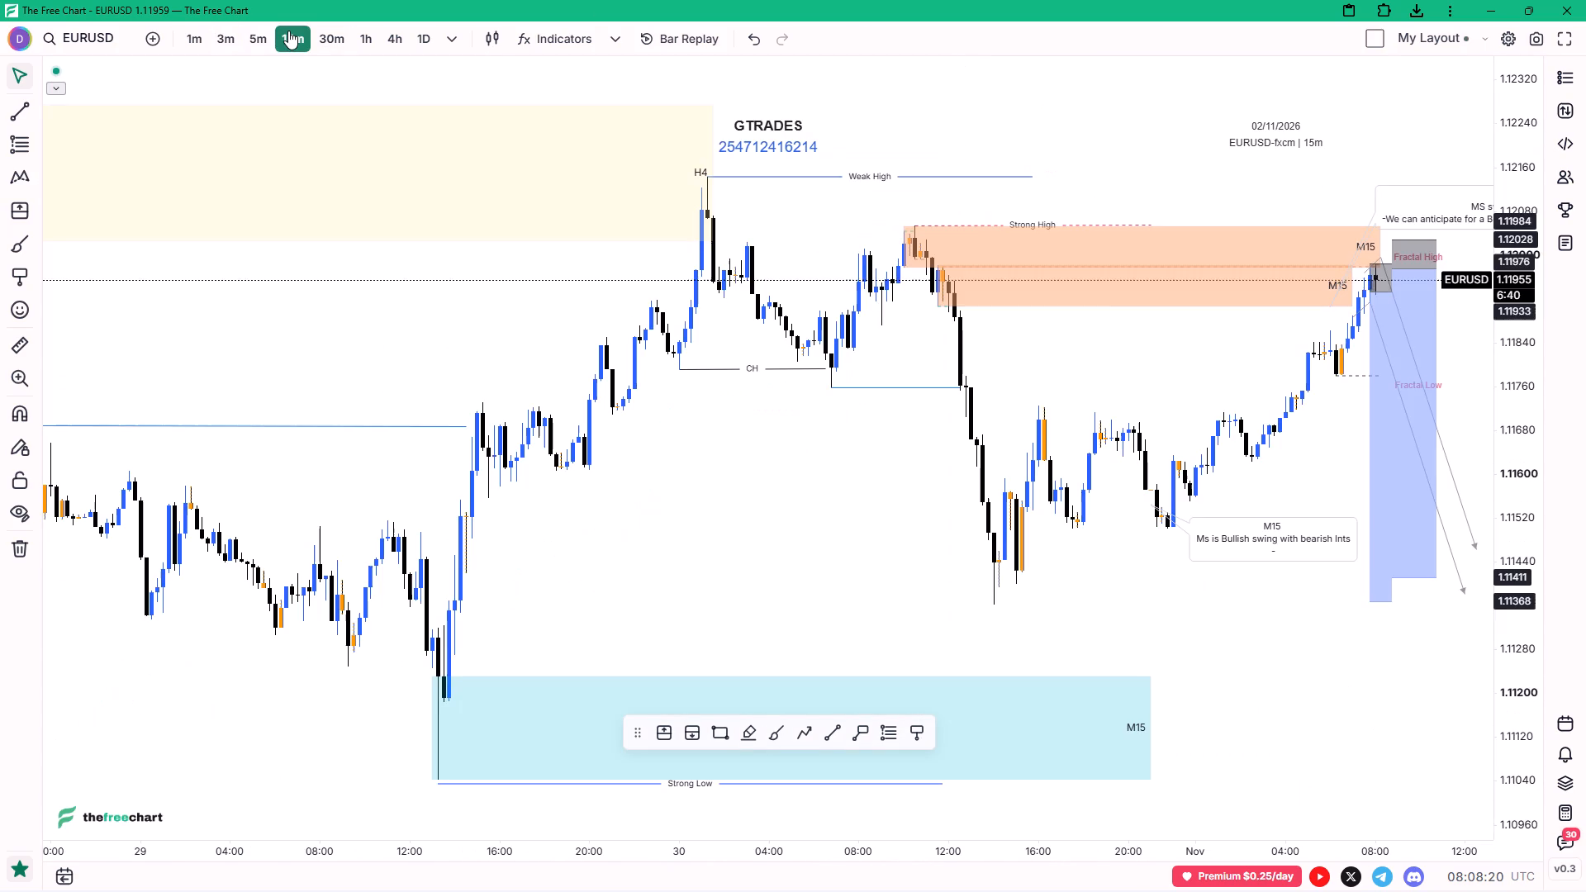
scroll(1247, 196, "up", 4)
left_click_drag(1247, 196, 1228, 189)
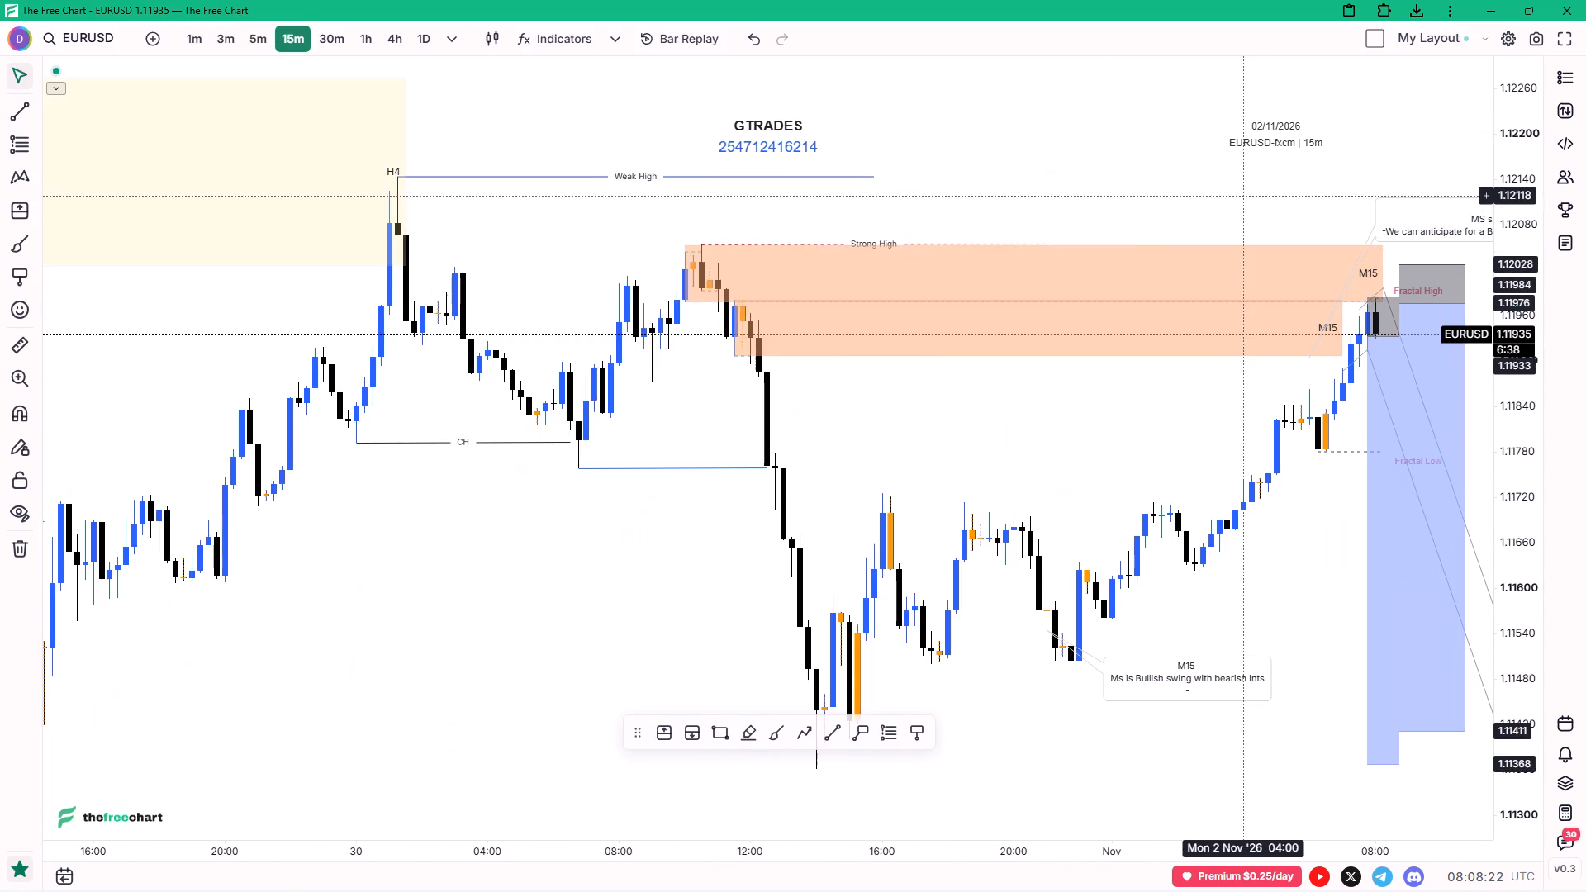
left_click_drag(1228, 189, 951, 161)
left_click(221, 39)
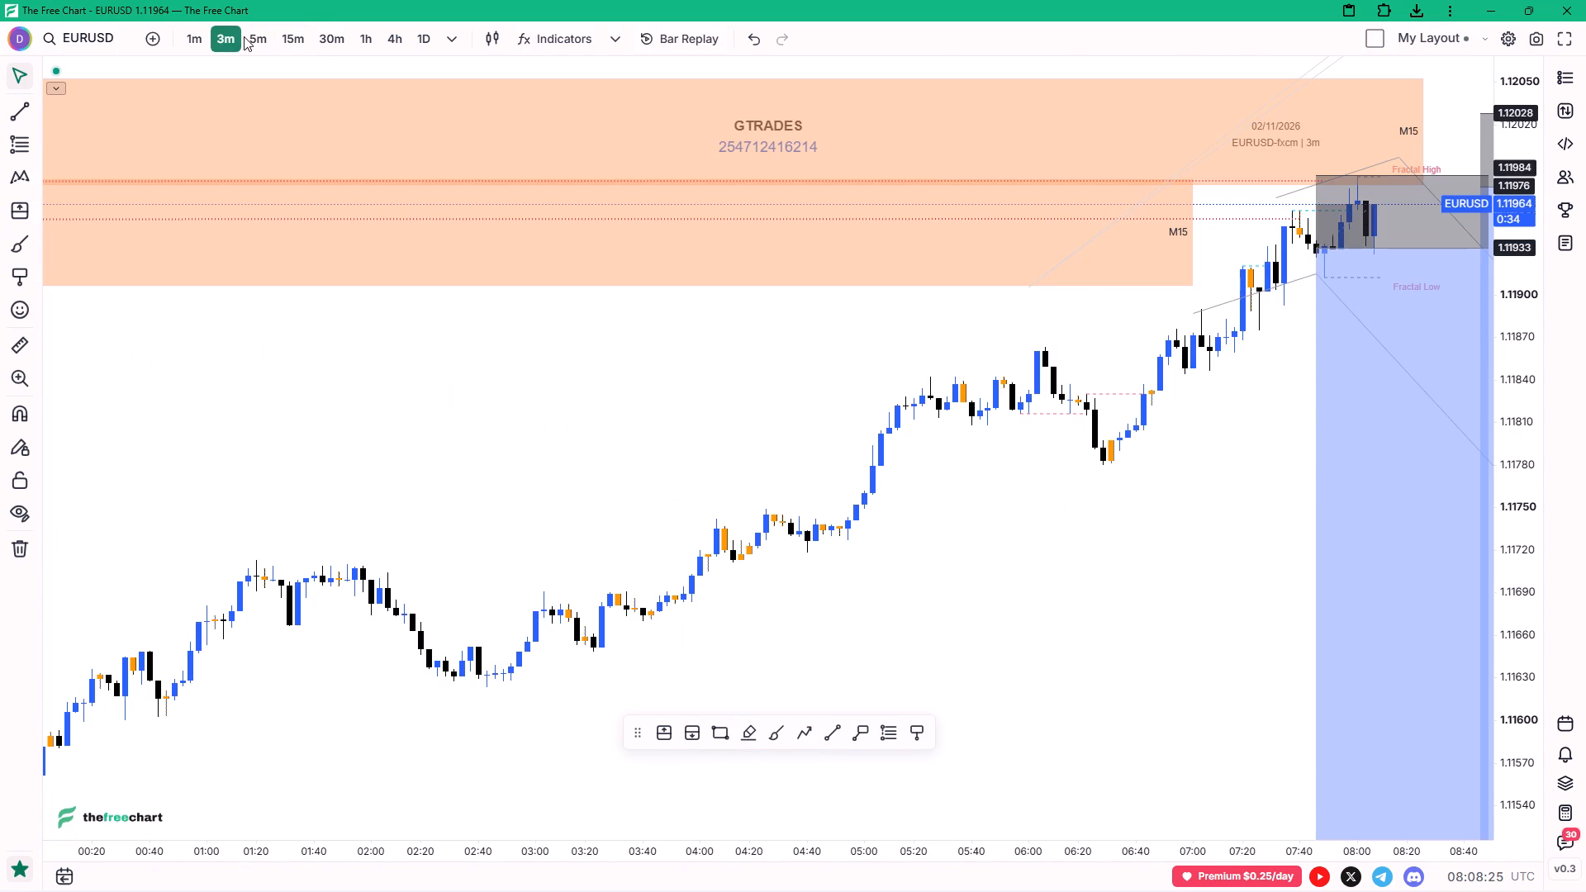
left_click(299, 35)
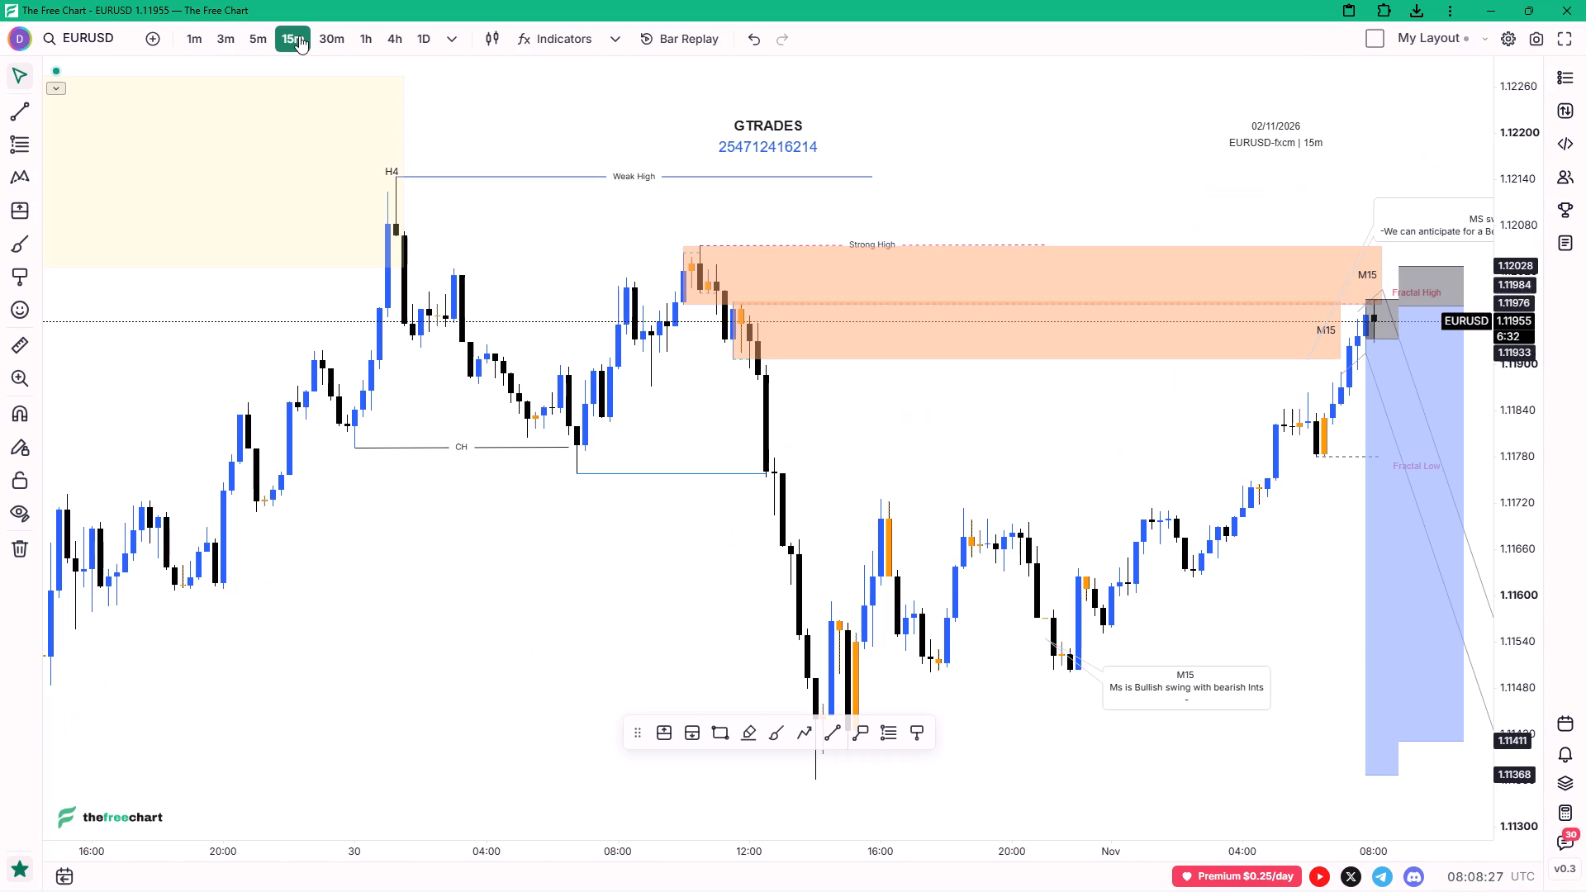
left_click_drag(1216, 174, 932, 162)
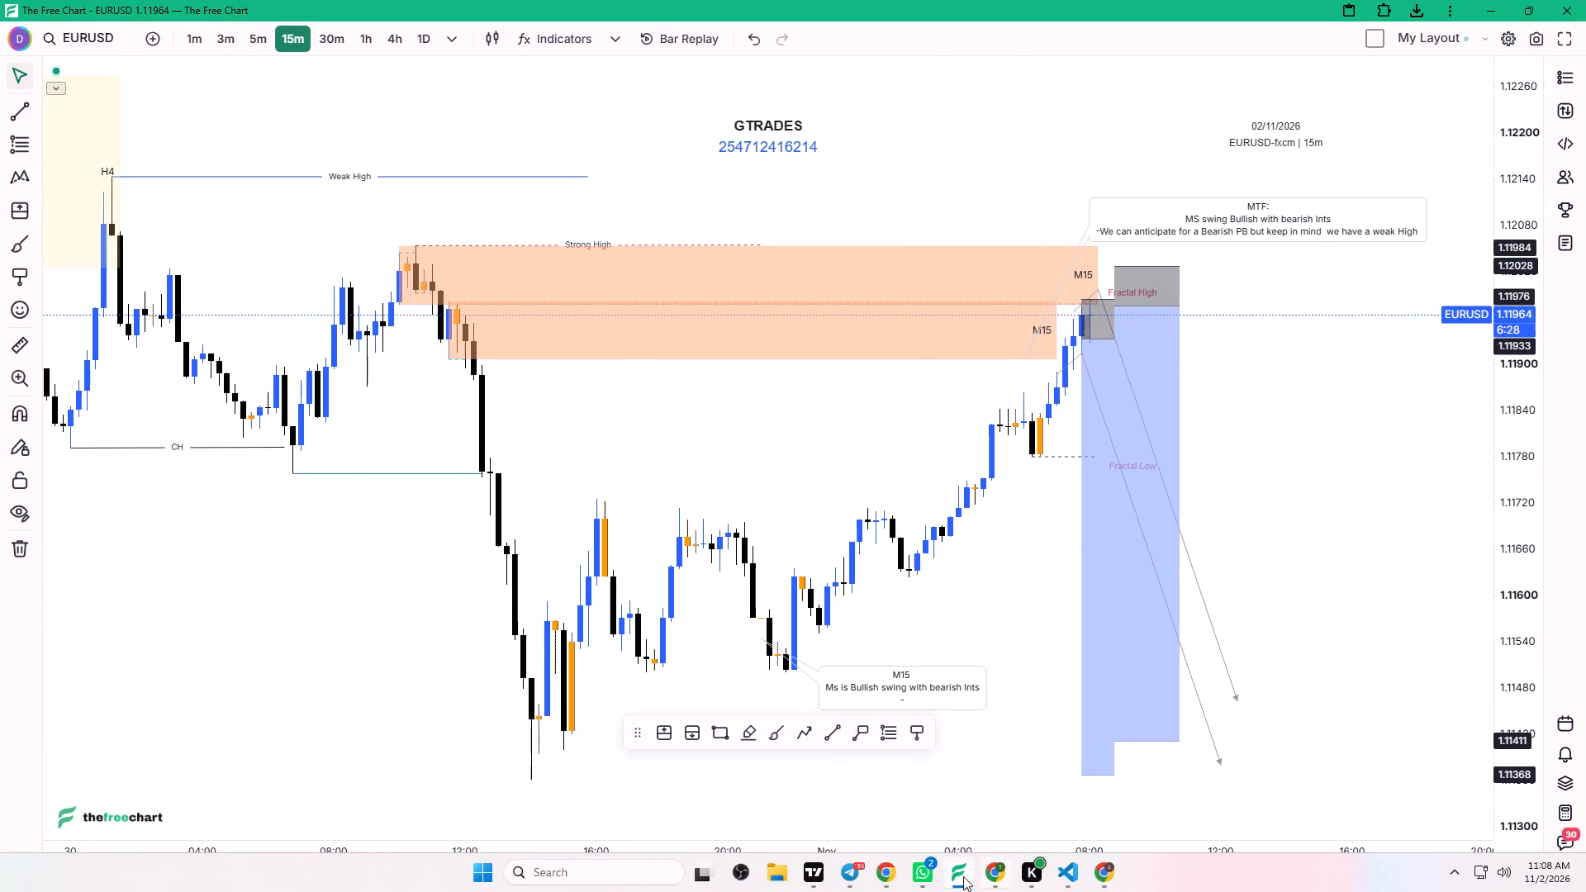
Compare EURUSD's 15-minute supply zones and short setups between TradingView and The Free Chart, finishing in TradingView.
left_click(824, 871)
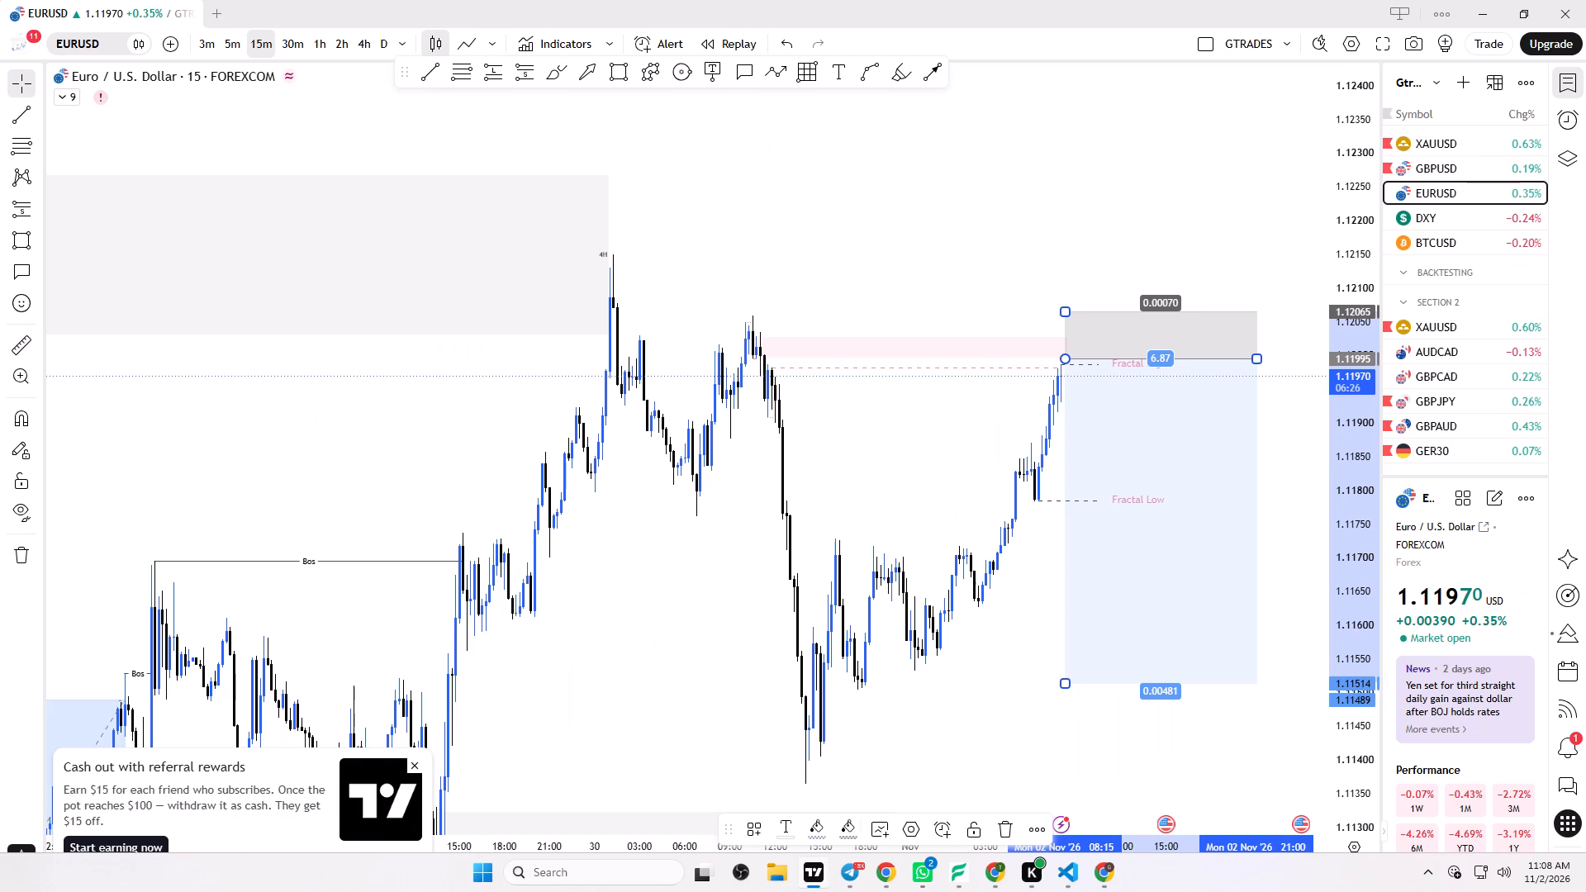
left_click(1018, 292)
scroll(1018, 292, "up", 5)
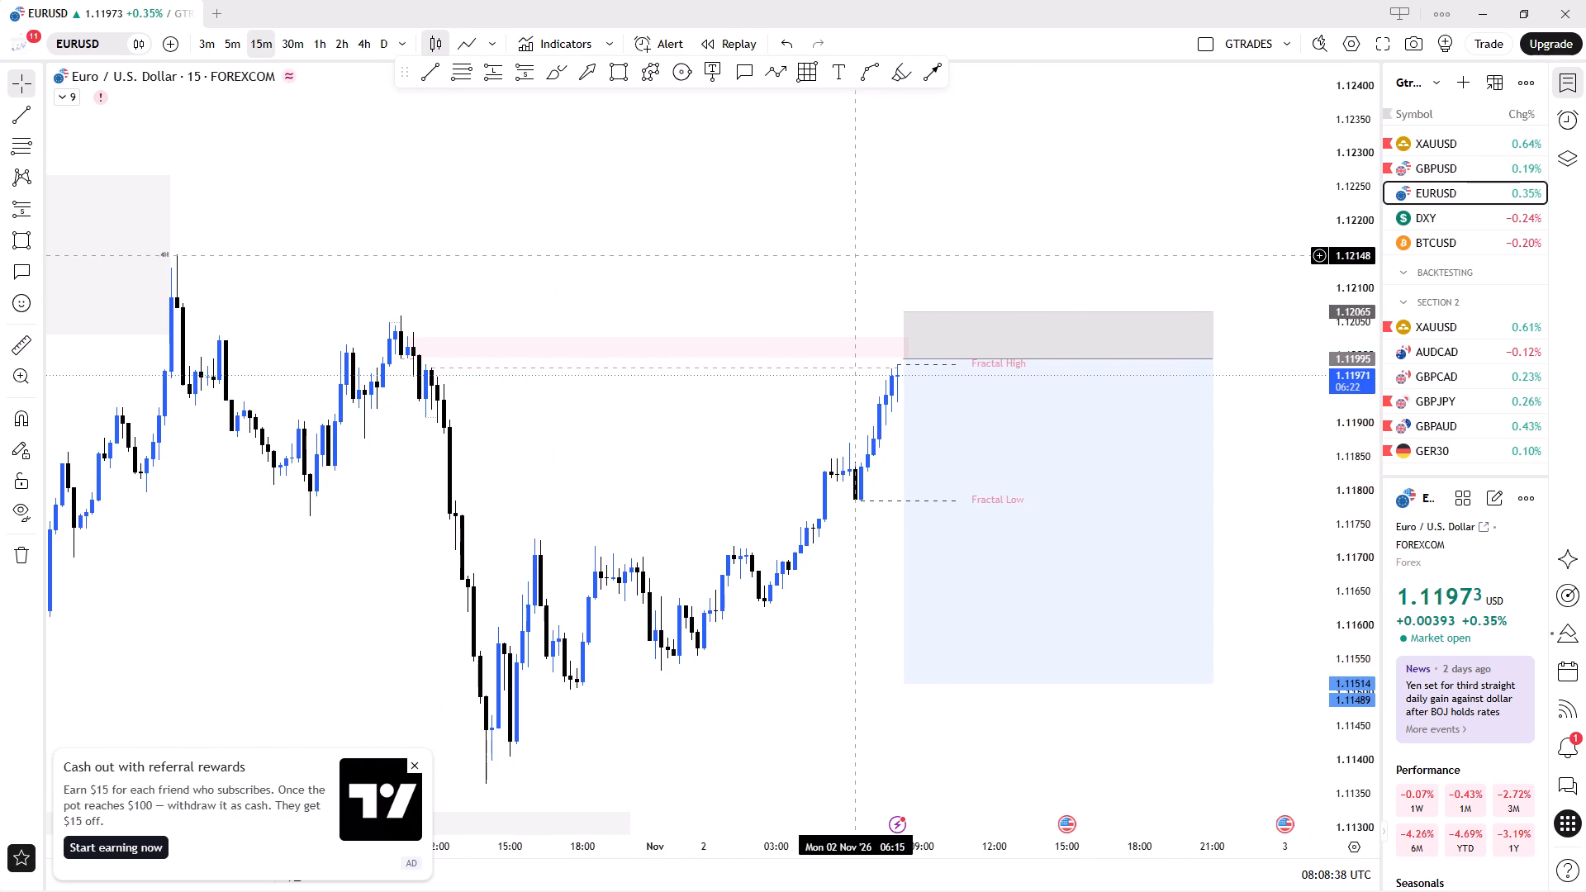
left_click_drag(474, 143, 605, 170)
left_click(605, 170)
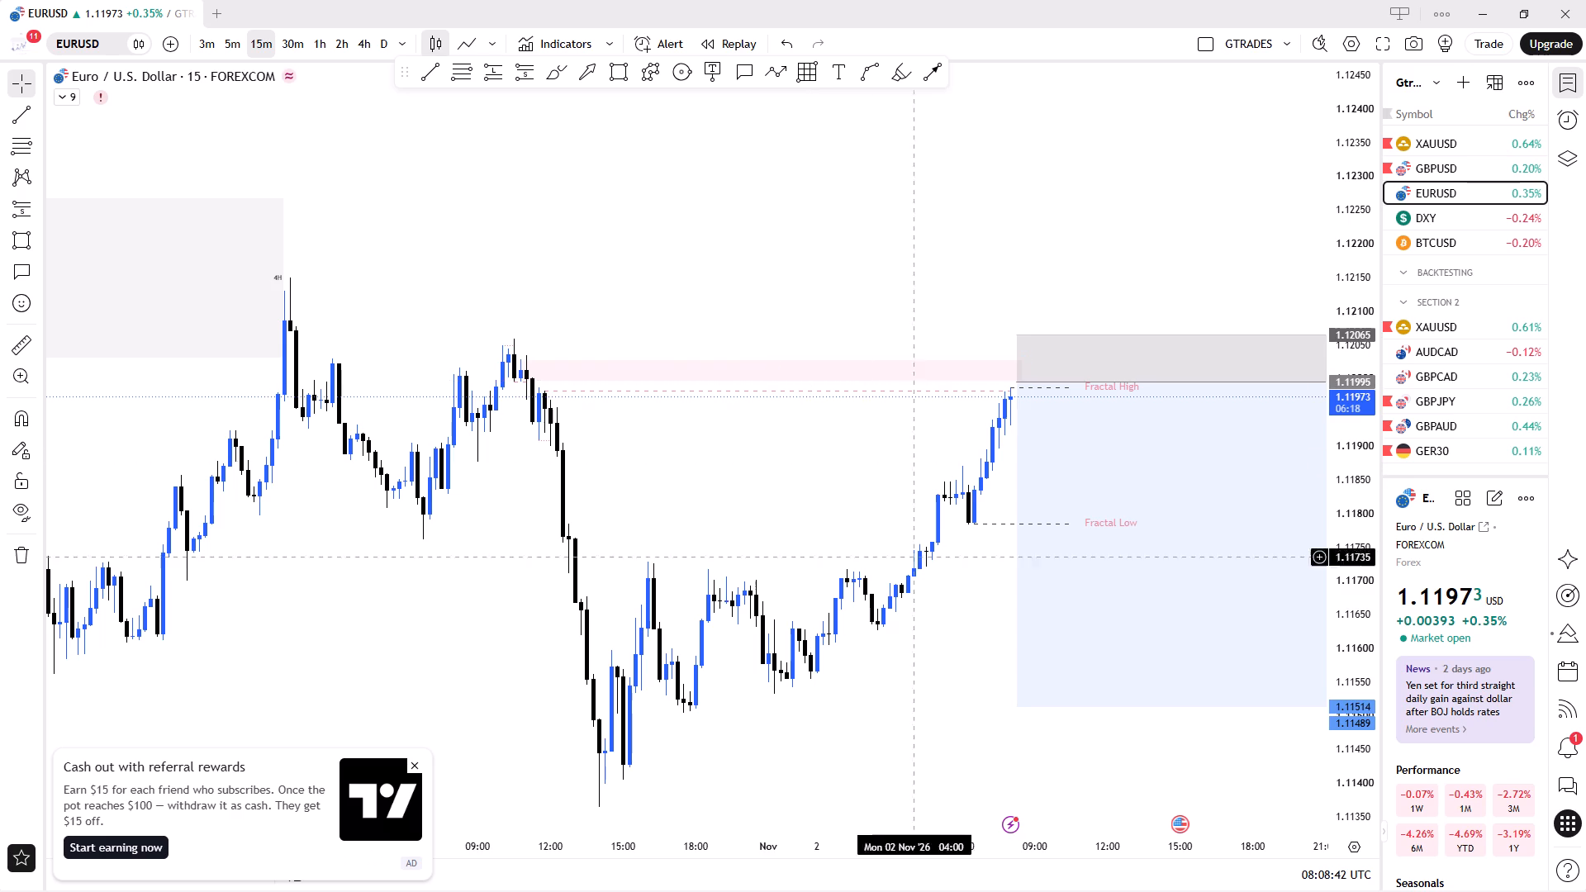
left_click(965, 880)
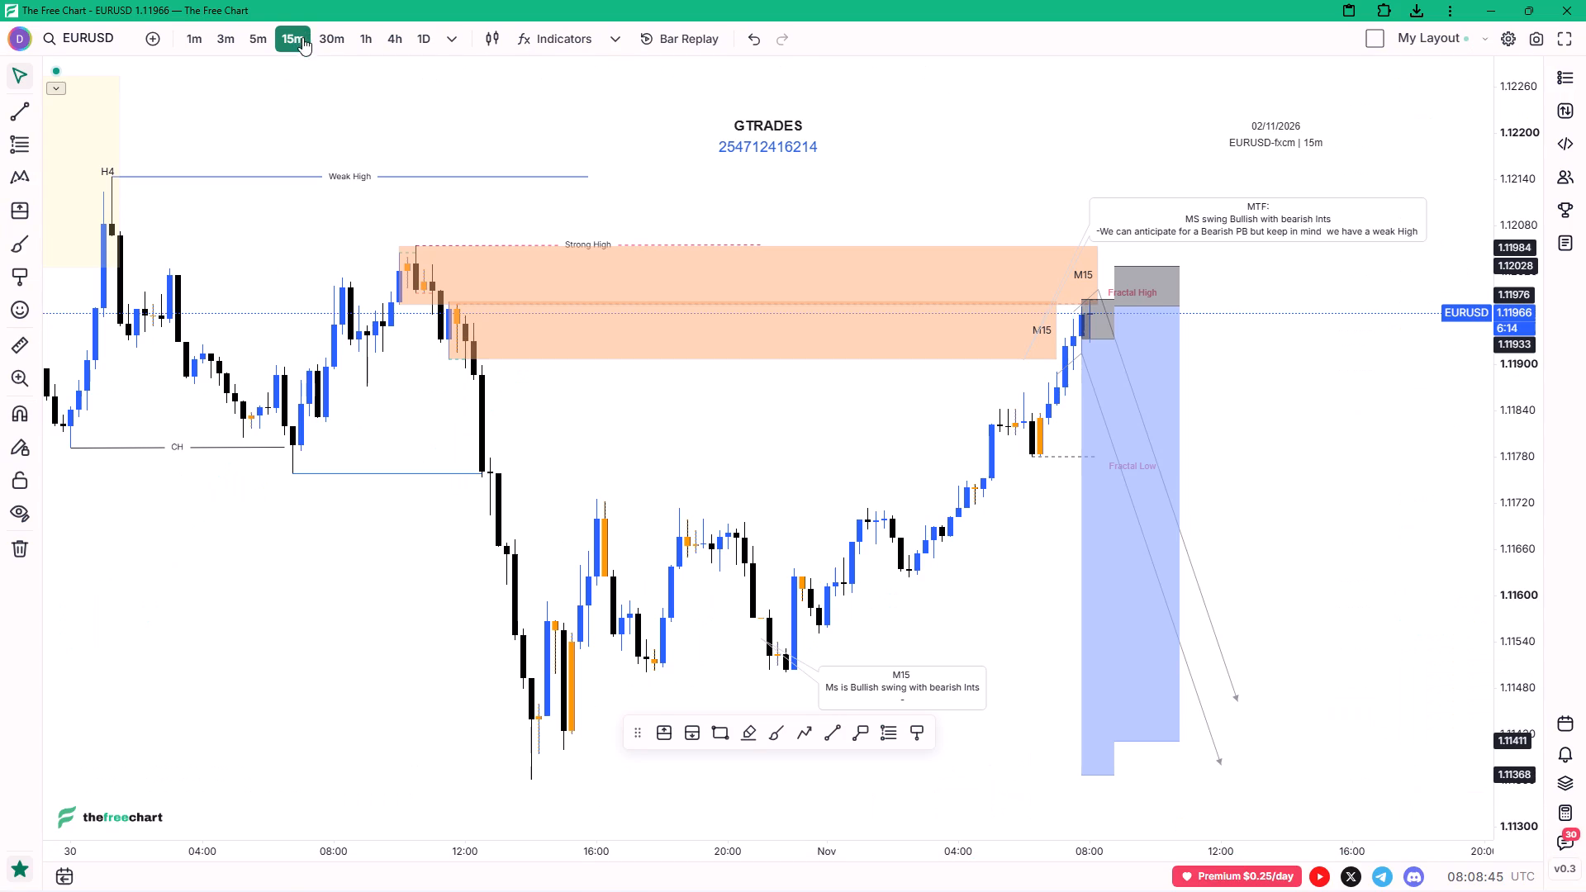
left_click_drag(1512, 530, 1465, 273)
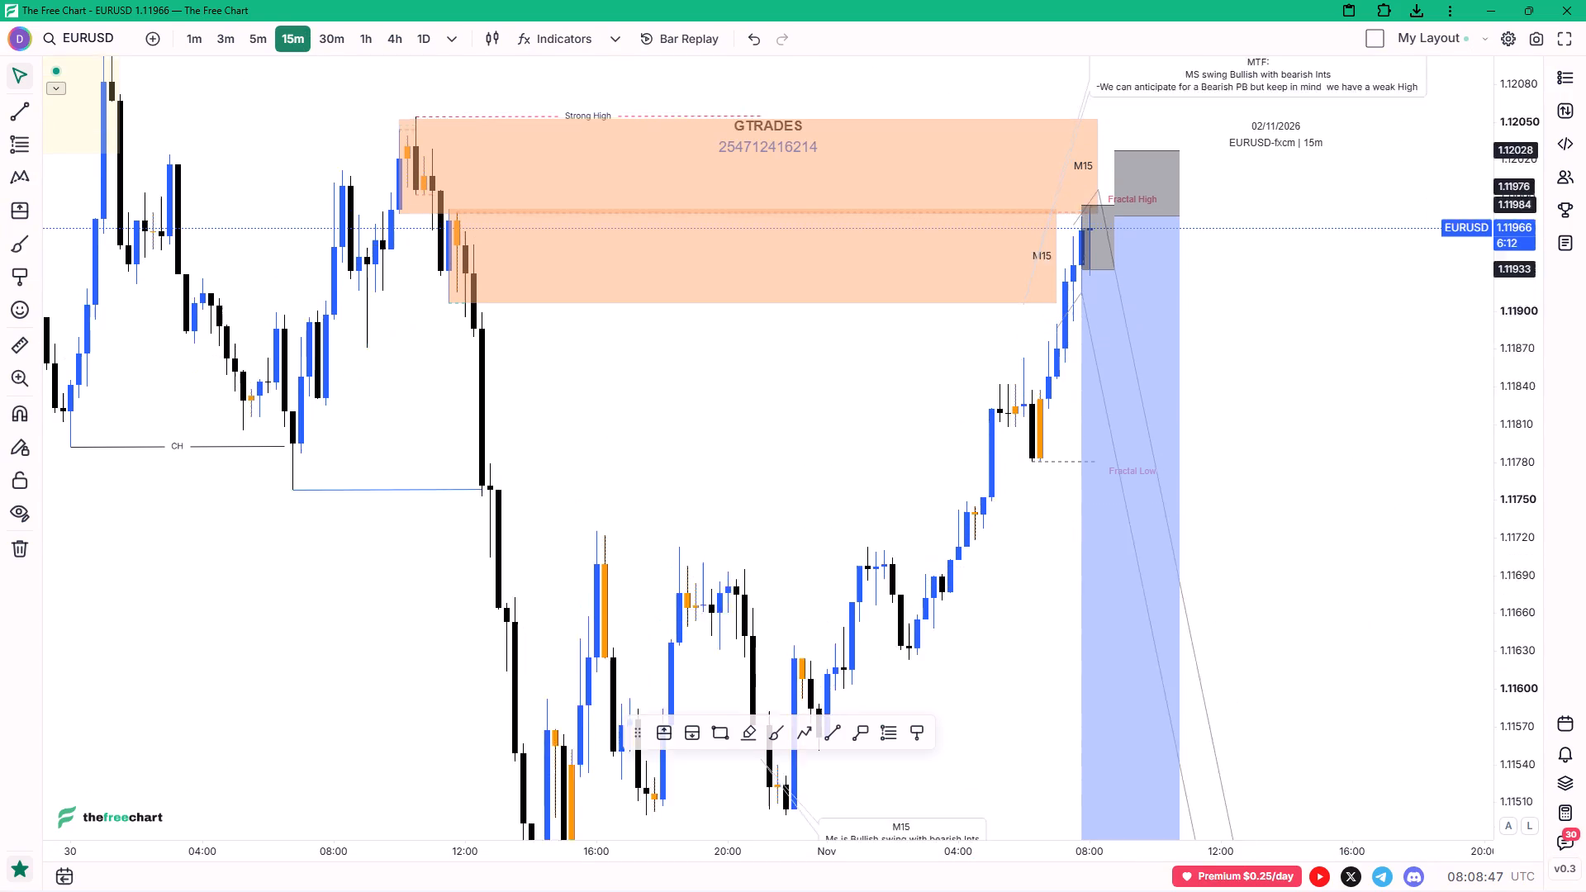
left_click_drag(1465, 273, 1436, 201)
left_click_drag(1360, 244, 1430, 584)
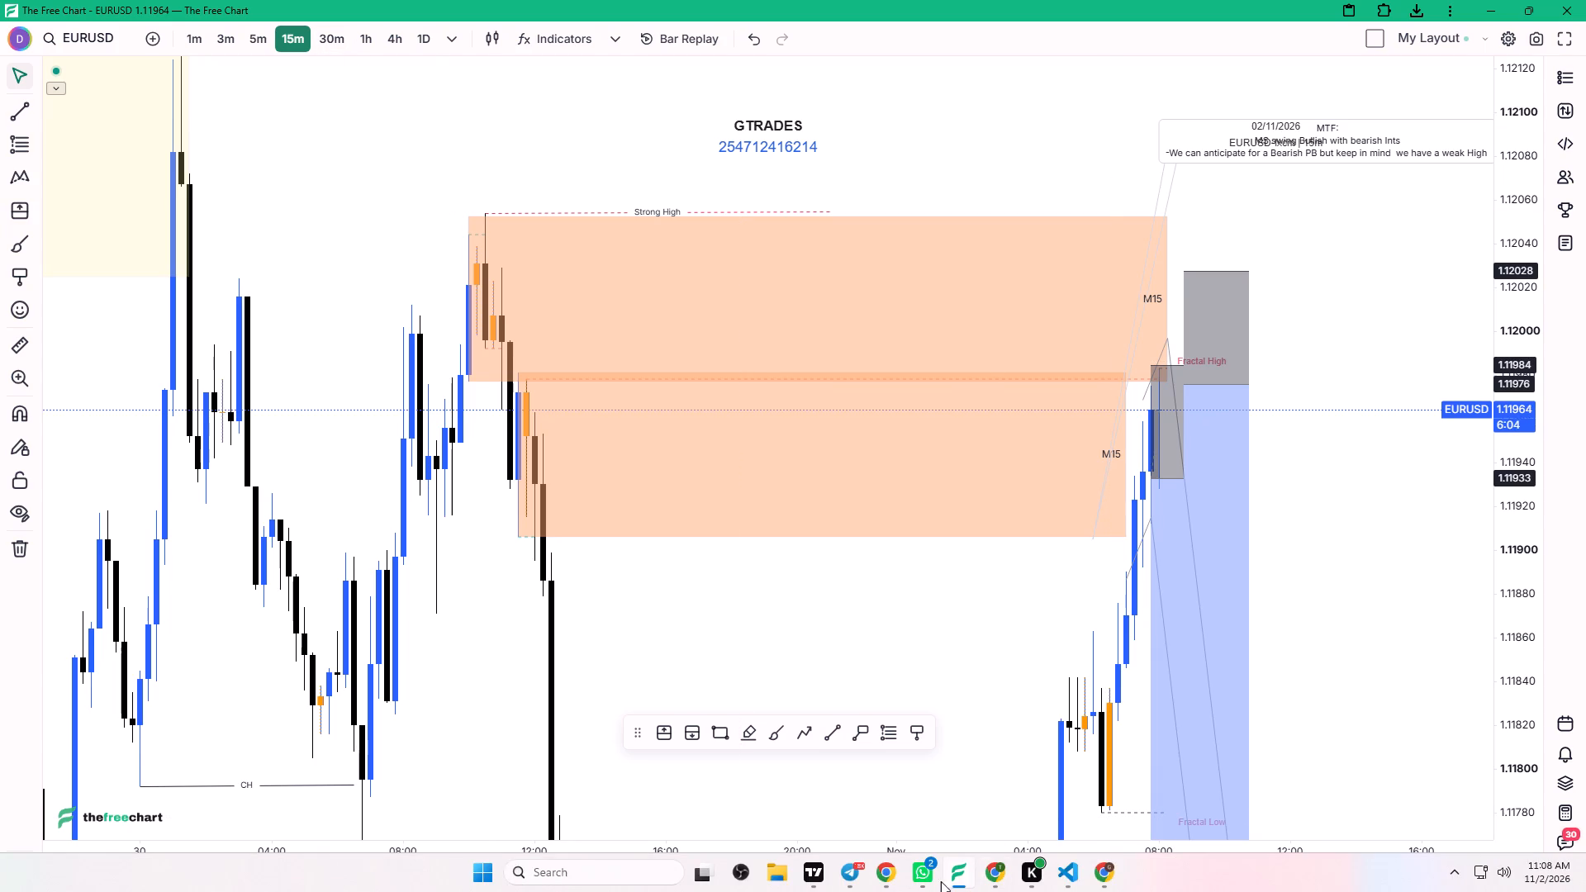
left_click(824, 881)
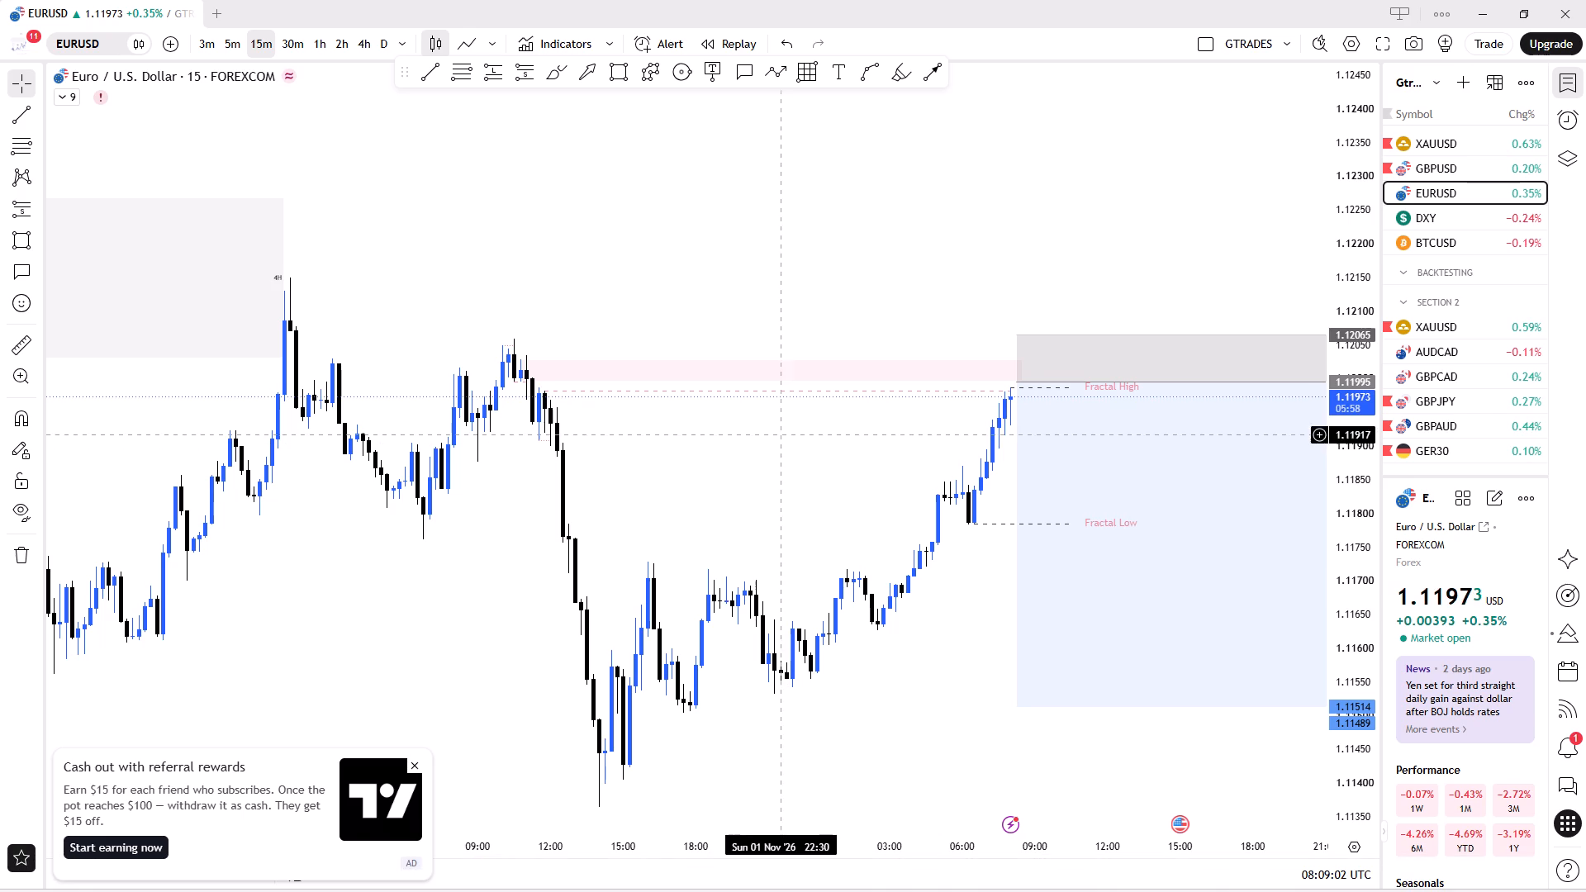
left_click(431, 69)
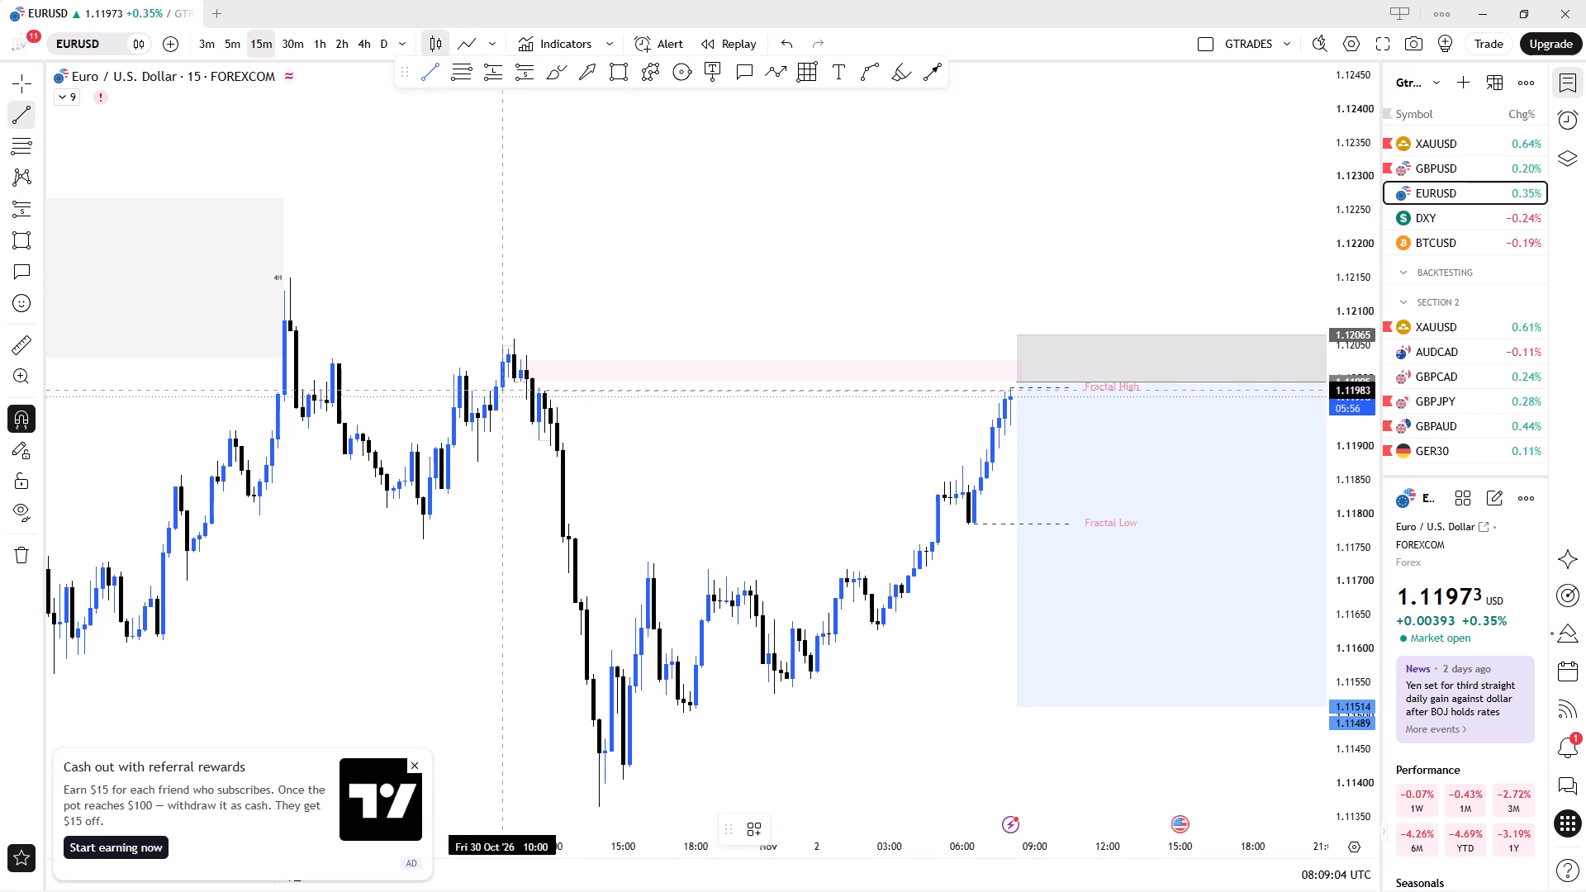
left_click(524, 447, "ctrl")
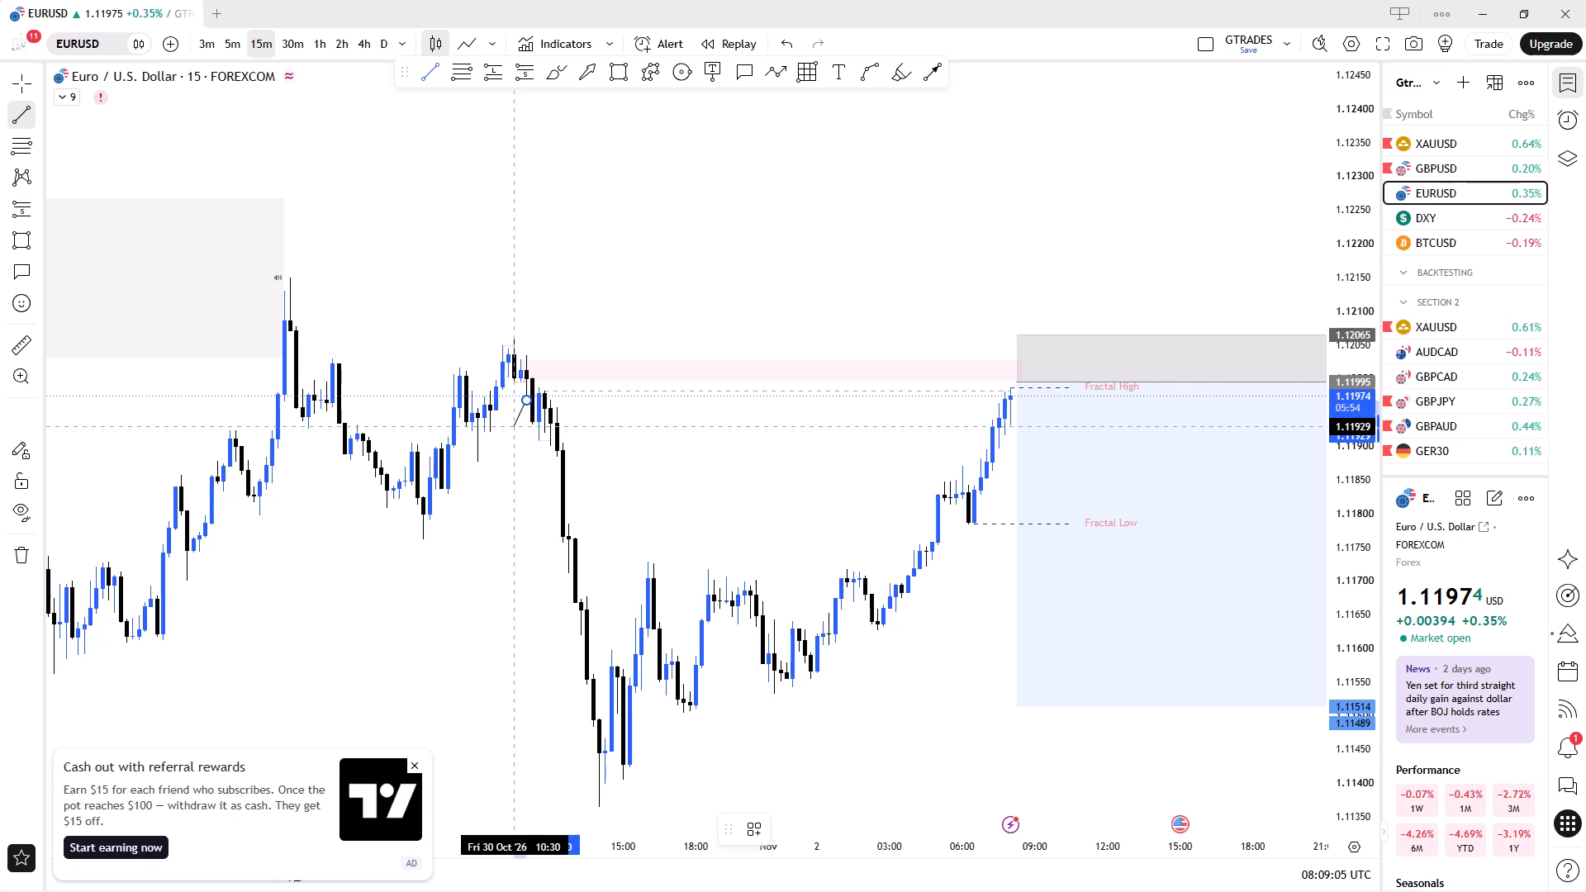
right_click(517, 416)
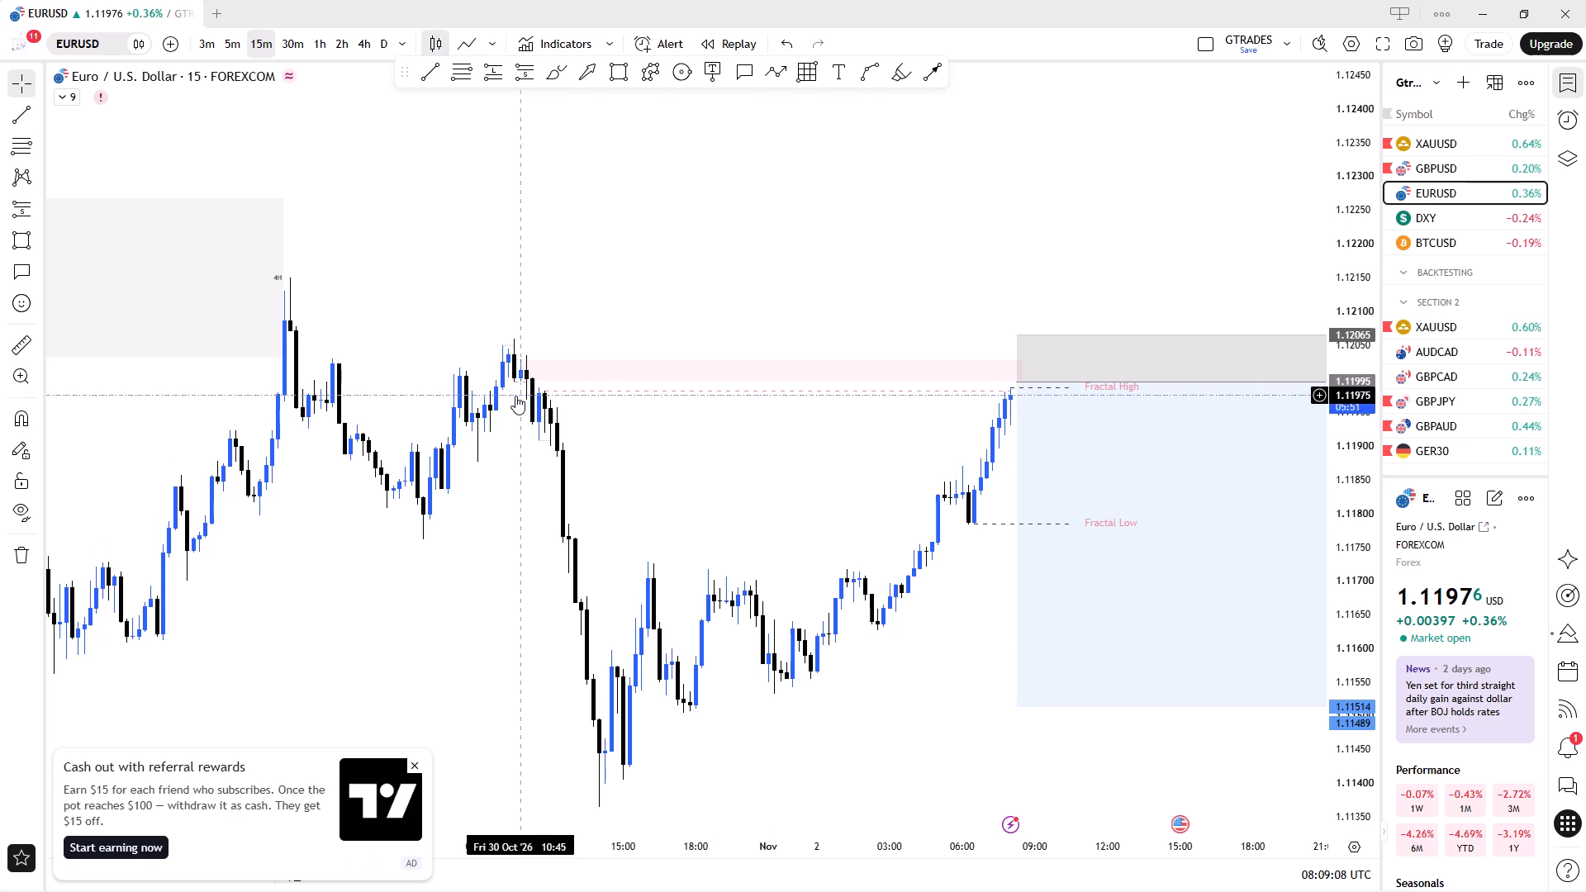
Draw a horizontal trend line at 1.11996 along the EURUSD supply zone's lower edge, from 30 Oct 10:45 to the short position's start.
key("alt+t")
left_click(517, 409, "ctrl")
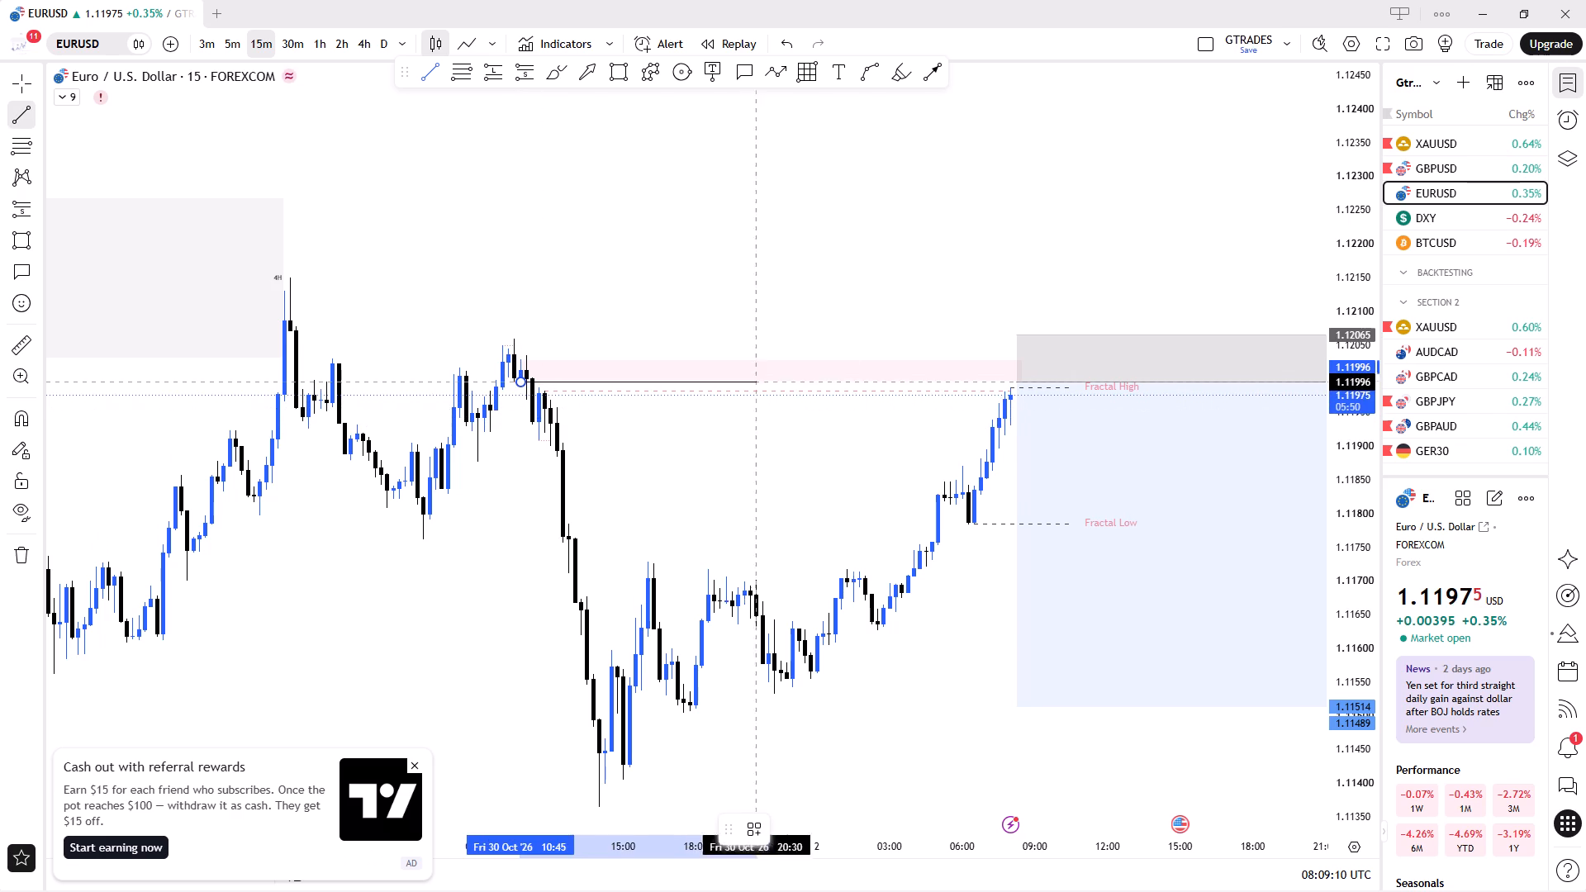
left_click(1017, 436, "shift")
left_click(1023, 295)
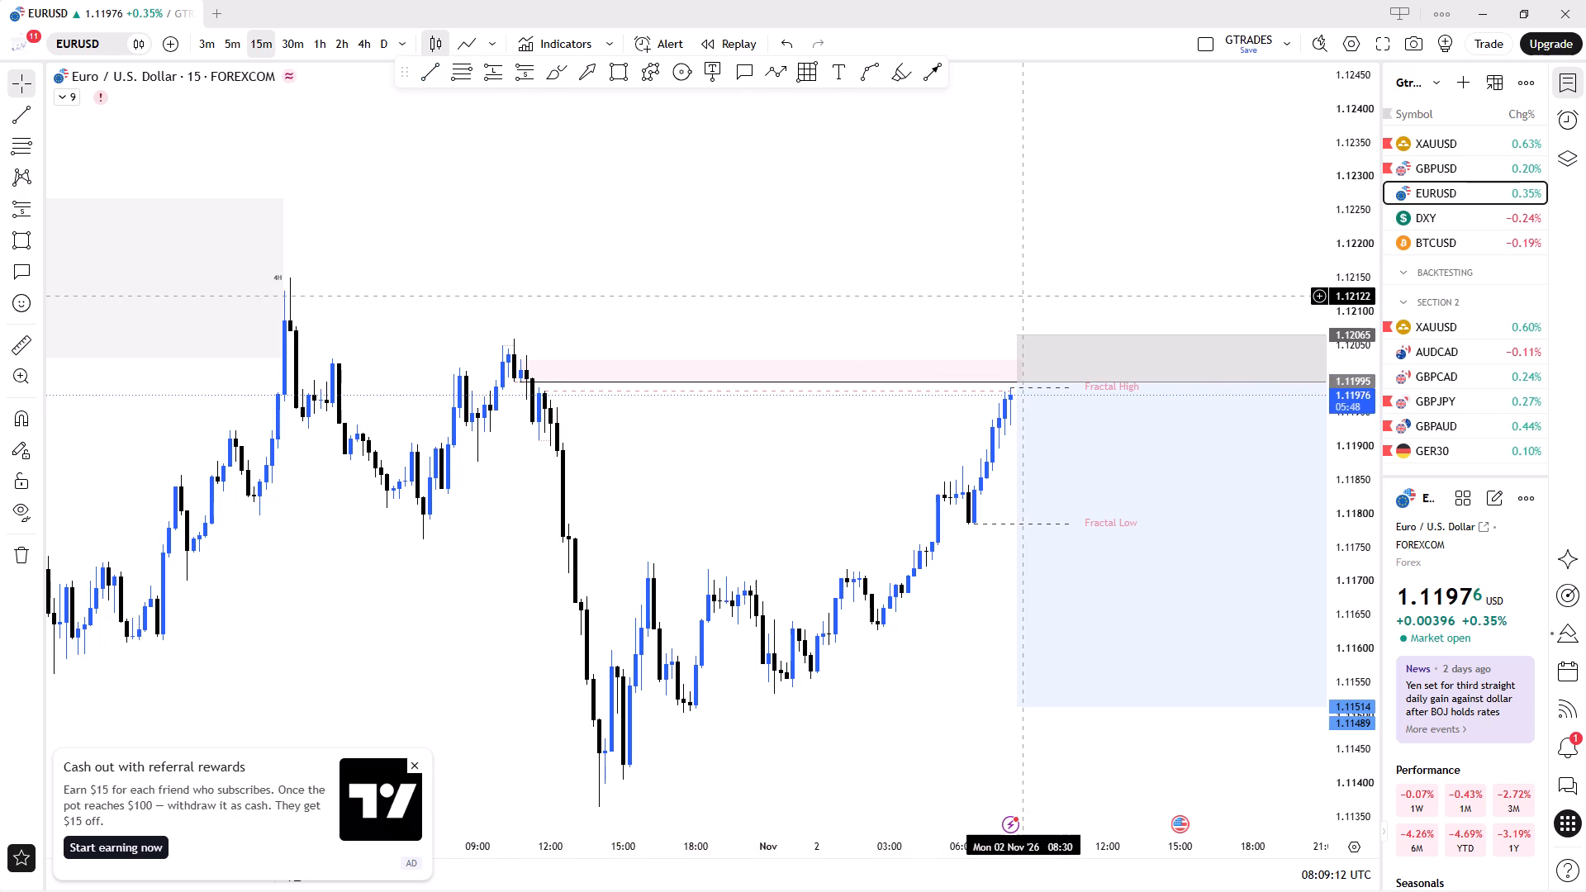
scroll(1028, 295, "down", 4, "ctrl")
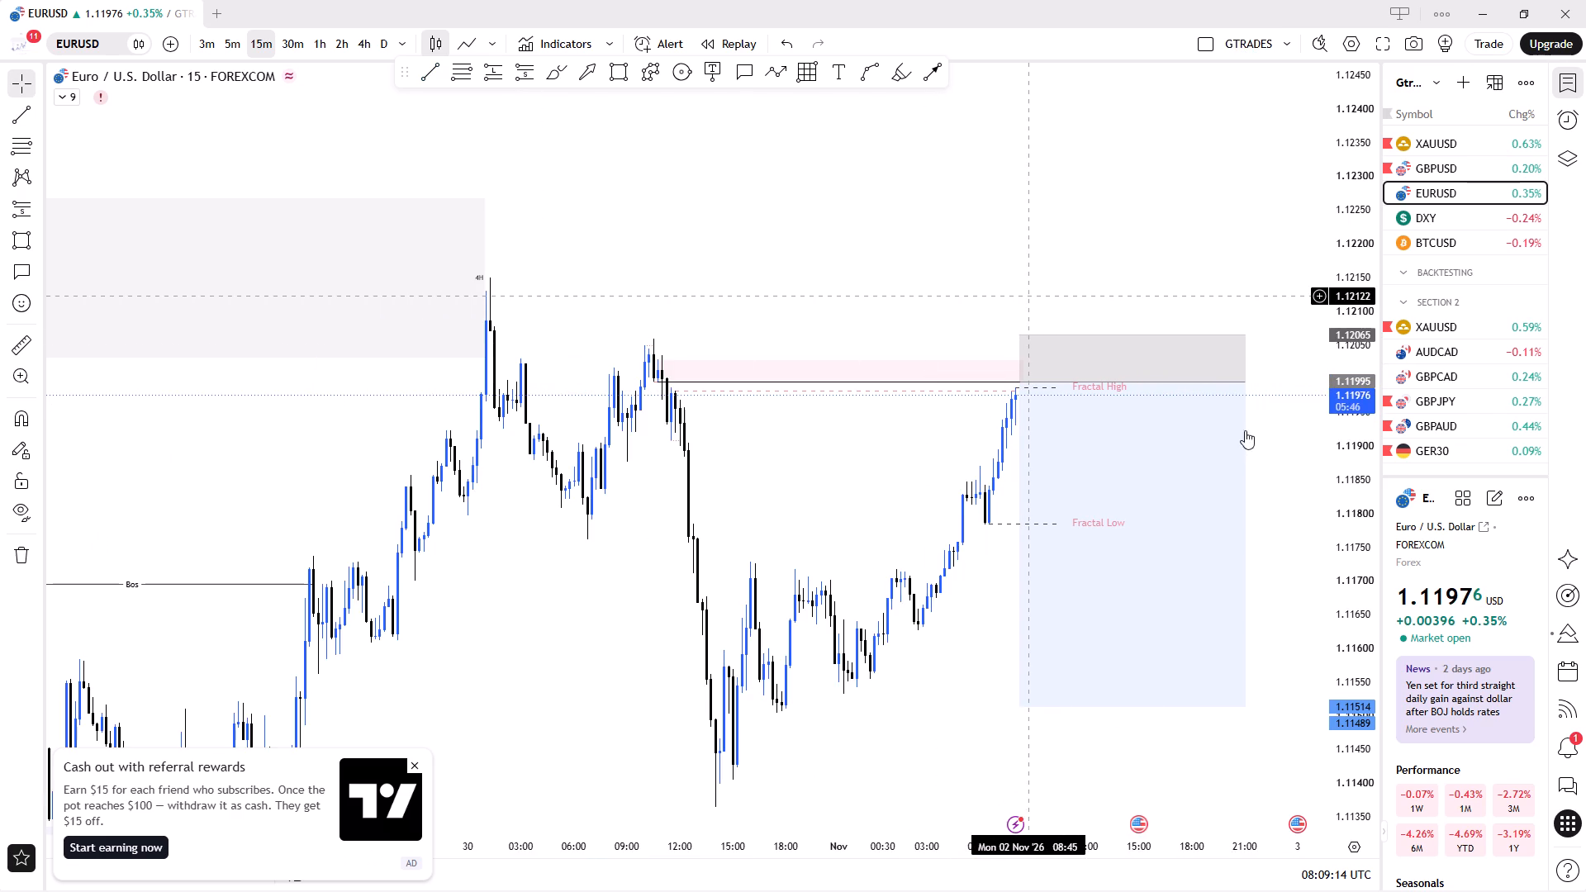
Check the GBPUSD 15-minute chart, then examine XAUUSD's 15-minute structure around the strong high, supply zone and fractal levels.
left_click(1490, 164)
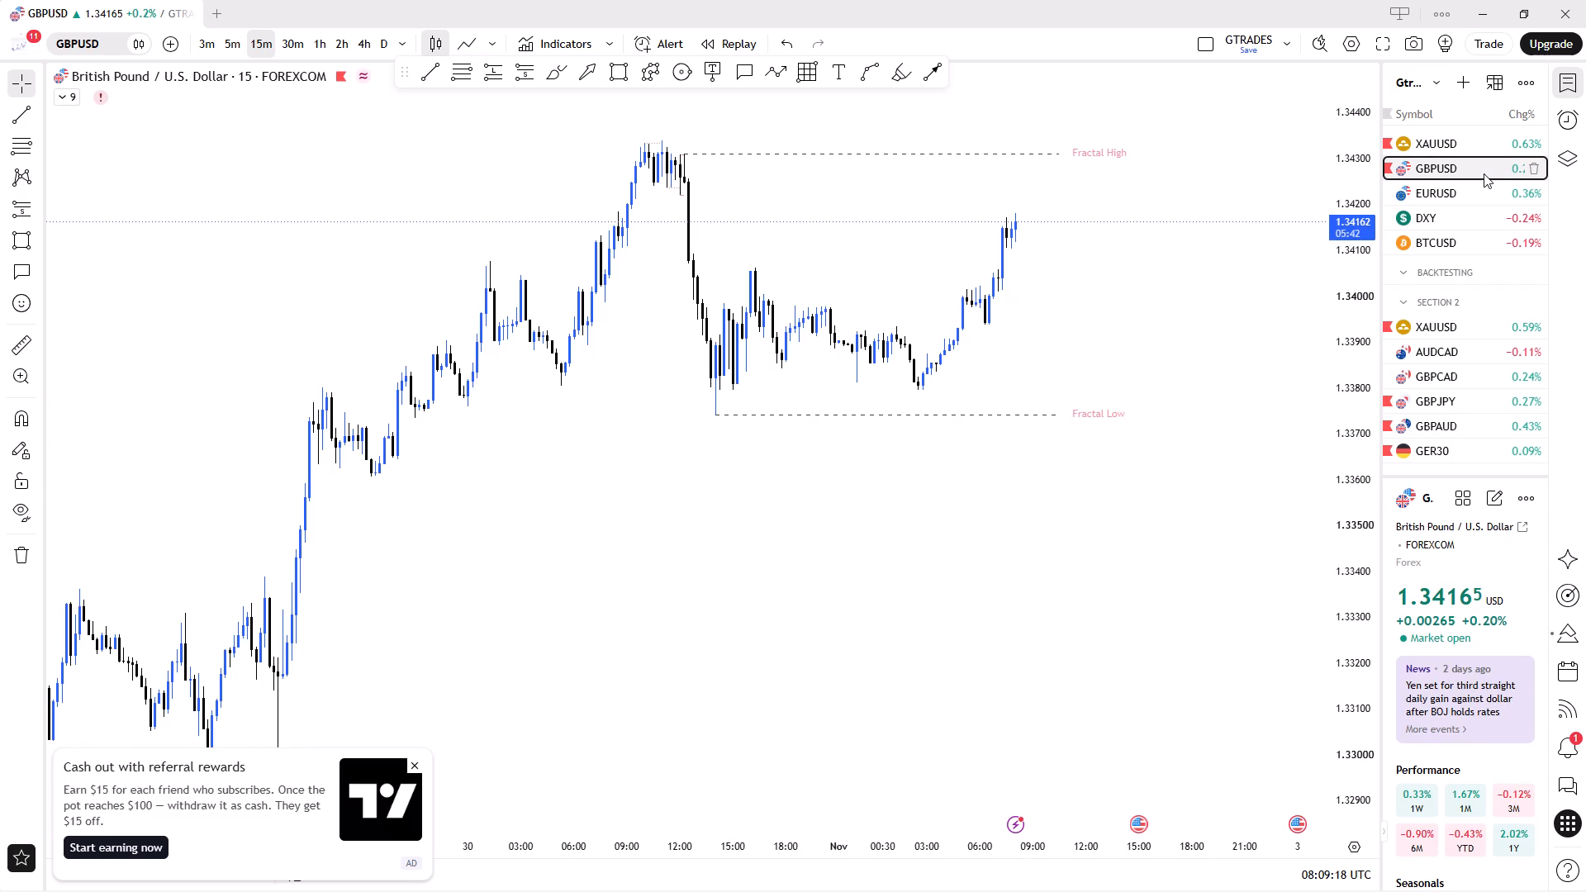
left_click(1461, 145)
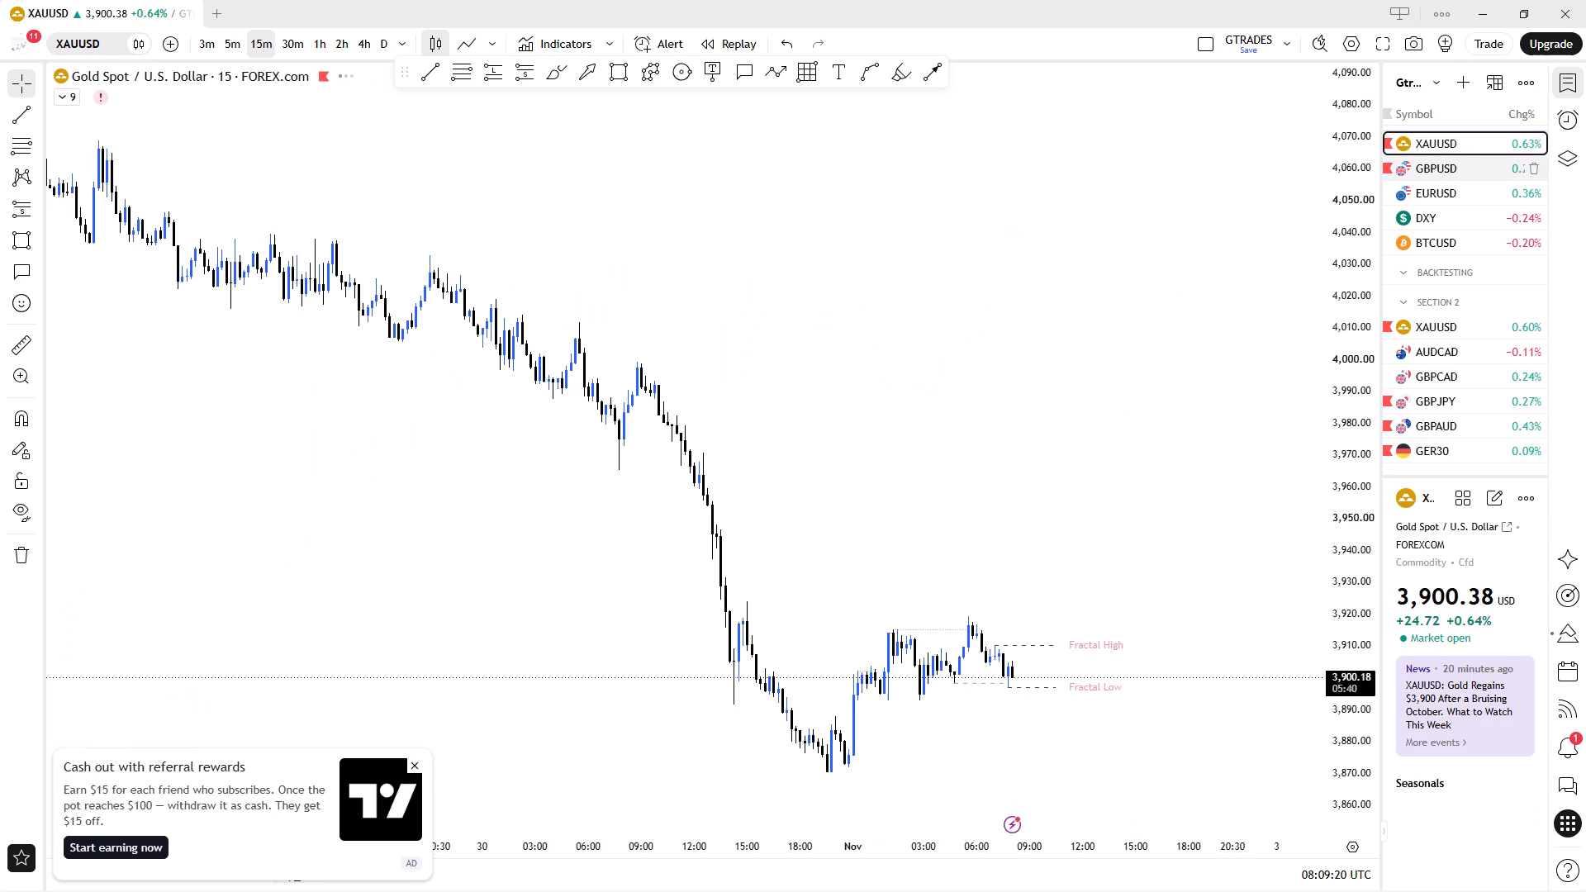
right_click(1090, 439)
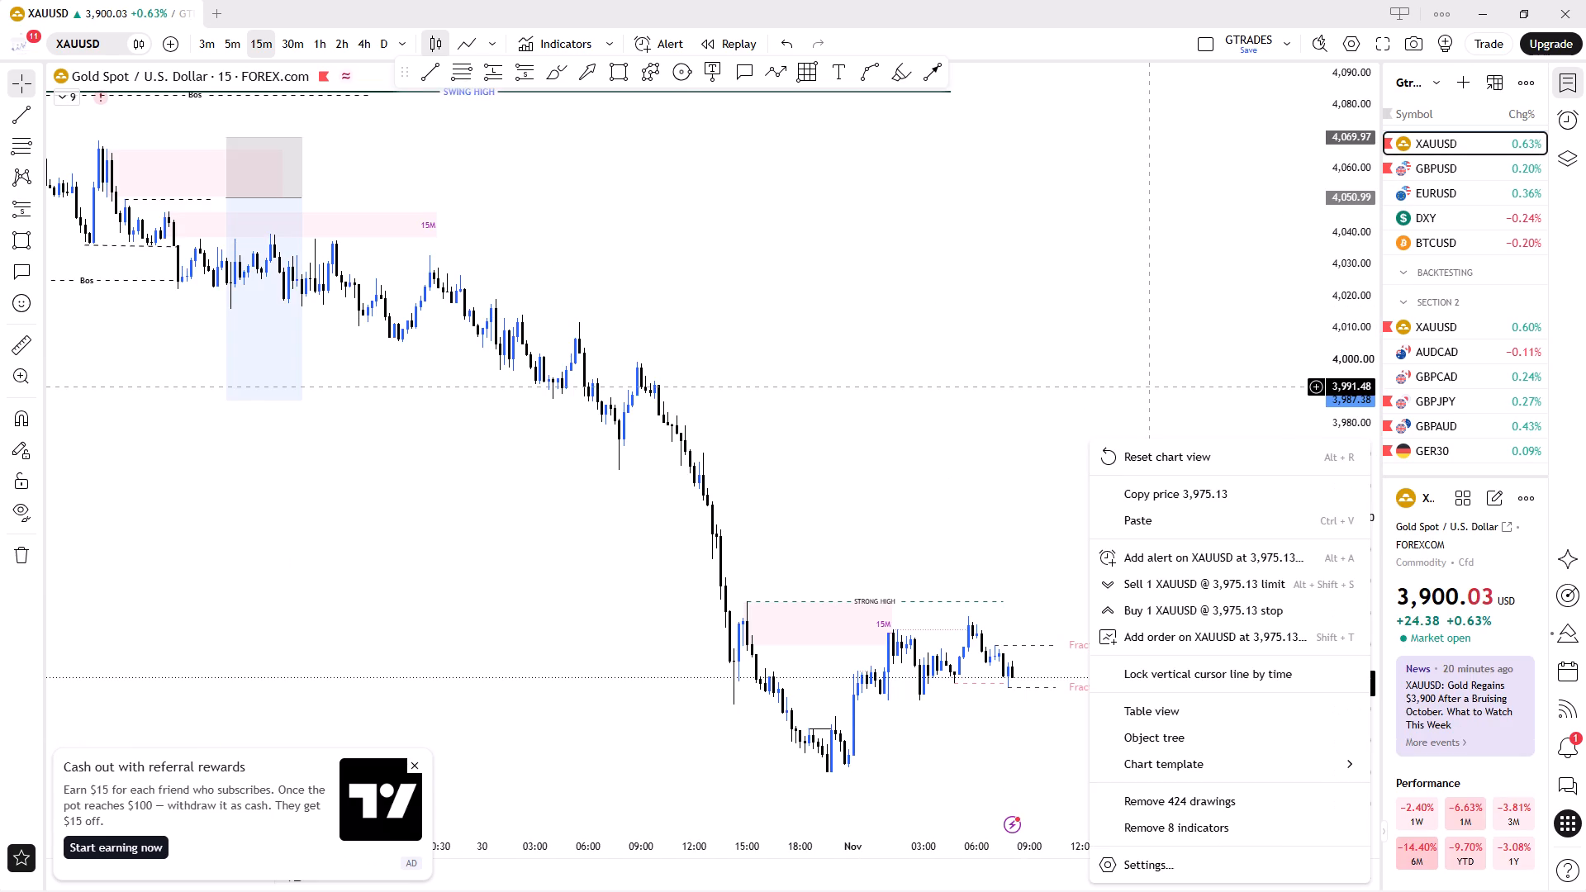
left_click(1158, 445)
scroll(1166, 445, "up", 3, "ctrl")
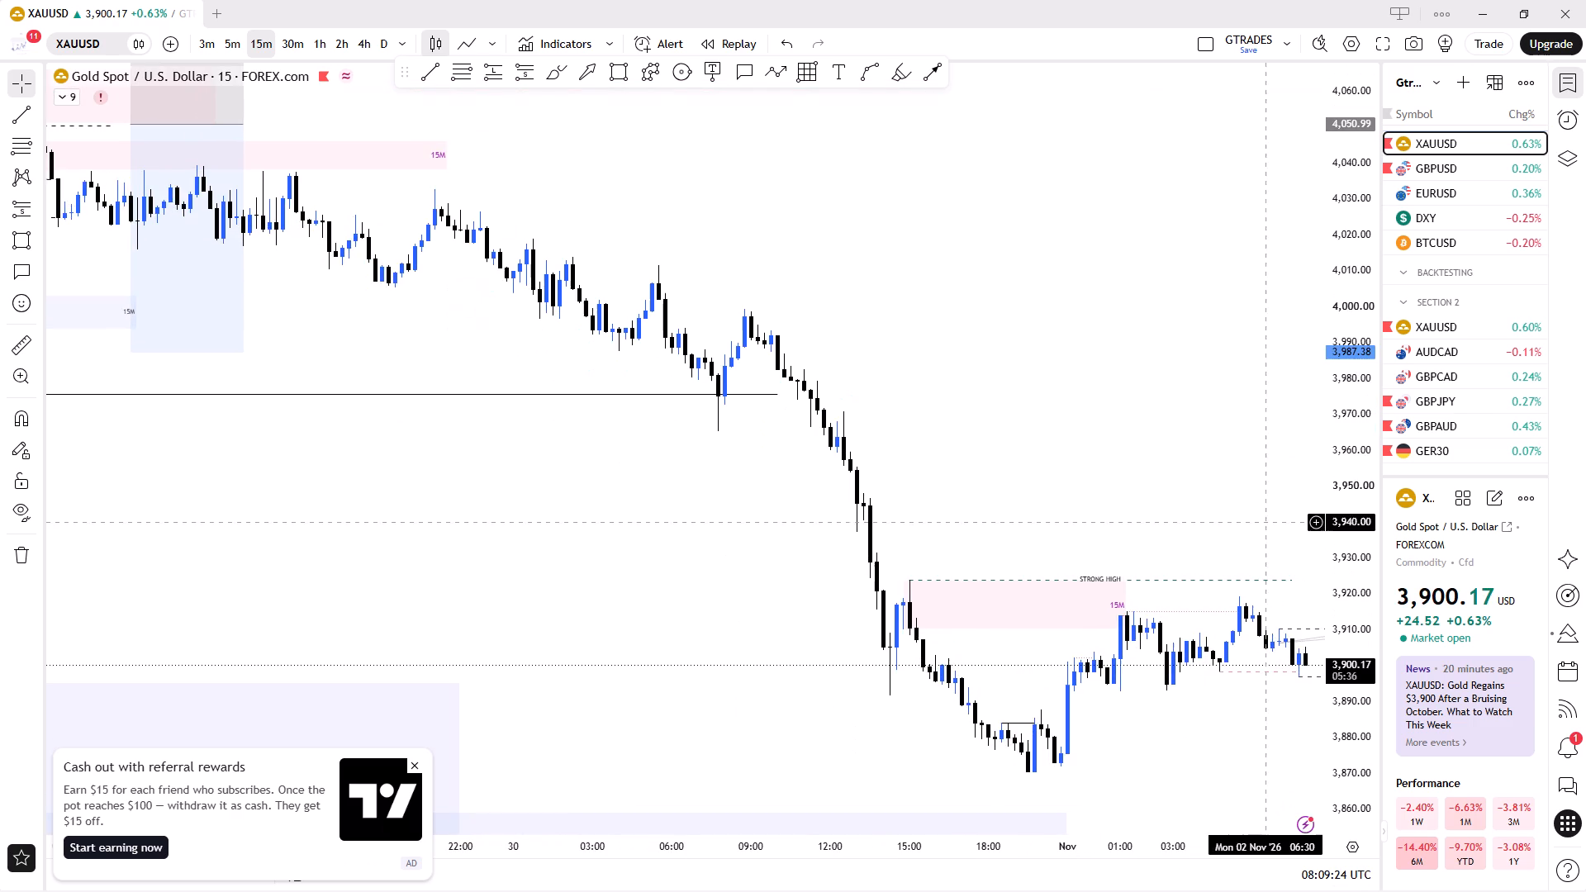
left_click_drag(1351, 618, 1332, 498)
left_click_drag(1292, 495, 1132, 304)
scroll(1132, 331, "up", 3, "ctrl")
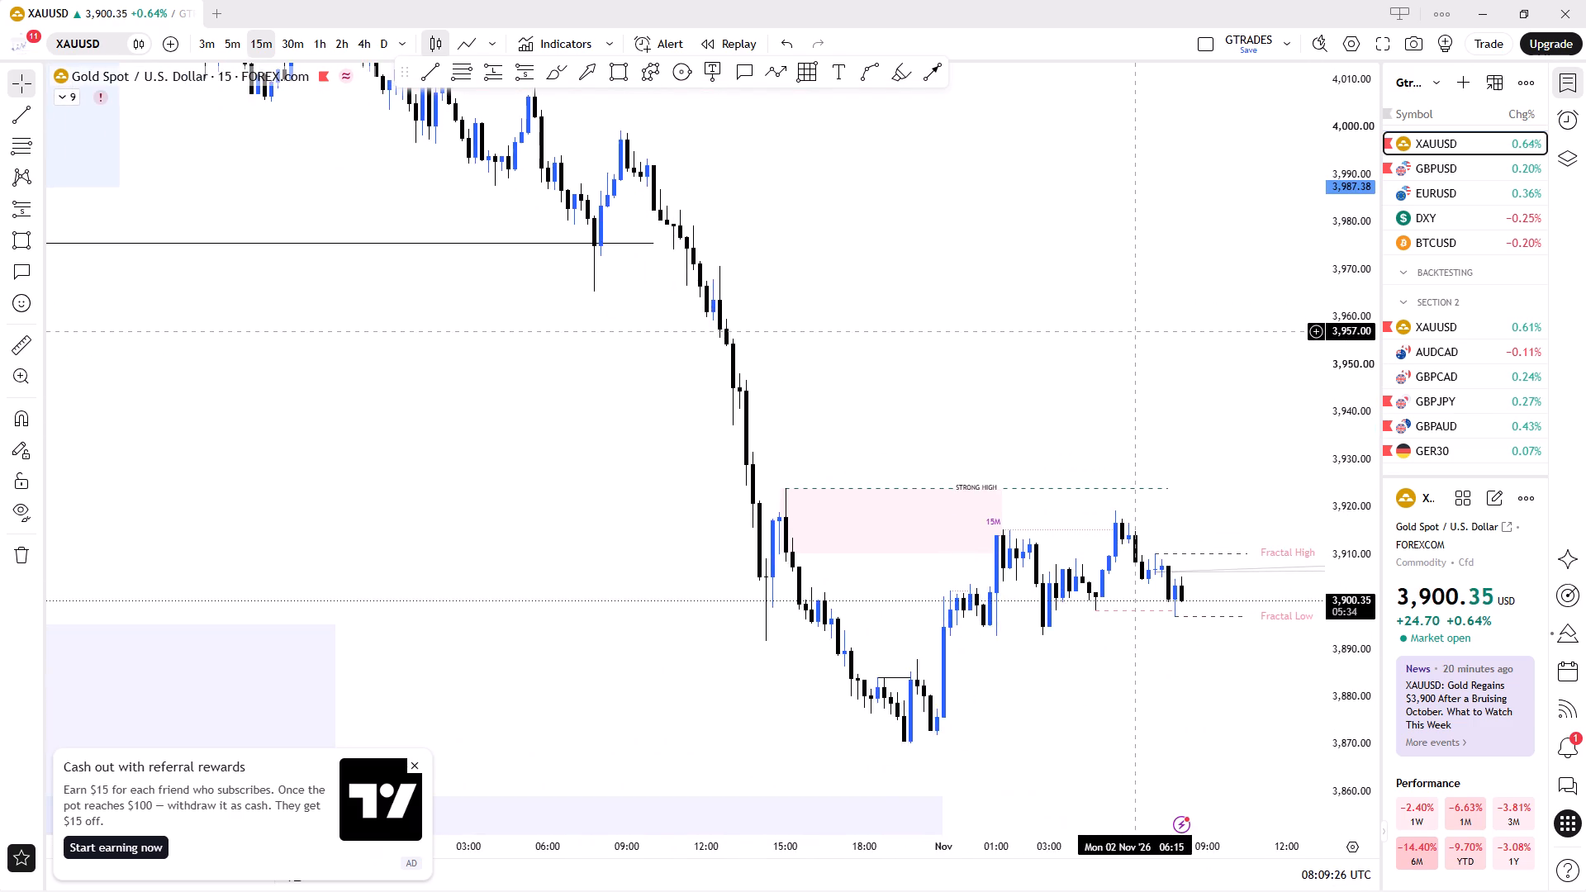
On the XAUUSD 5-minute chart with the watchlist hidden, draw a horizontal trend line at about 3,892.97 from the 02:55 low to about 08:40.
left_click(222, 45)
right_click(1187, 421)
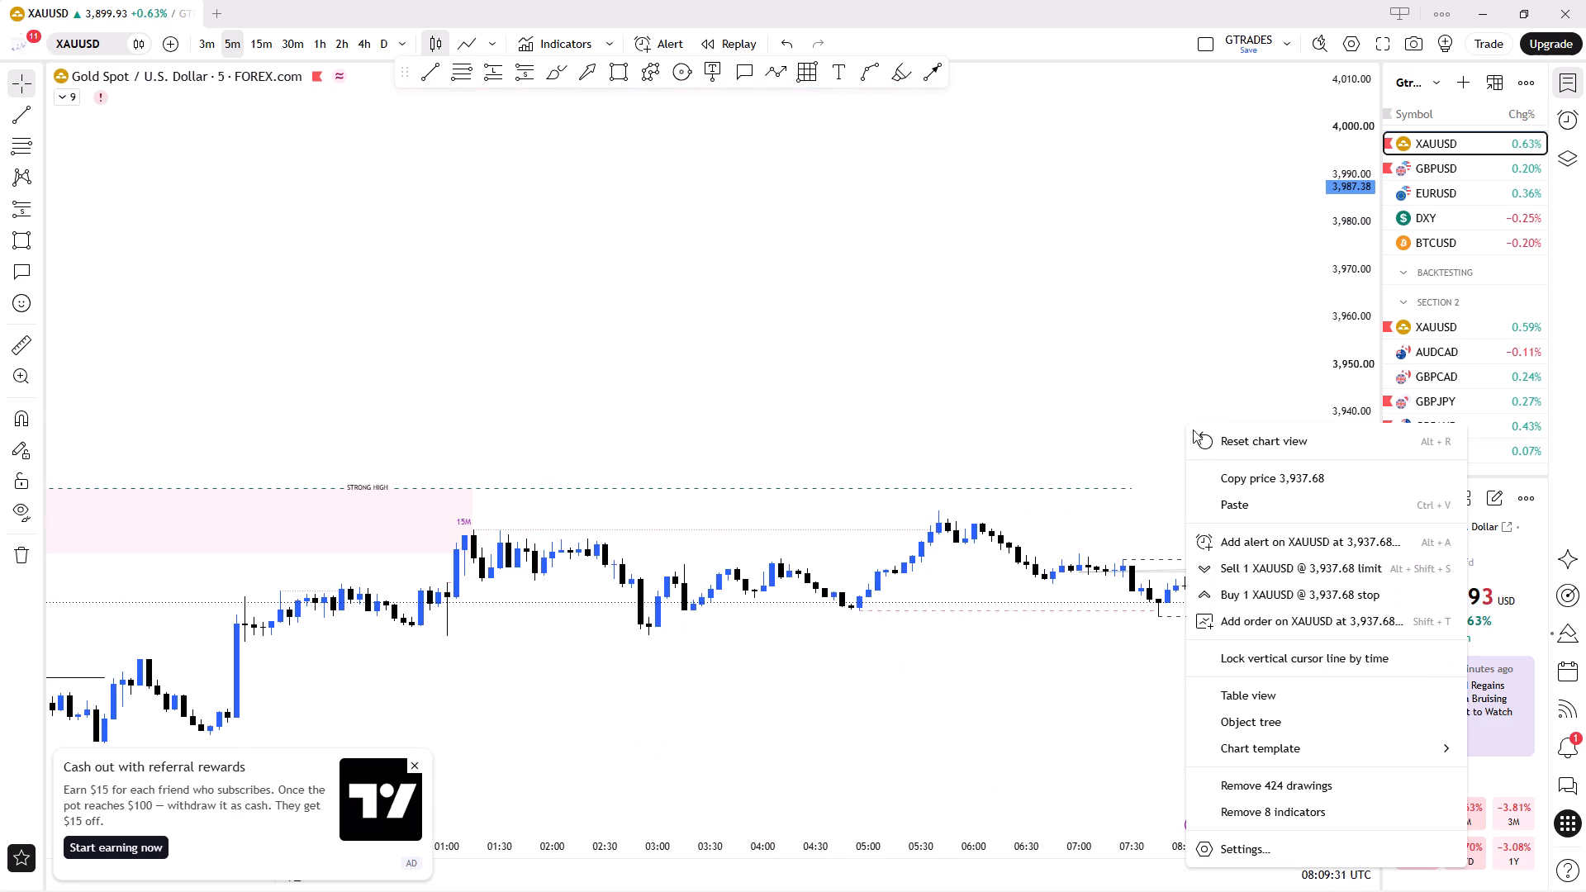
left_click(1232, 446)
left_click_drag(1232, 429, 1193, 397)
left_click_drag(1171, 381, 974, 252)
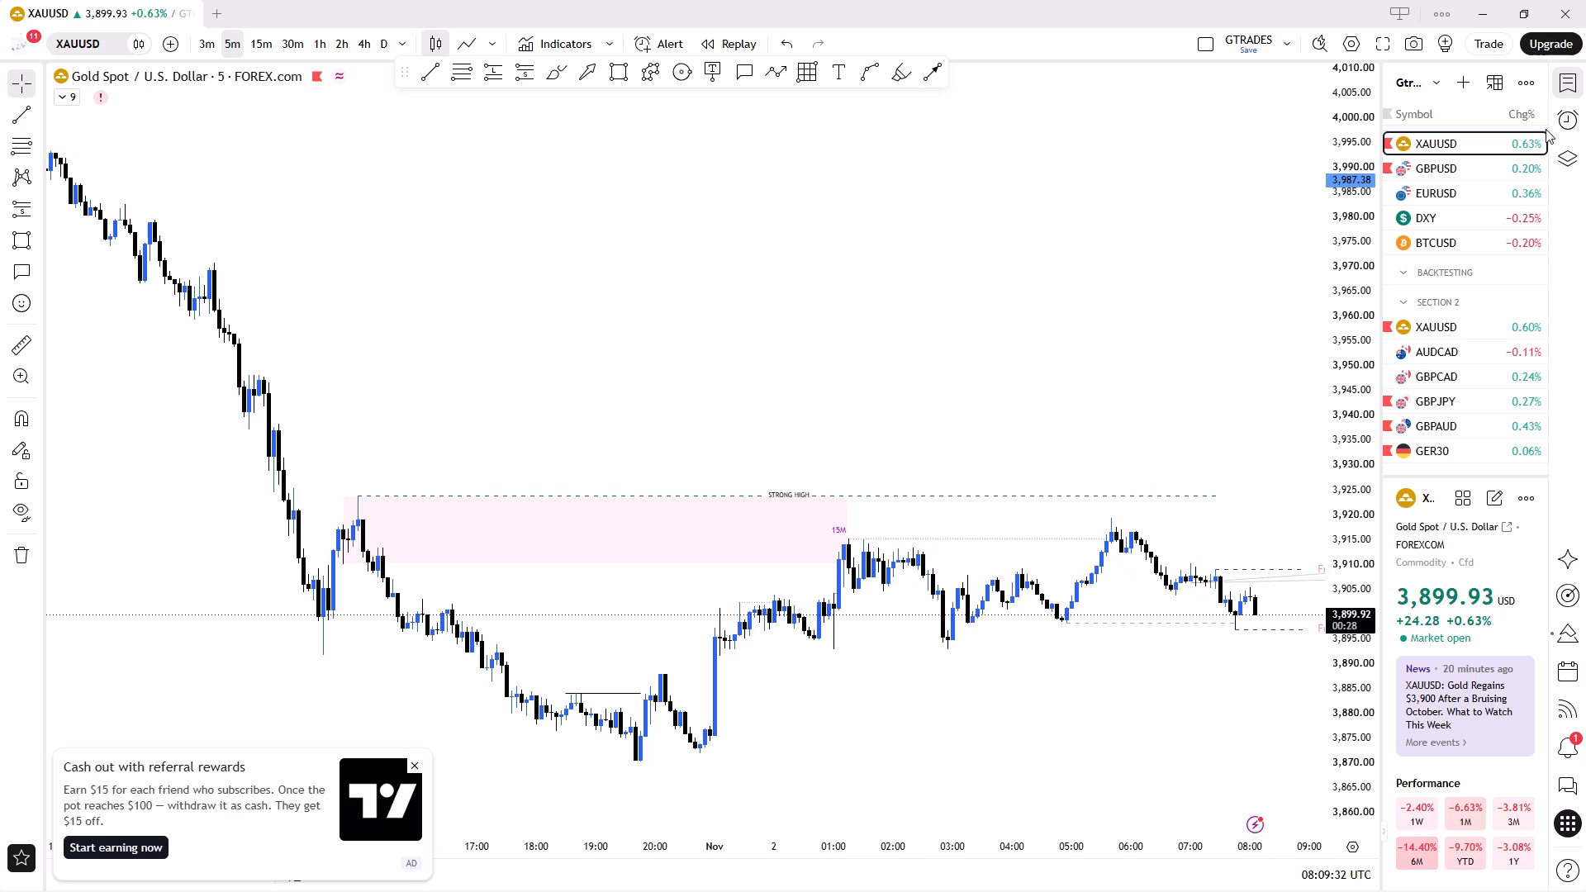
left_click(1577, 74)
left_click_drag(1524, 519, 1451, 236)
left_click_drag(1366, 390, 1159, 114)
scroll(1035, 282, "up", 3, "ctrl")
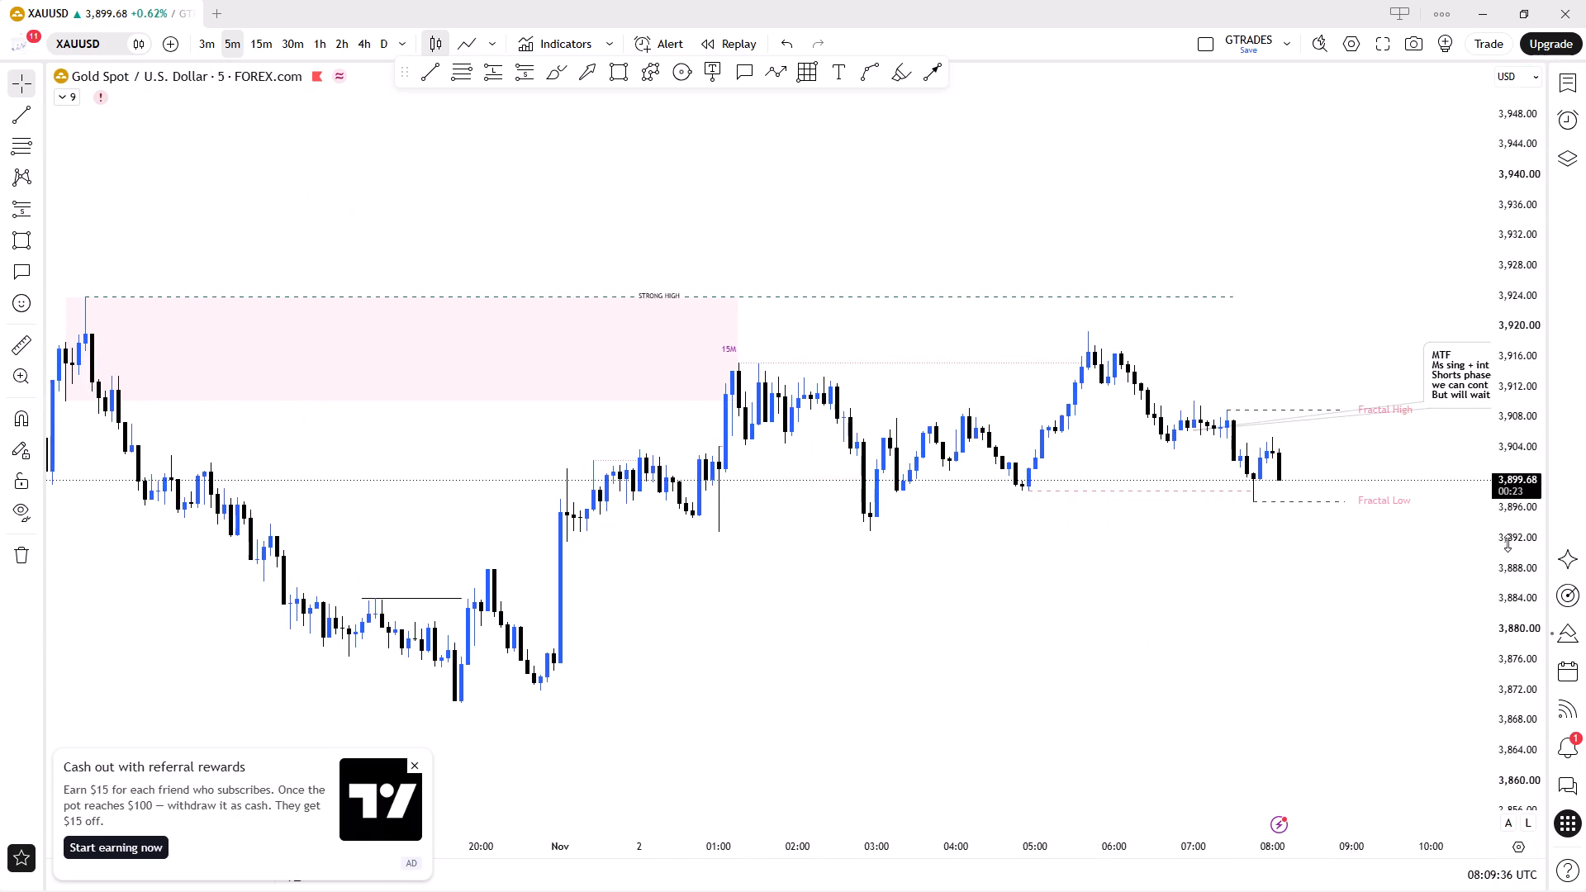
left_click_drag(1516, 543, 1410, 164)
left_click_drag(1315, 261, 1162, 214)
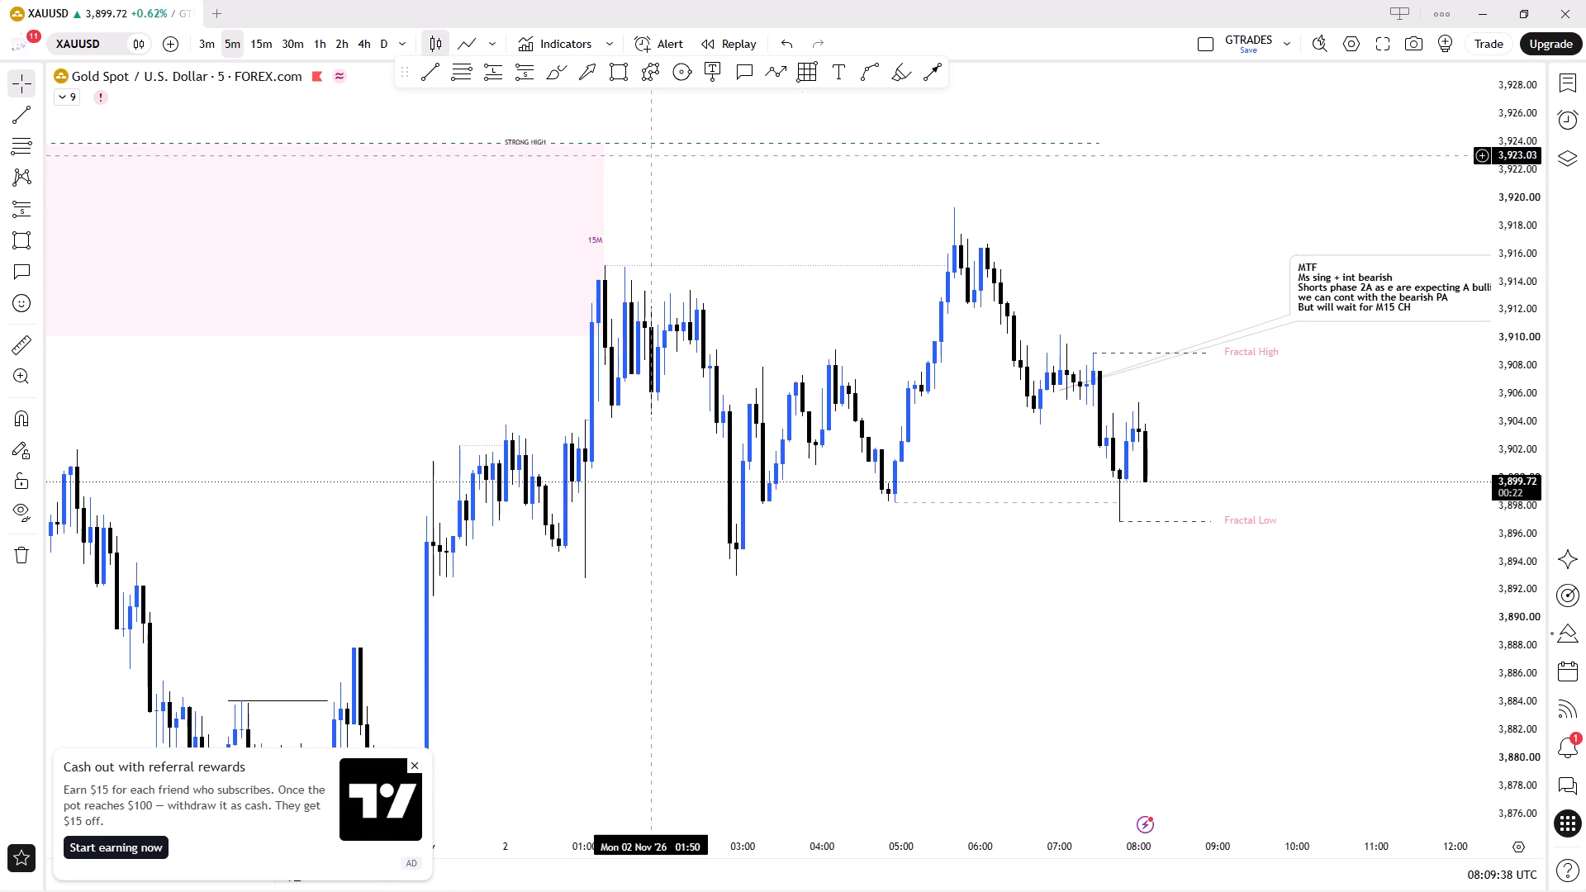
left_click(418, 80)
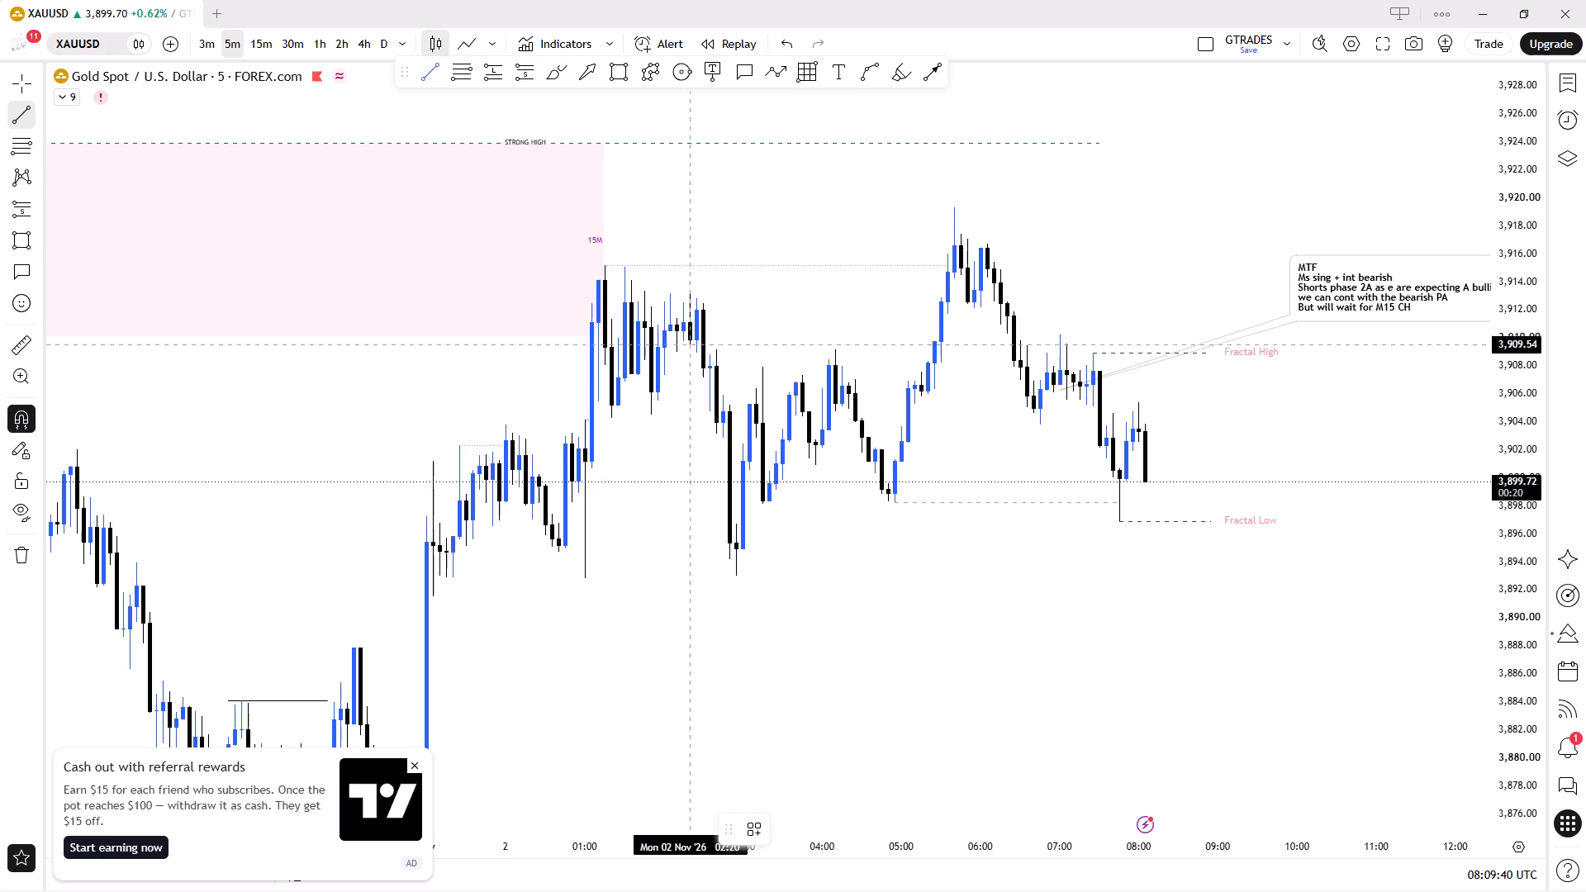
left_click(736, 609, "ctrl")
left_click(1194, 577, "shift")
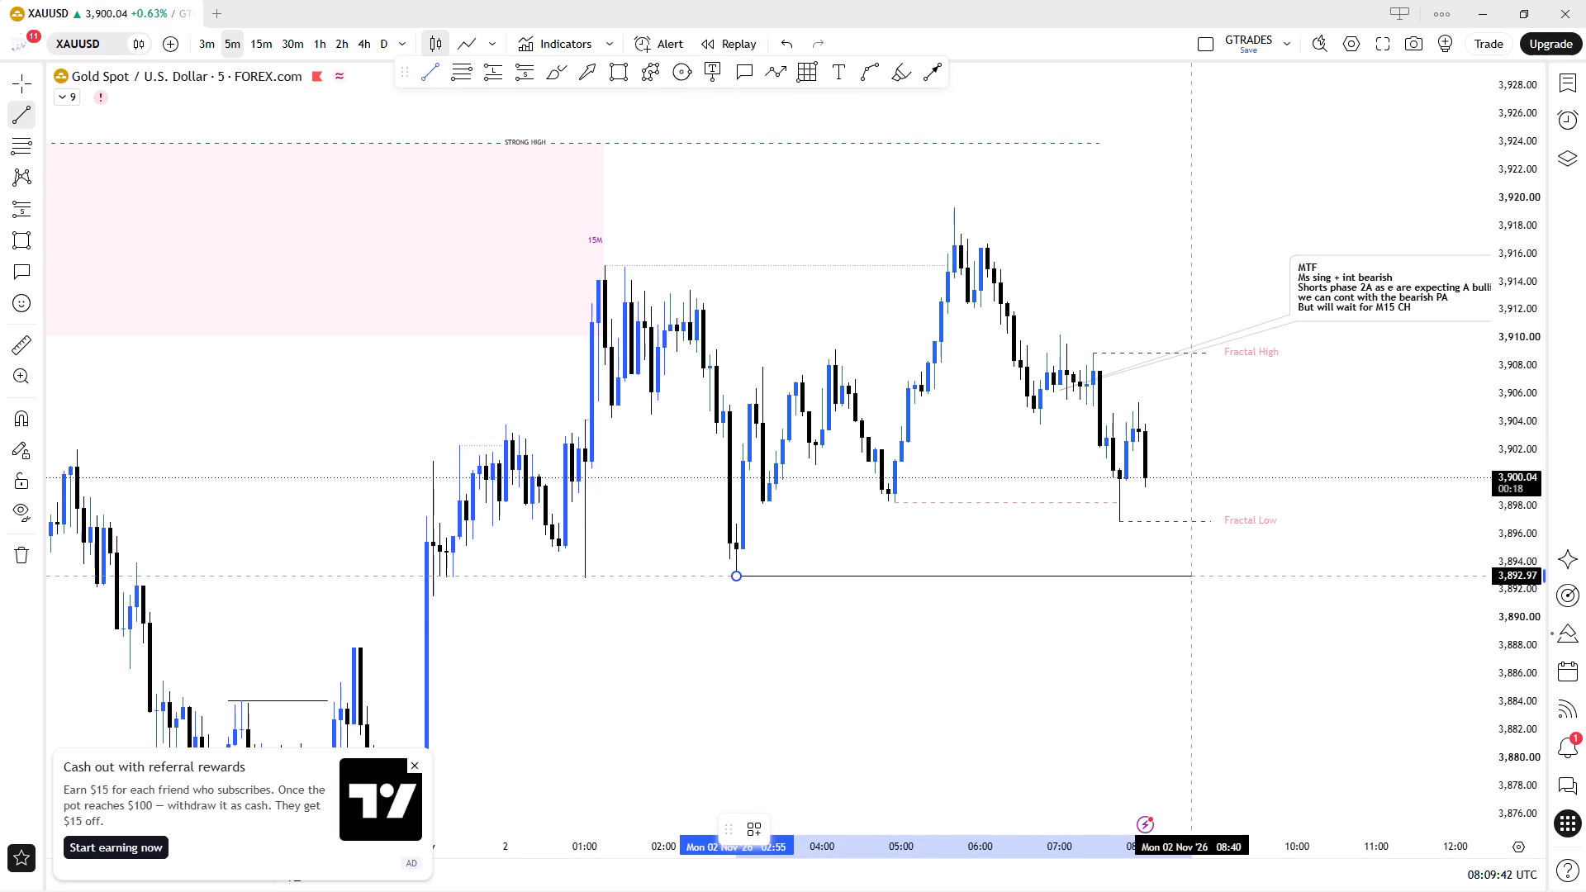
left_click(1194, 415)
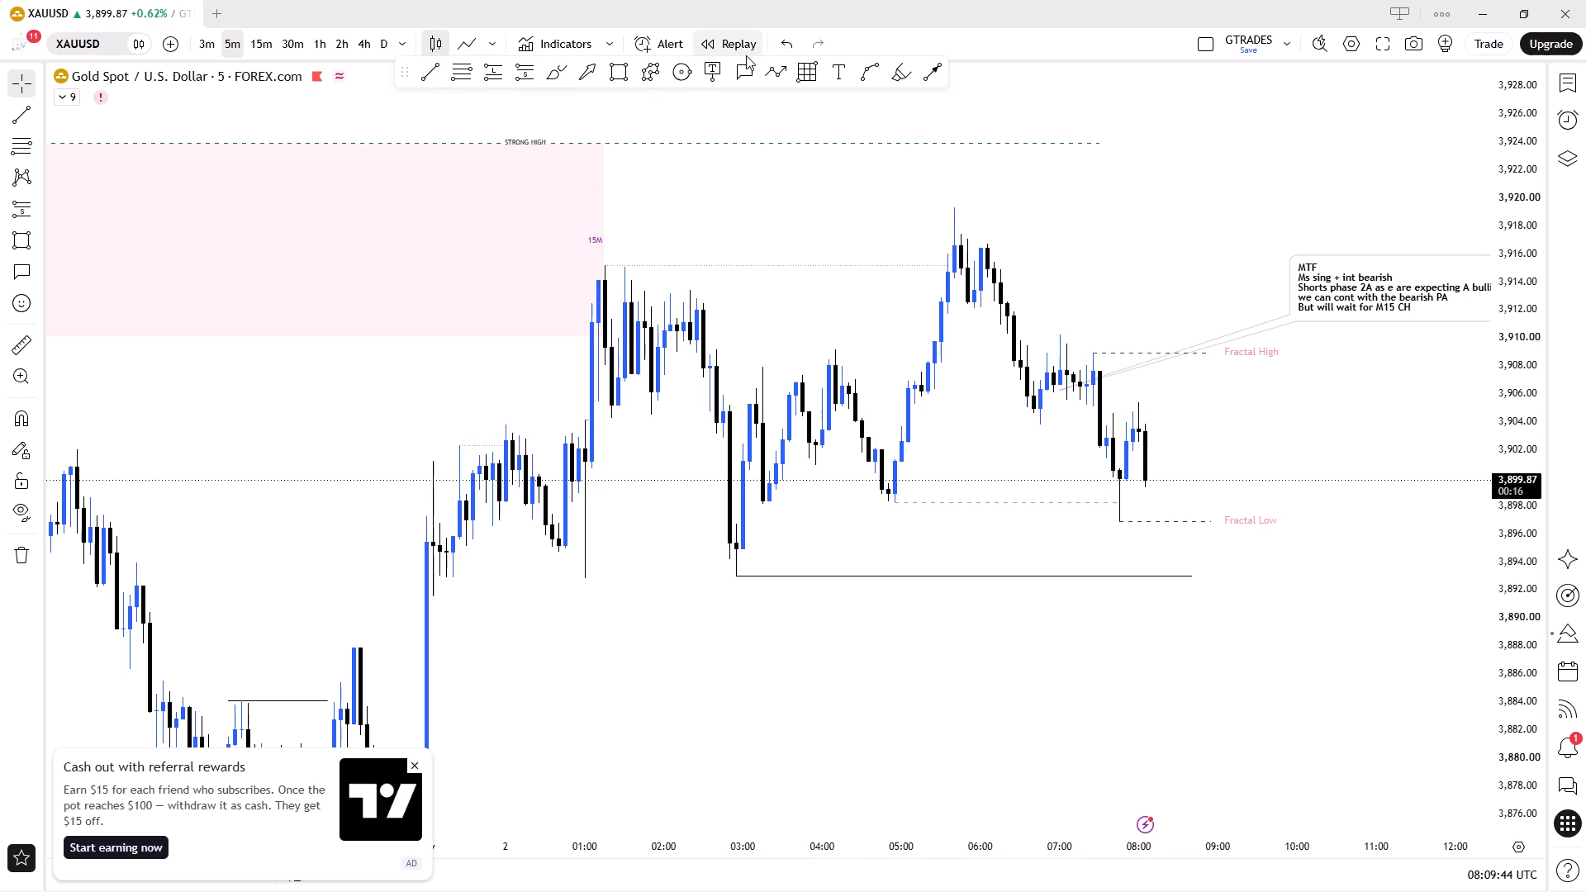
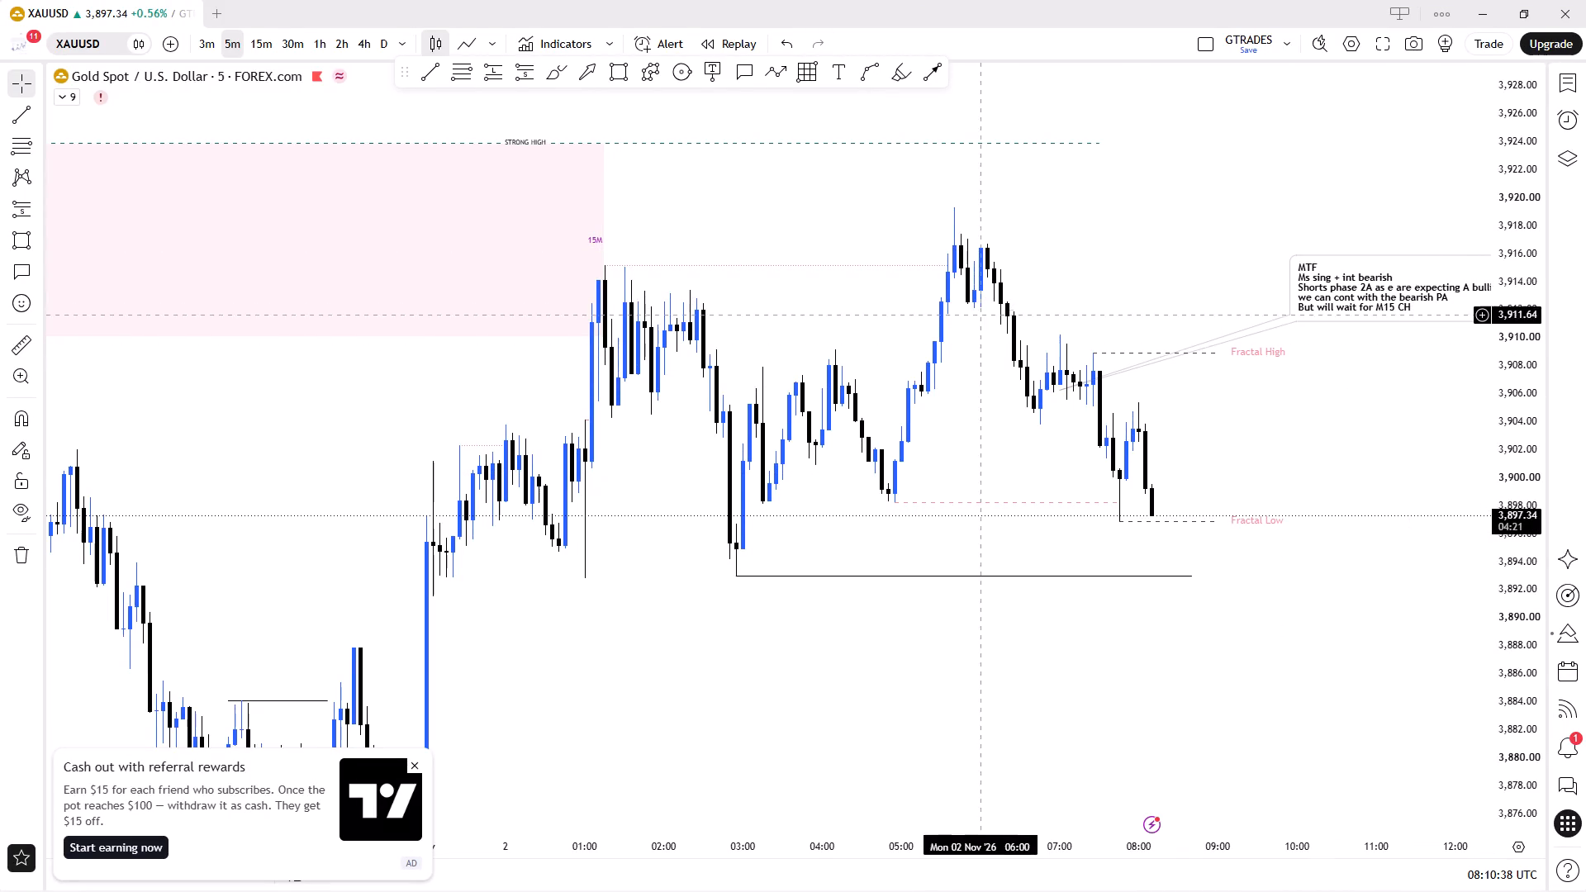
Draw a rectangle zone on the XAUUSD 5-minute chart from 3,896.71 down to 3,893.00, spanning 02:55 to about 08:35.
left_click(620, 81)
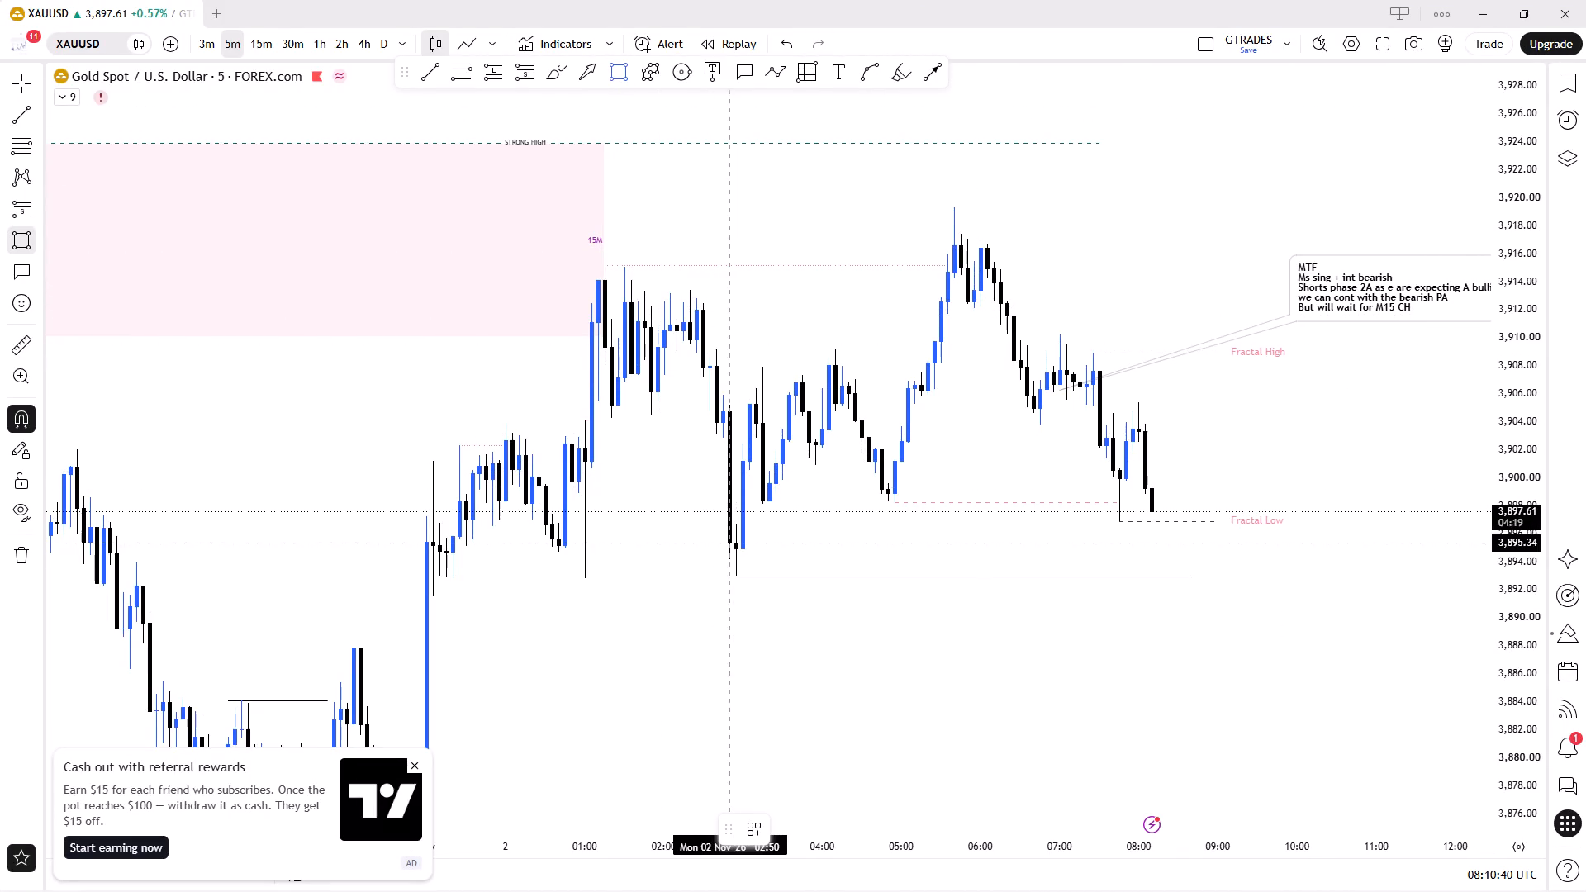
left_click(738, 493, "ctrl")
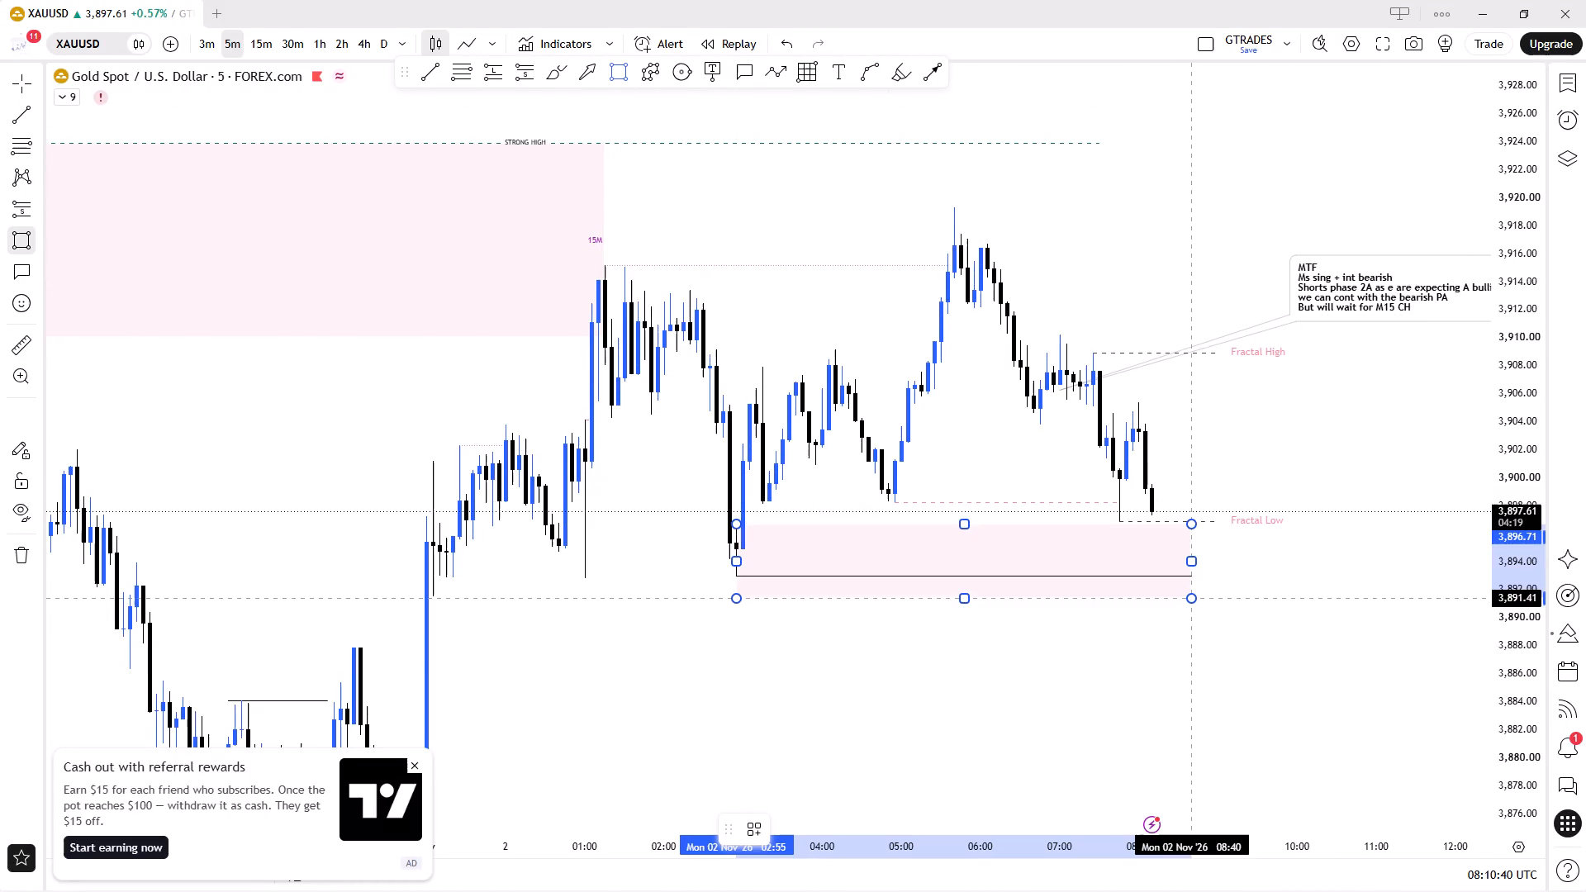
left_click(1212, 576)
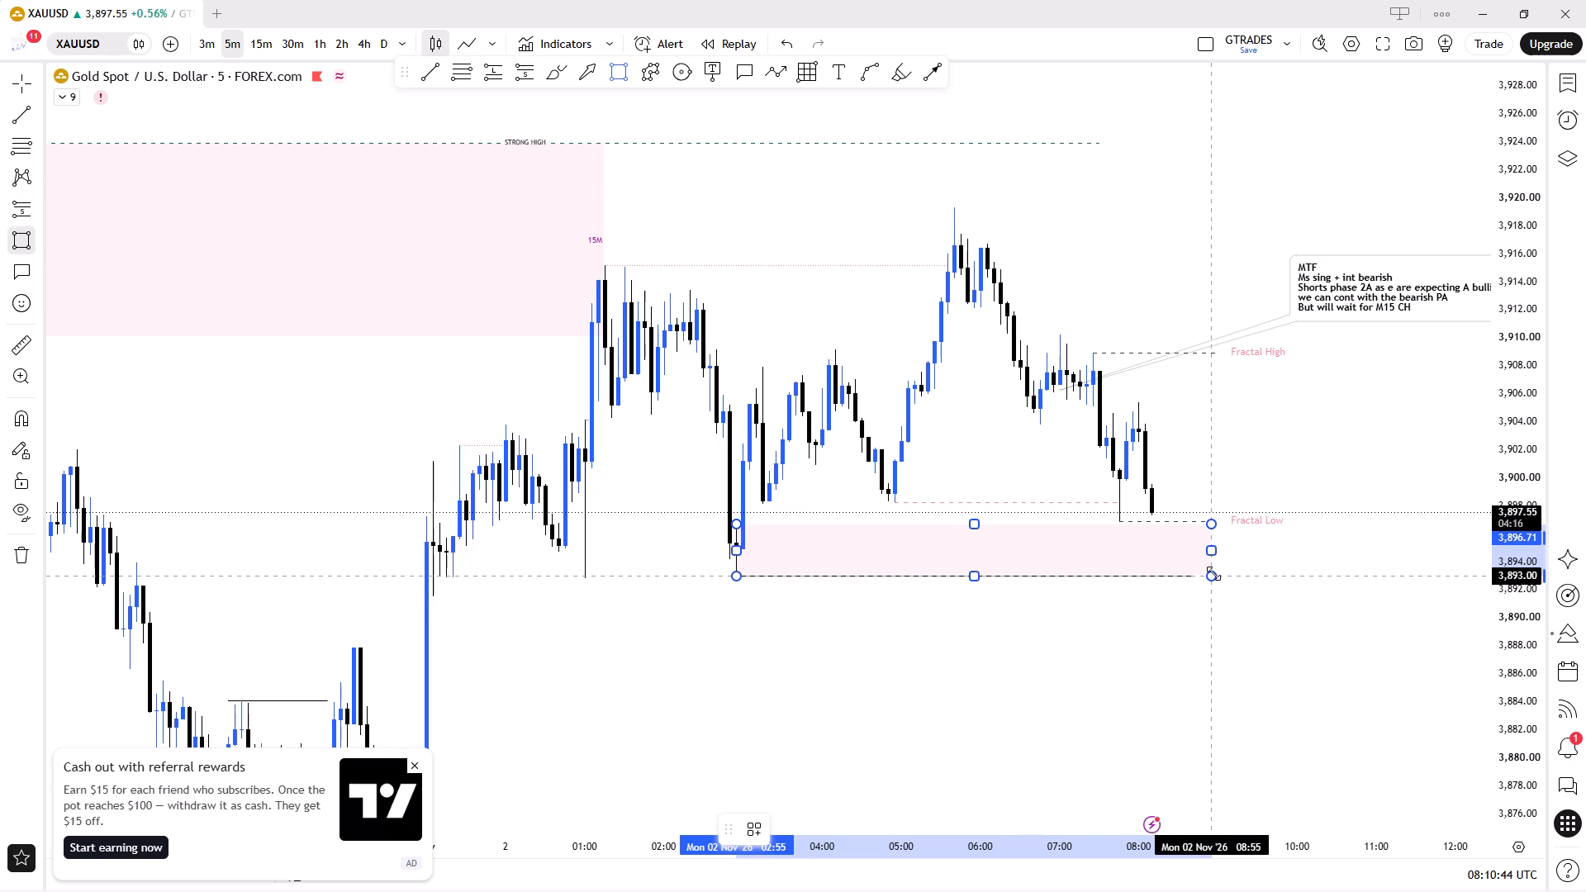
left_click_drag(1209, 552, 1189, 548)
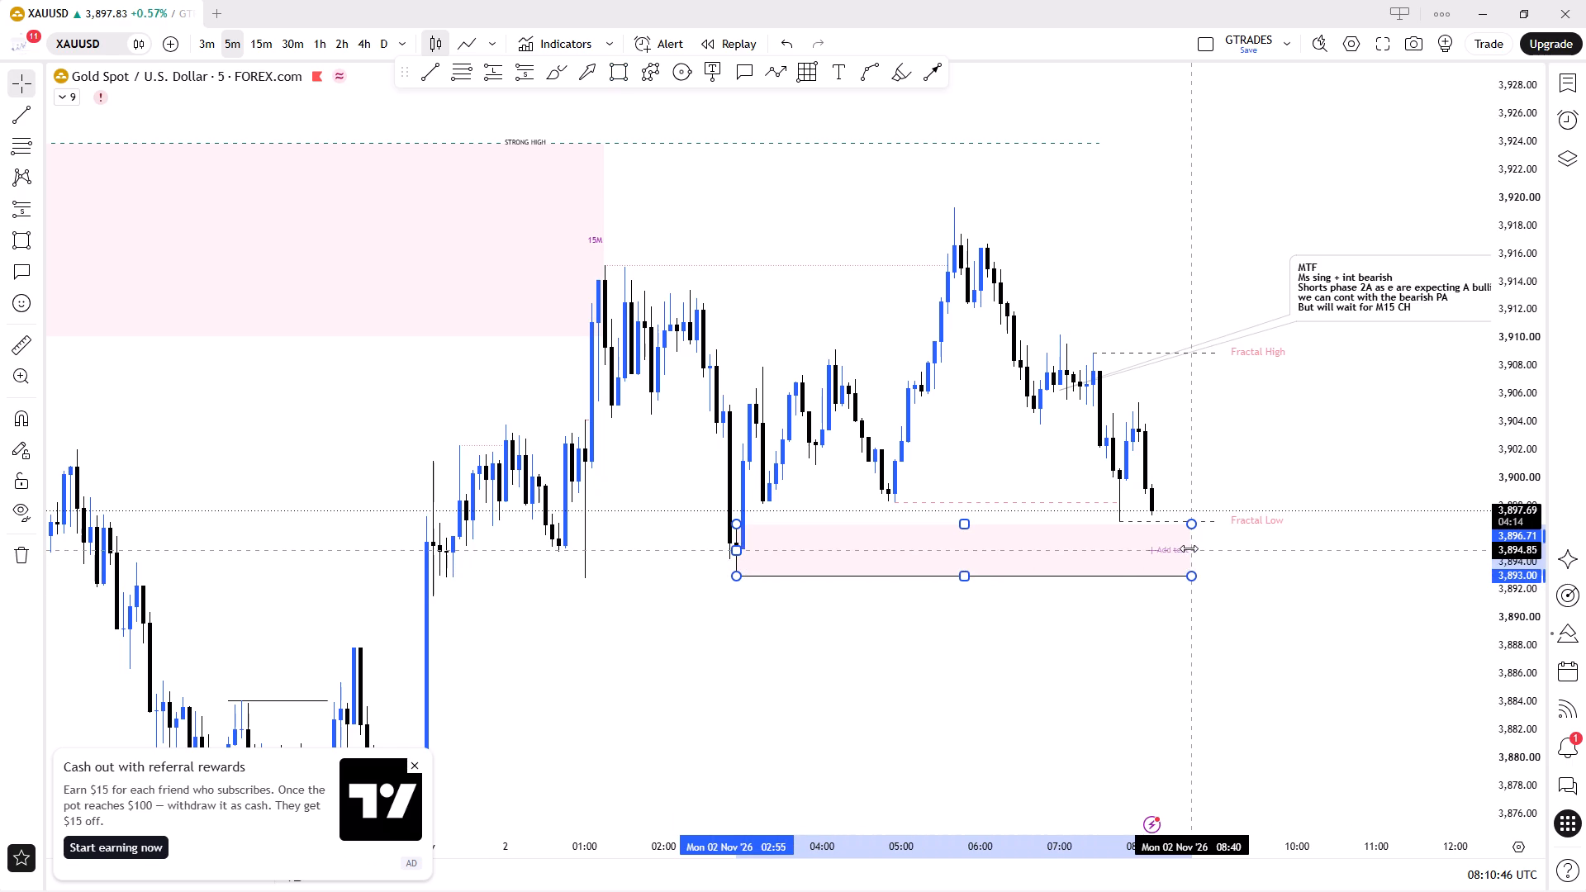
left_click_drag(1189, 548, 1188, 548)
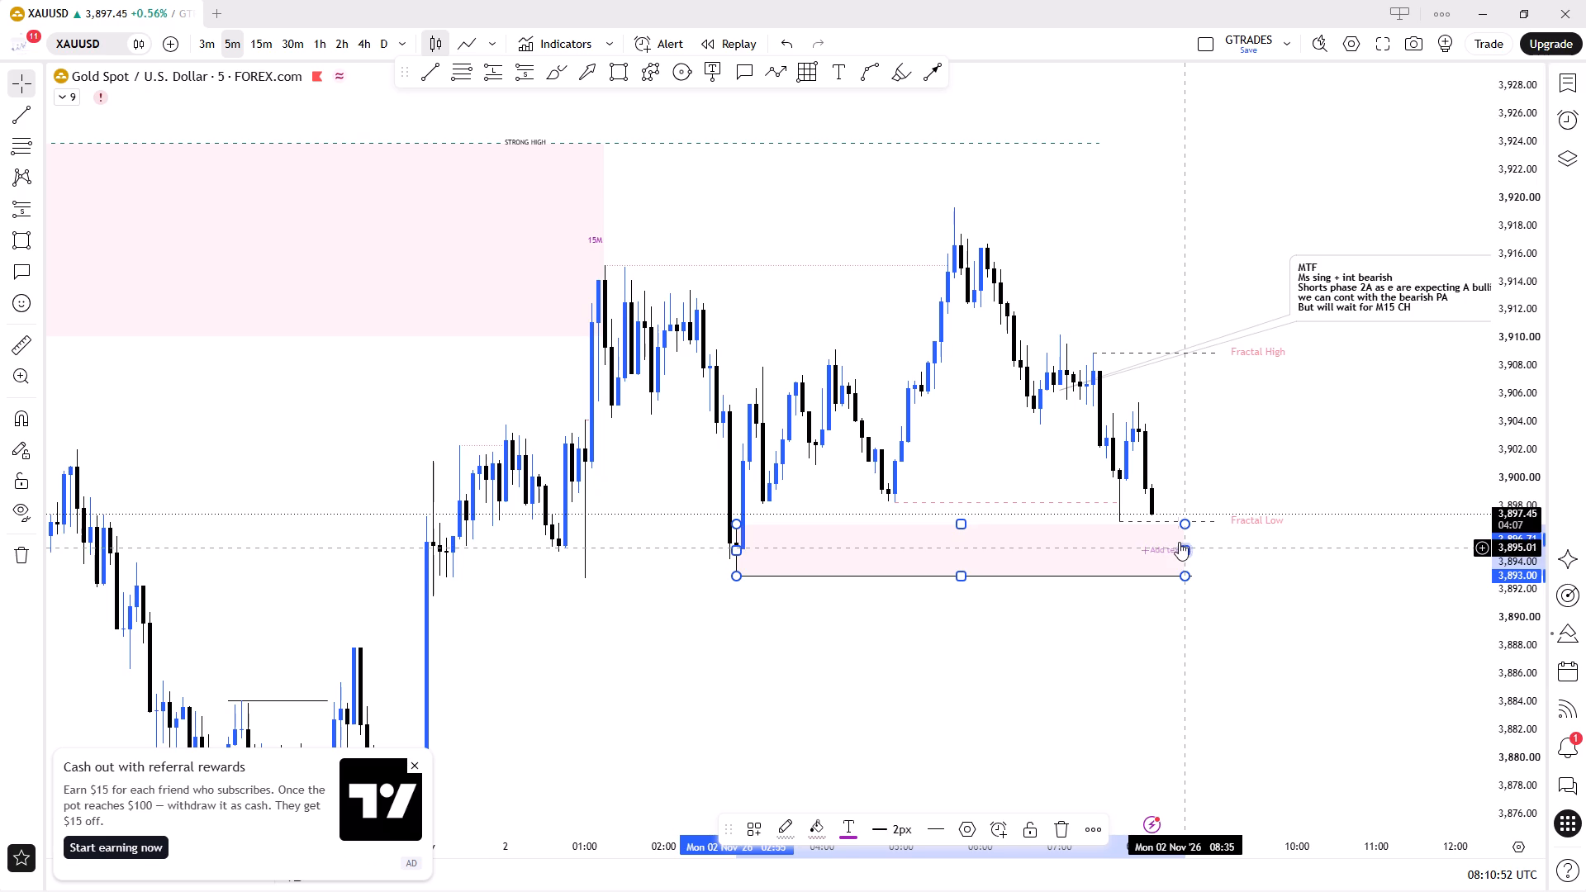
Change the fill of the new XAUUSD rectangle zone above the black trend line to light blue.
left_click(767, 816)
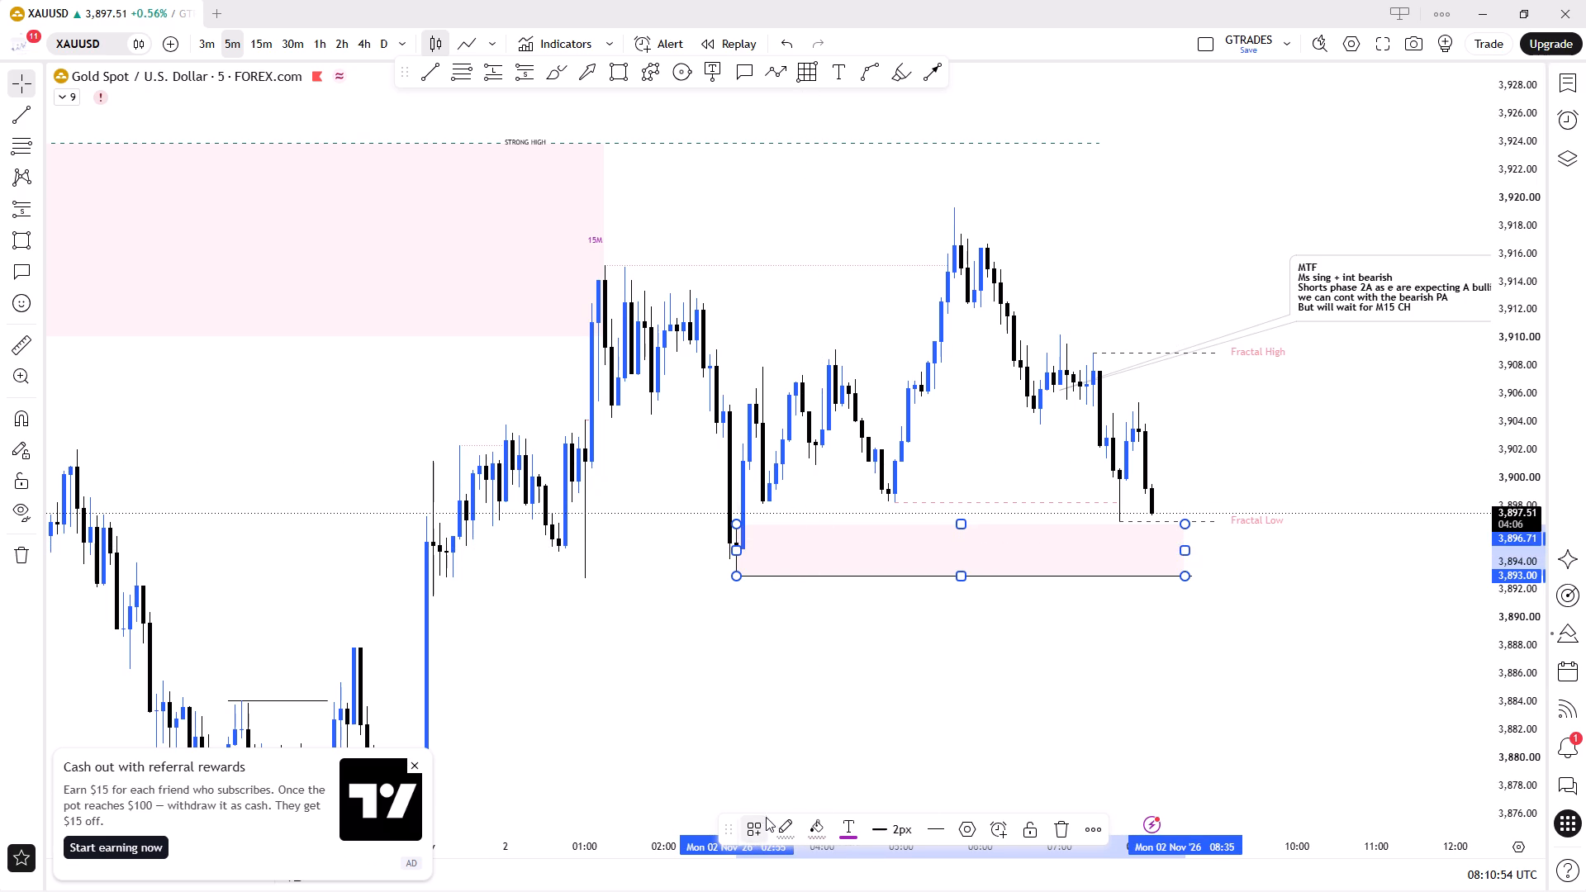
left_click(798, 556)
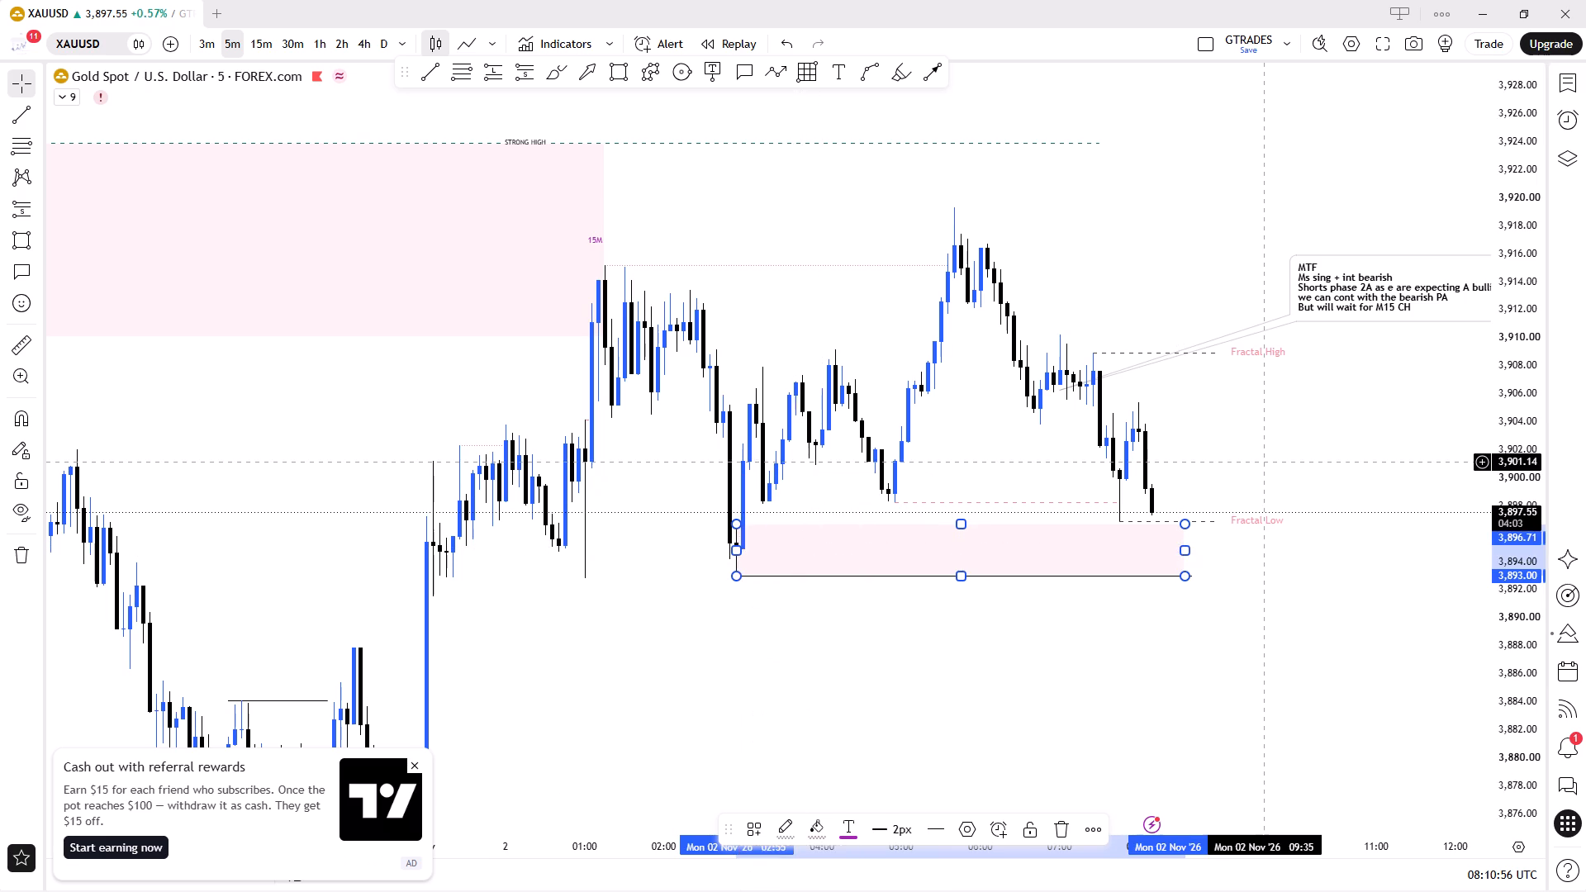
left_click(1267, 459)
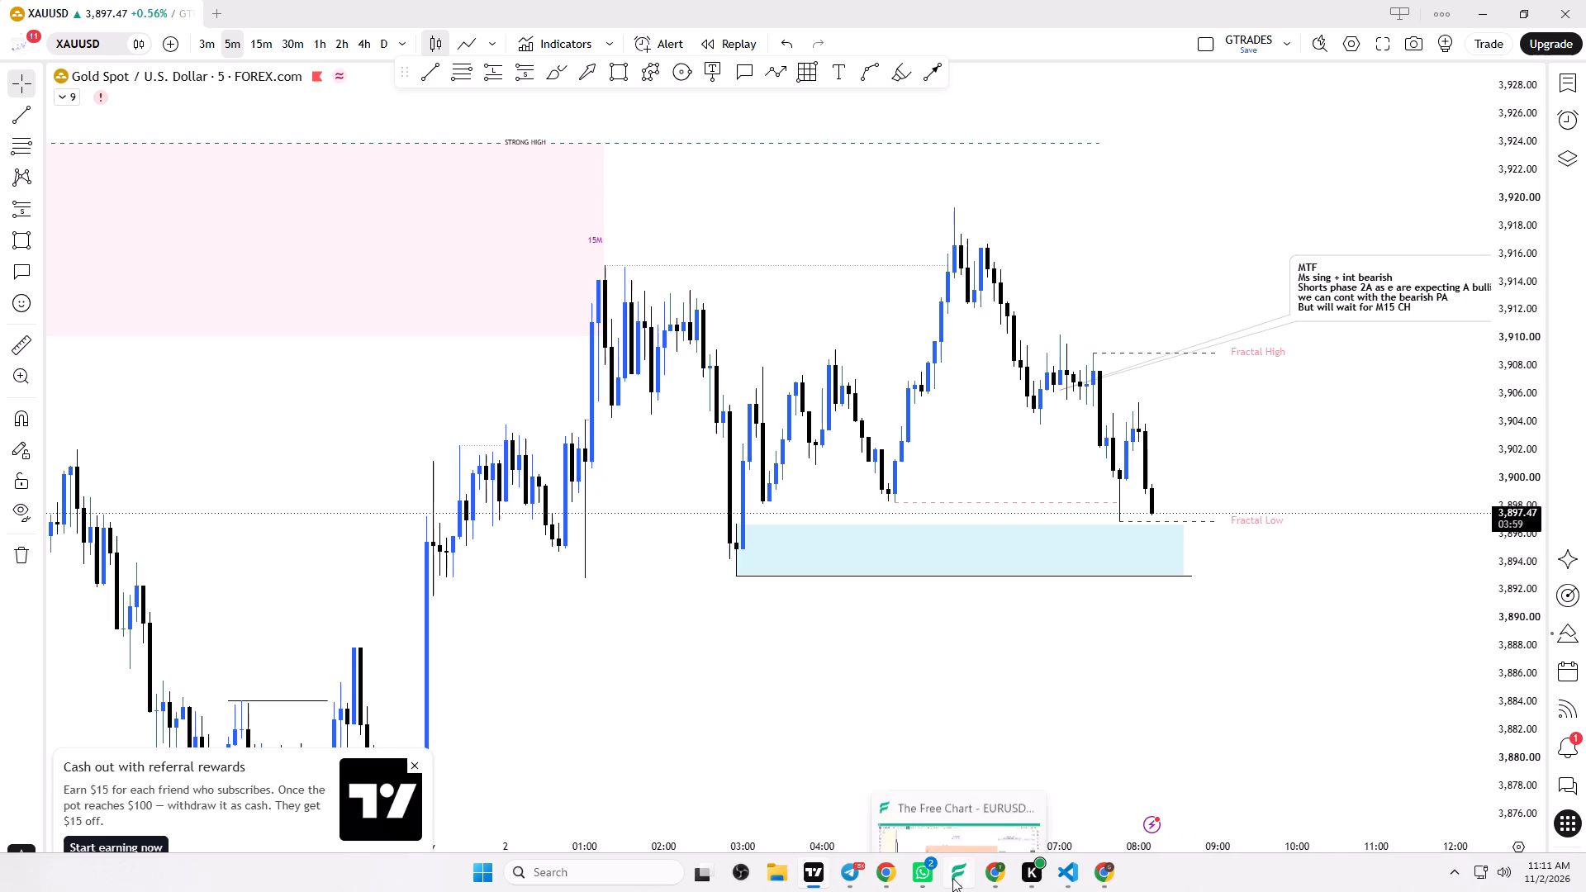
Switch to The Free Chart and check the EURUSD 15-minute short setups against the M15 supply zones.
left_click(953, 878)
left_click(1327, 484)
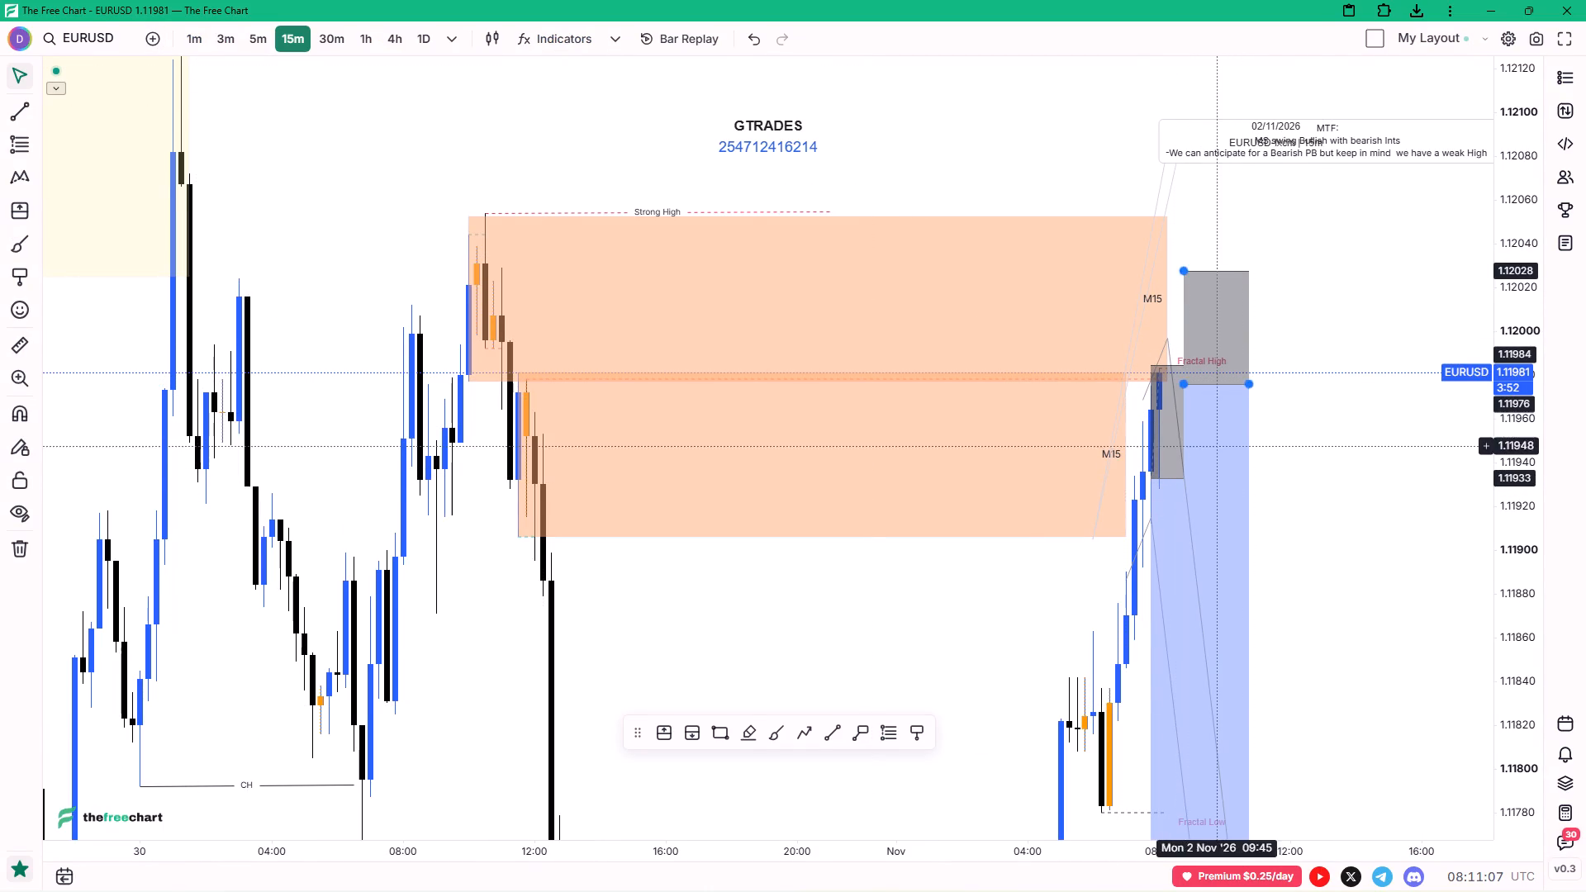
left_click(1332, 492)
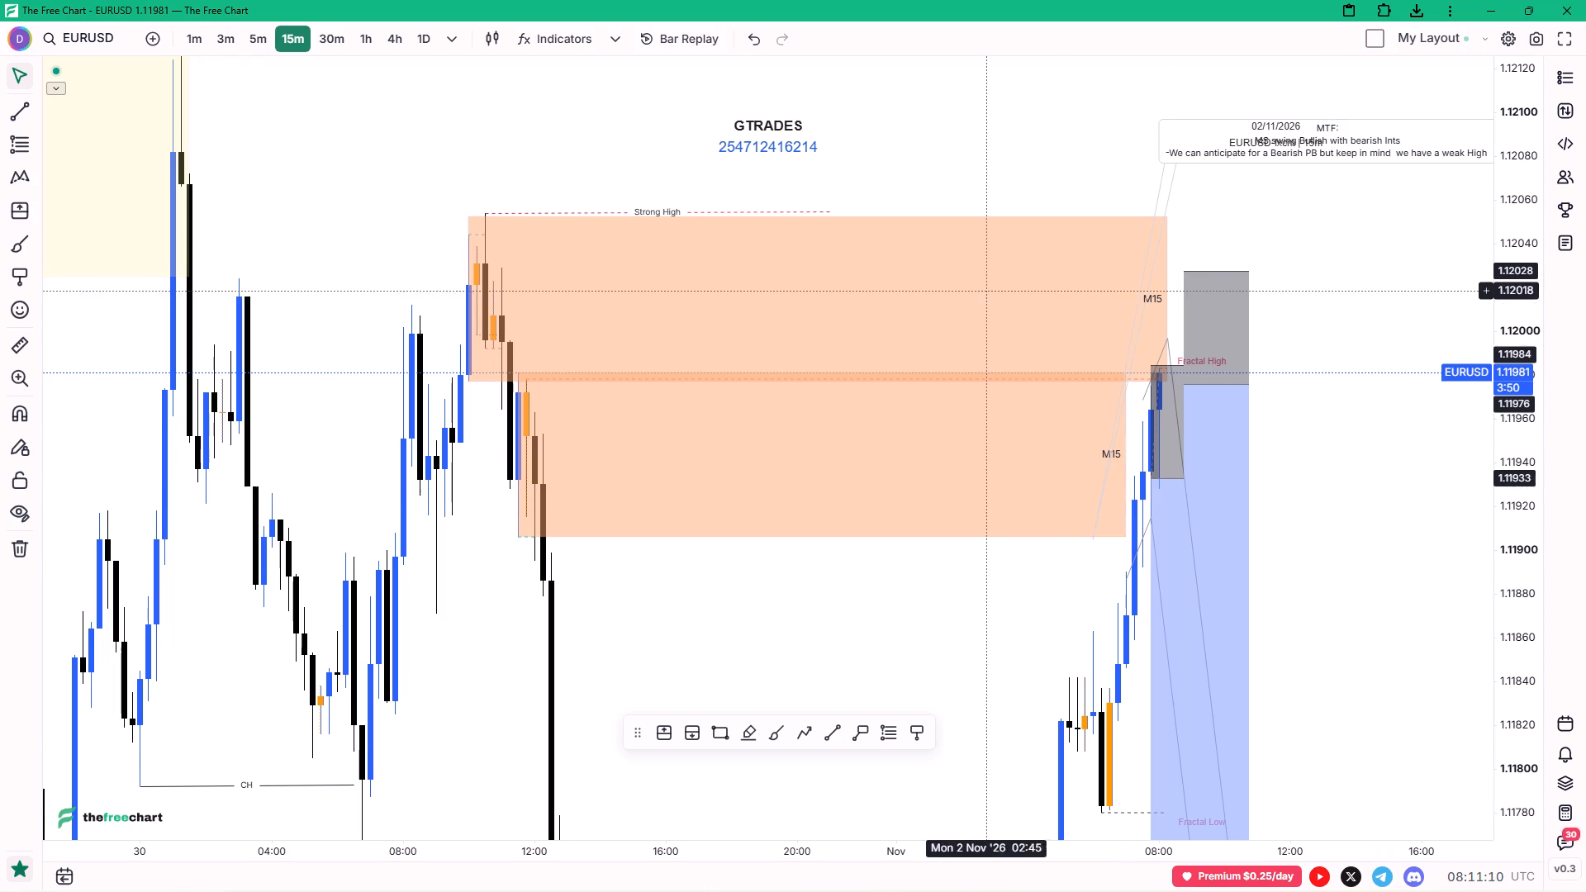
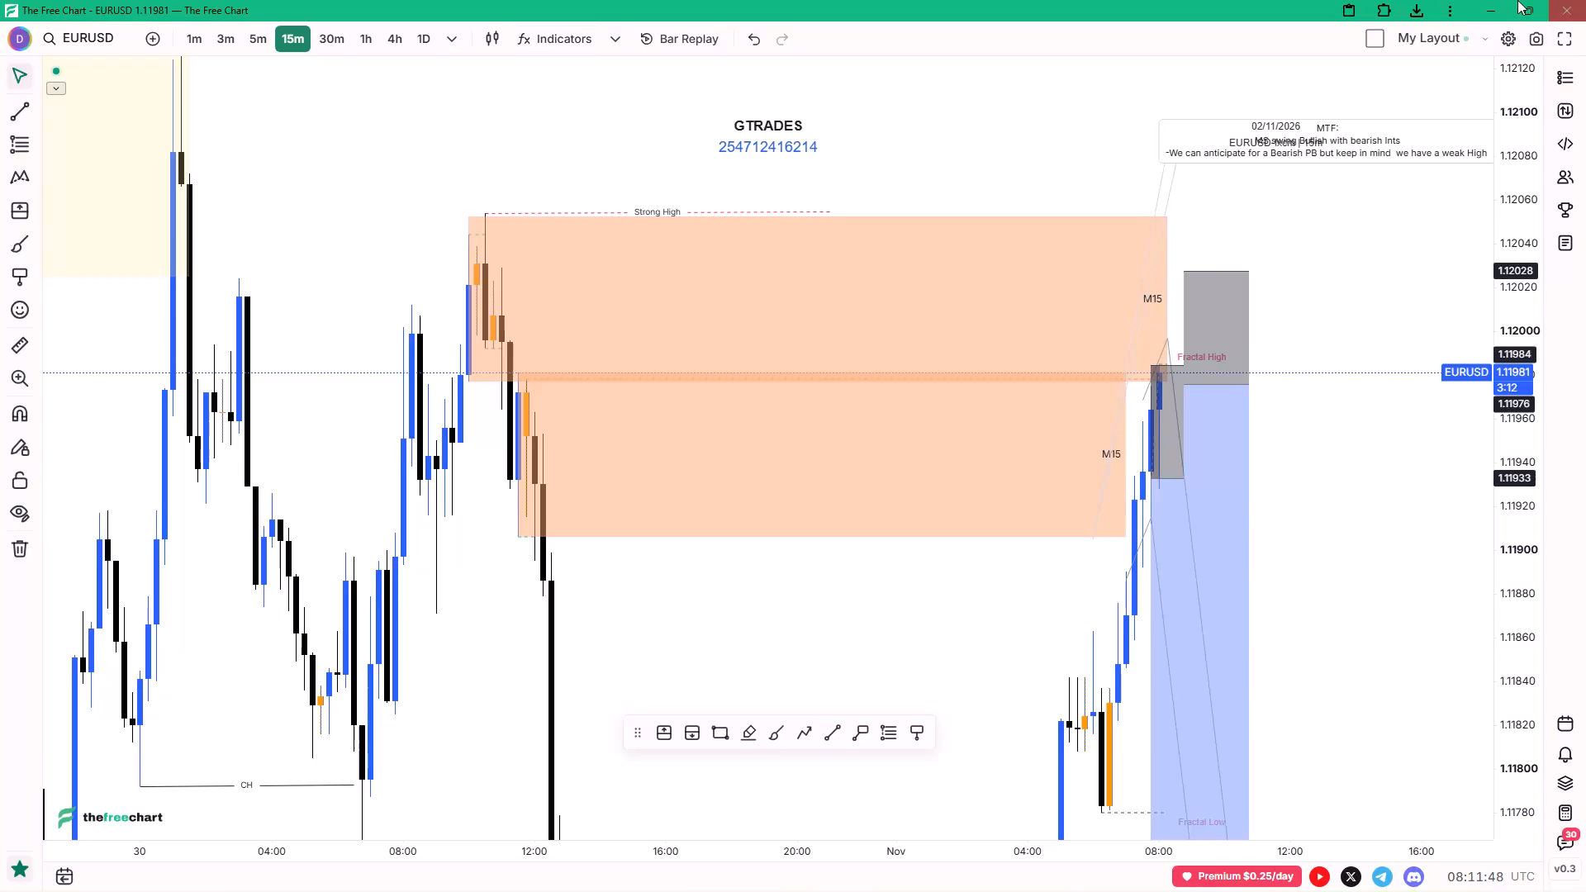
Switch back to the XAUUSD 5-minute chart in TradingView.
left_click(1493, 2)
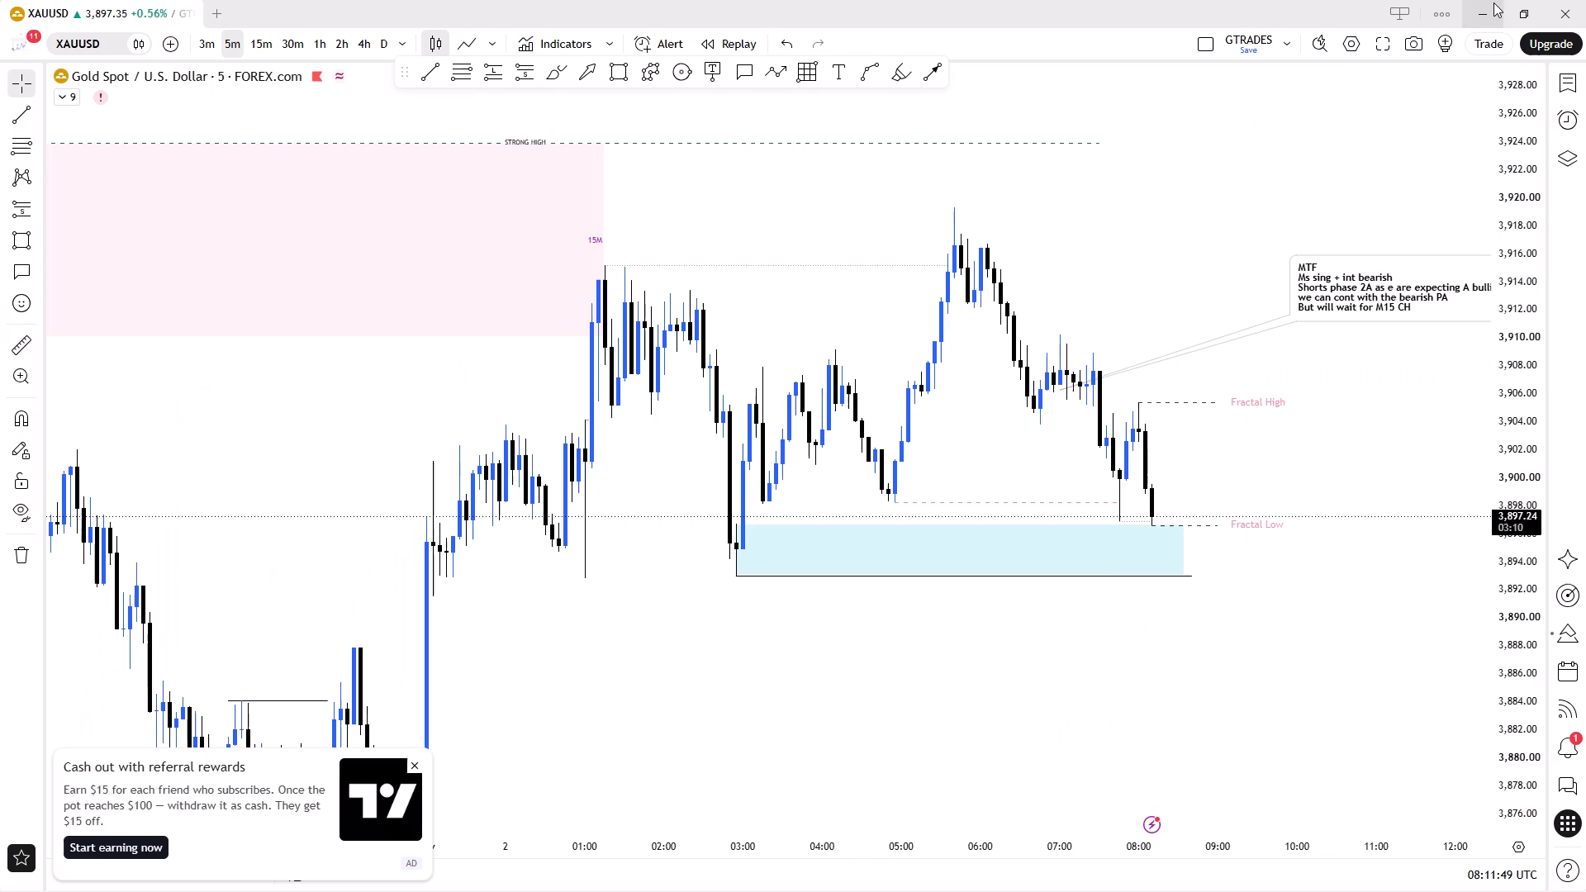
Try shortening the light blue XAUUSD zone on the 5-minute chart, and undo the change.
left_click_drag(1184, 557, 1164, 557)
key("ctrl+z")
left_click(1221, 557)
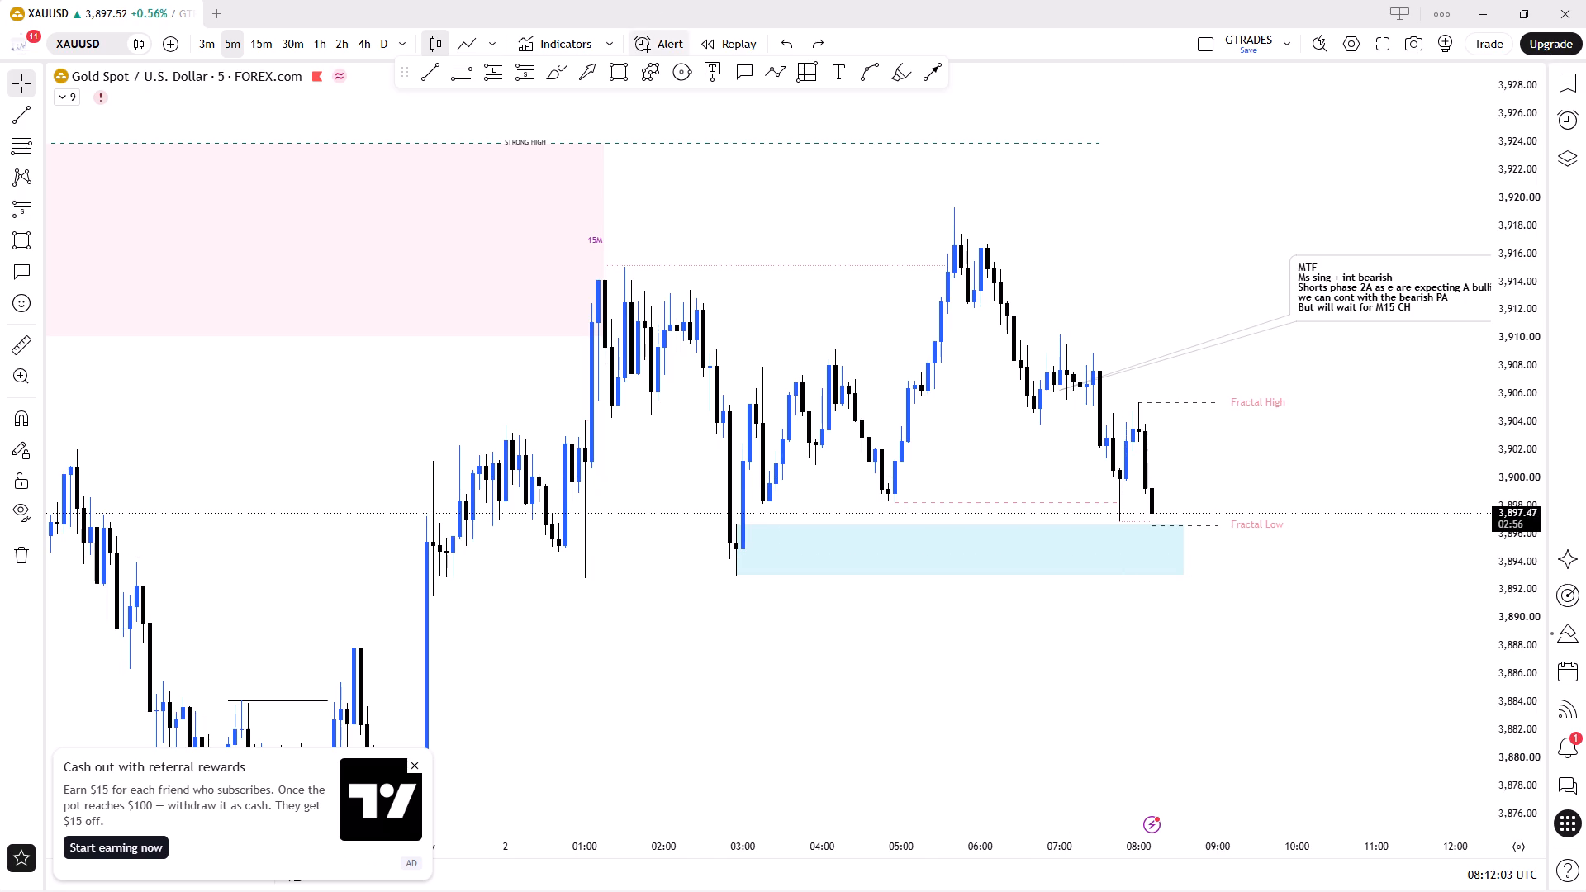
Set XAUUSD to the 3-minute timeframe and shorten the light blue zone so it ends at about 08:09.
left_click(215, 39)
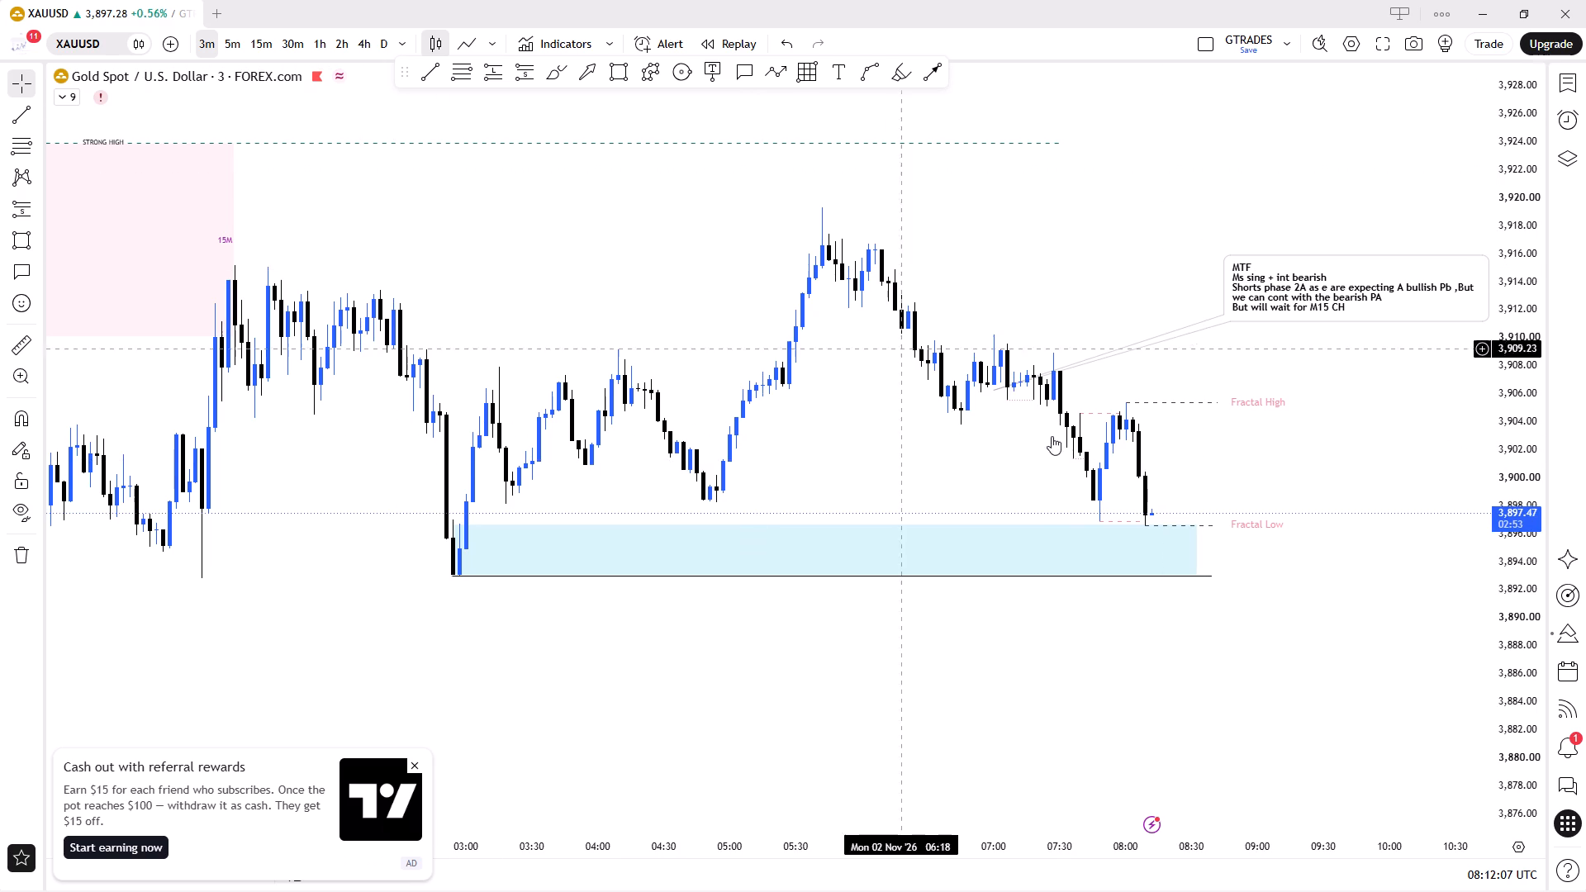
left_click_drag(1203, 553, 1135, 550)
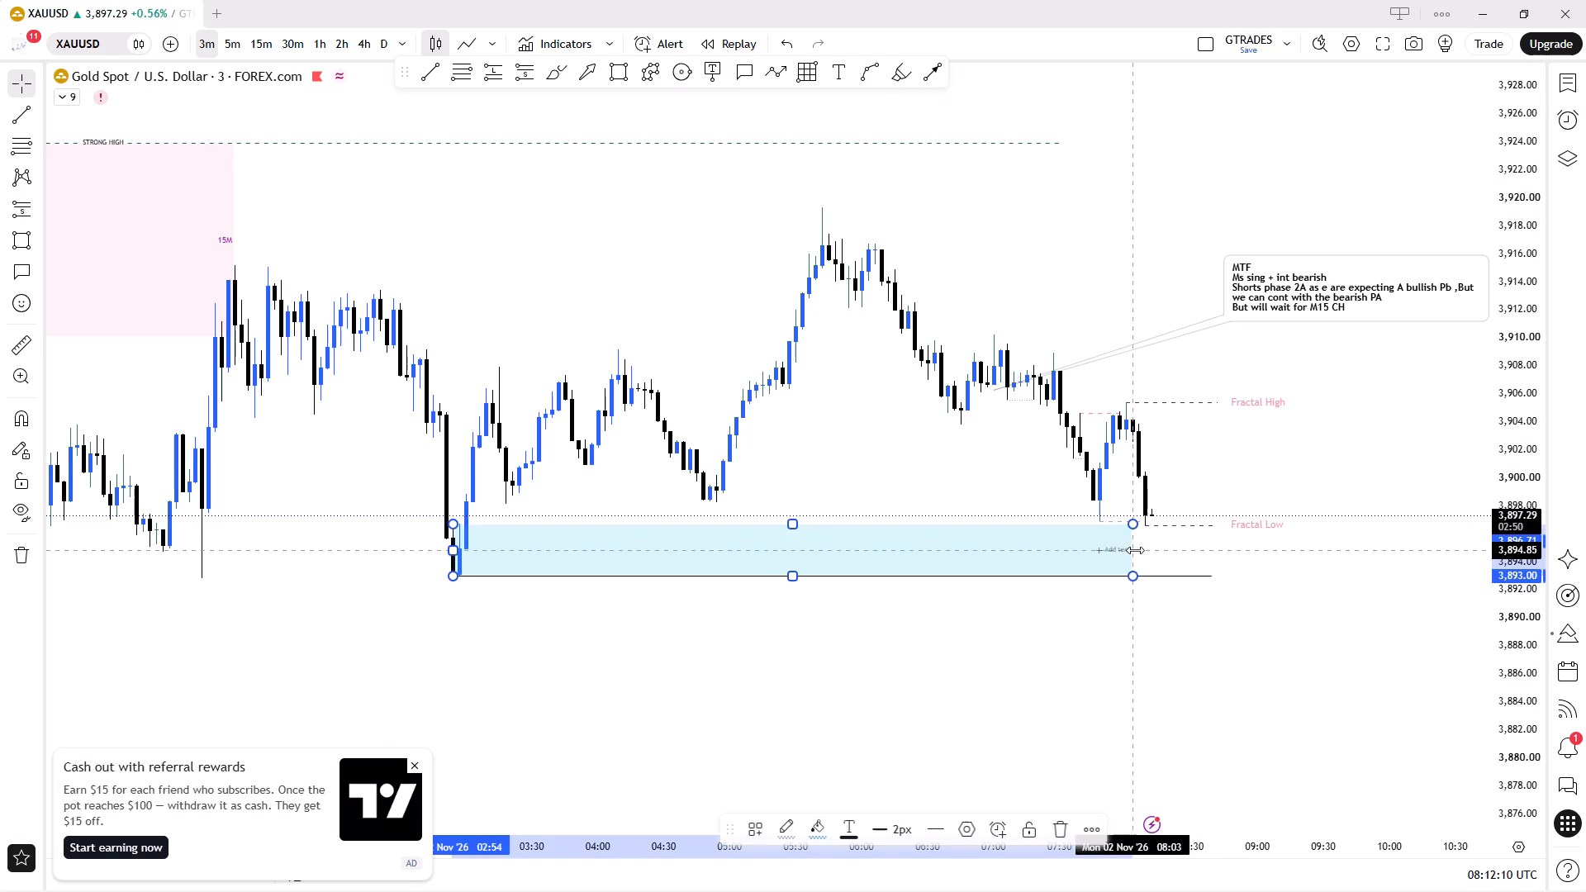
left_click_drag(1135, 550, 1145, 551)
left_click(1204, 469)
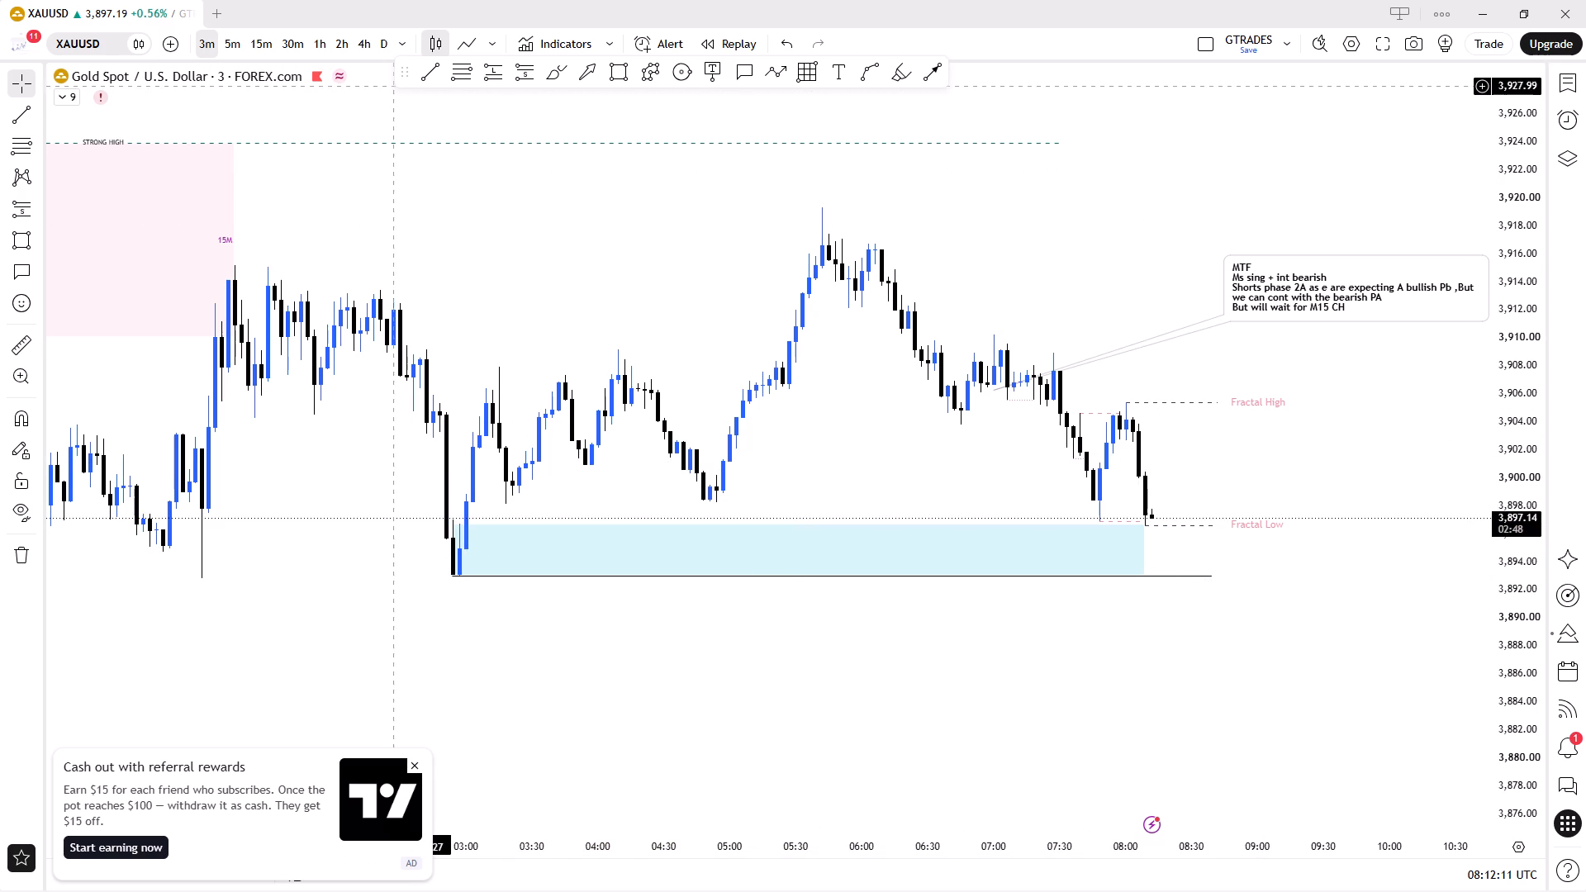
Change the XAUUSD chart to the 1-minute timeframe, with the latest candles and the light blue zone in view.
key("1")
key("Return")
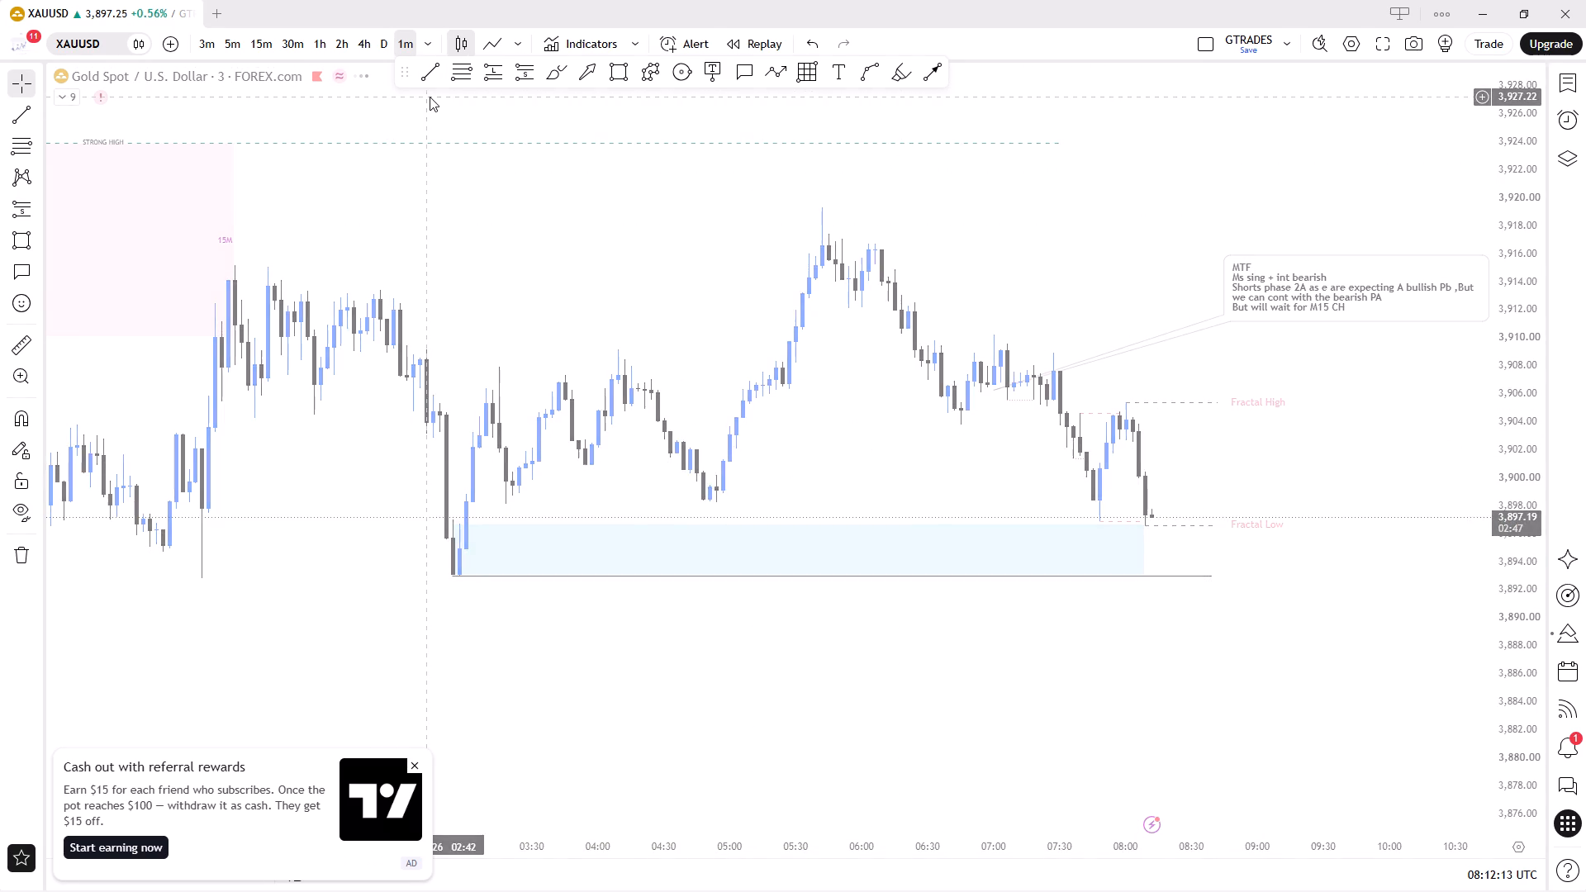
scroll(1014, 484, "down", 4)
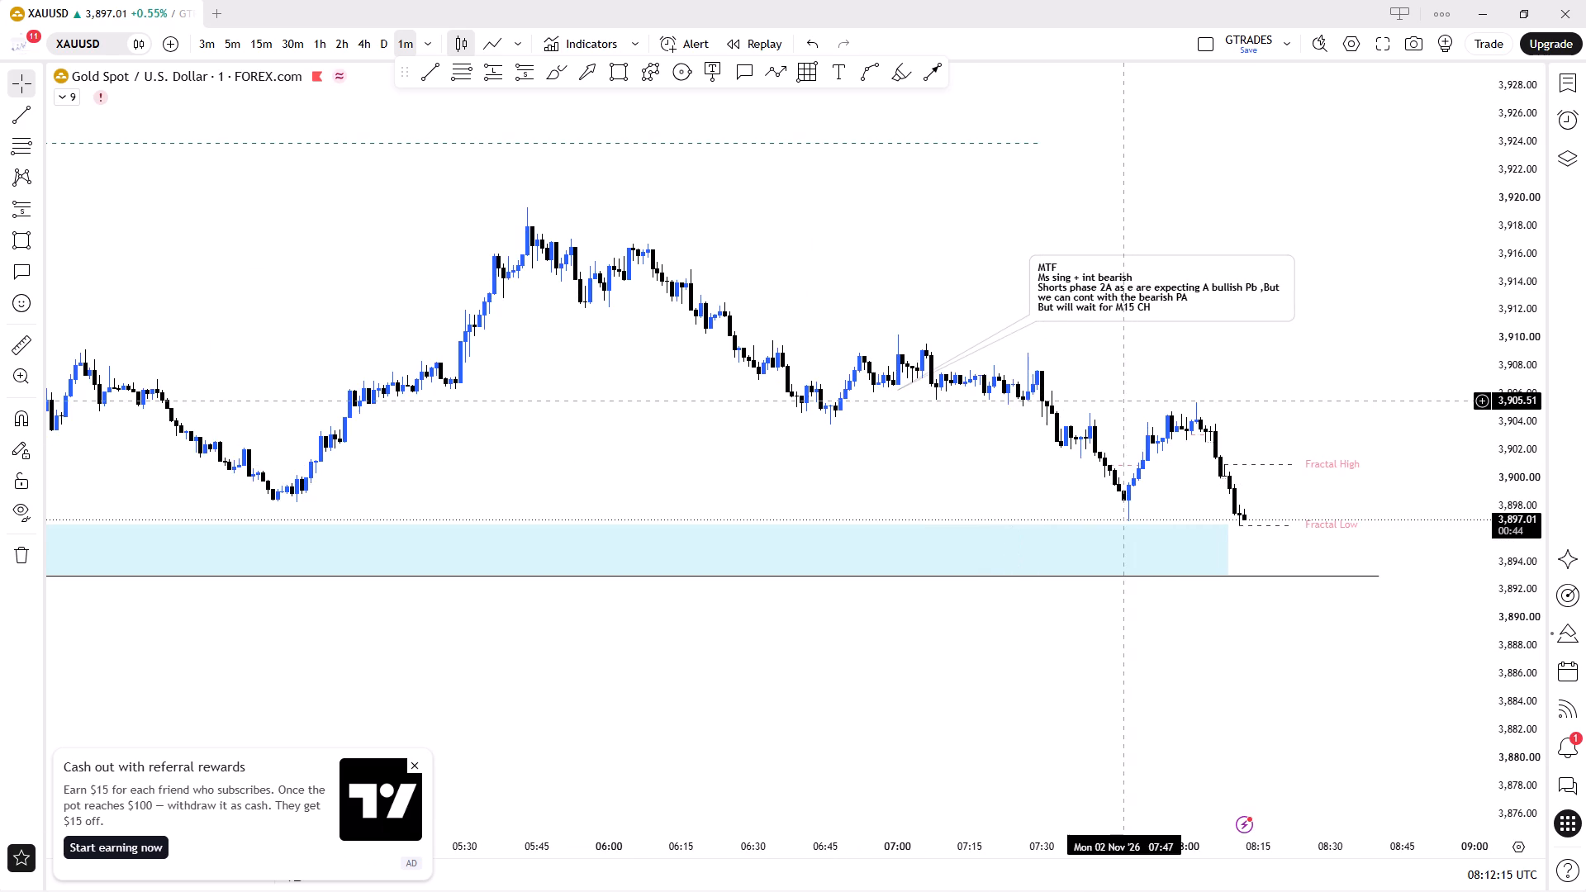
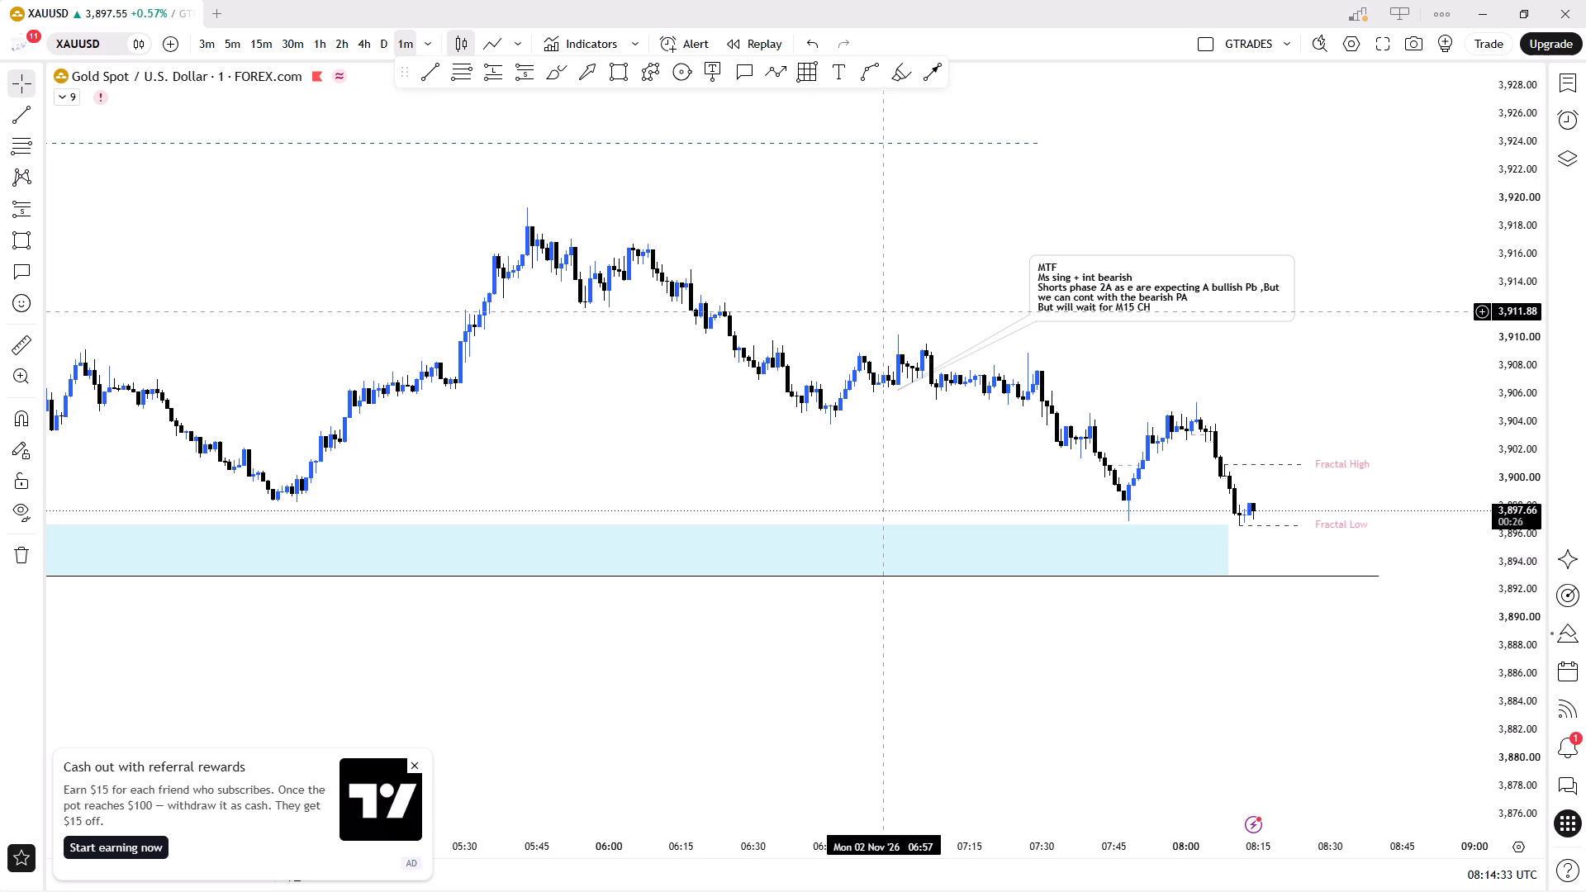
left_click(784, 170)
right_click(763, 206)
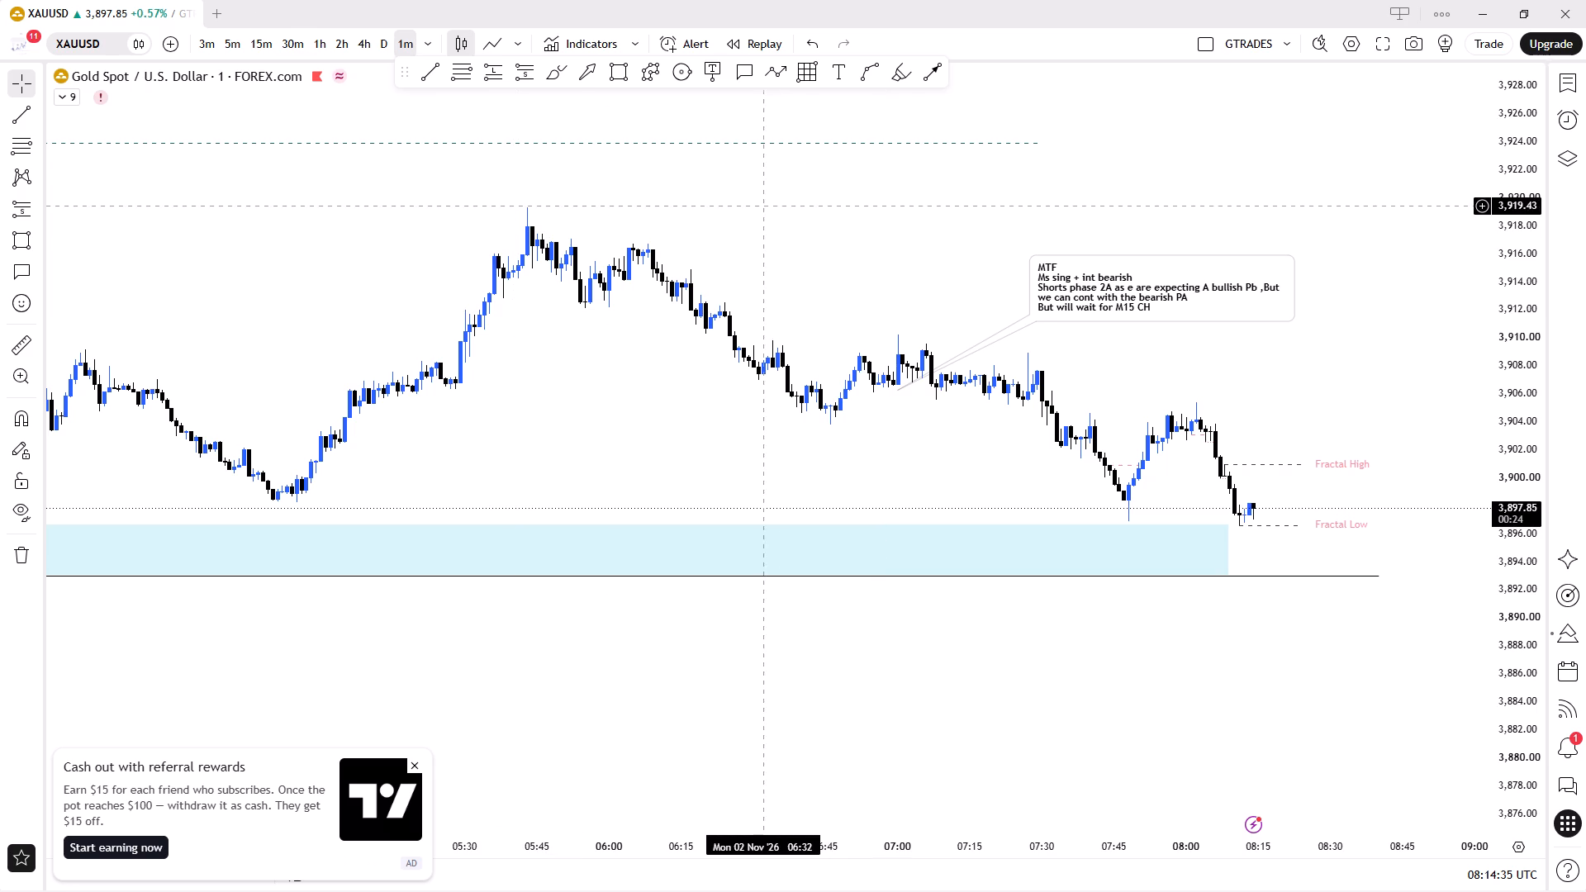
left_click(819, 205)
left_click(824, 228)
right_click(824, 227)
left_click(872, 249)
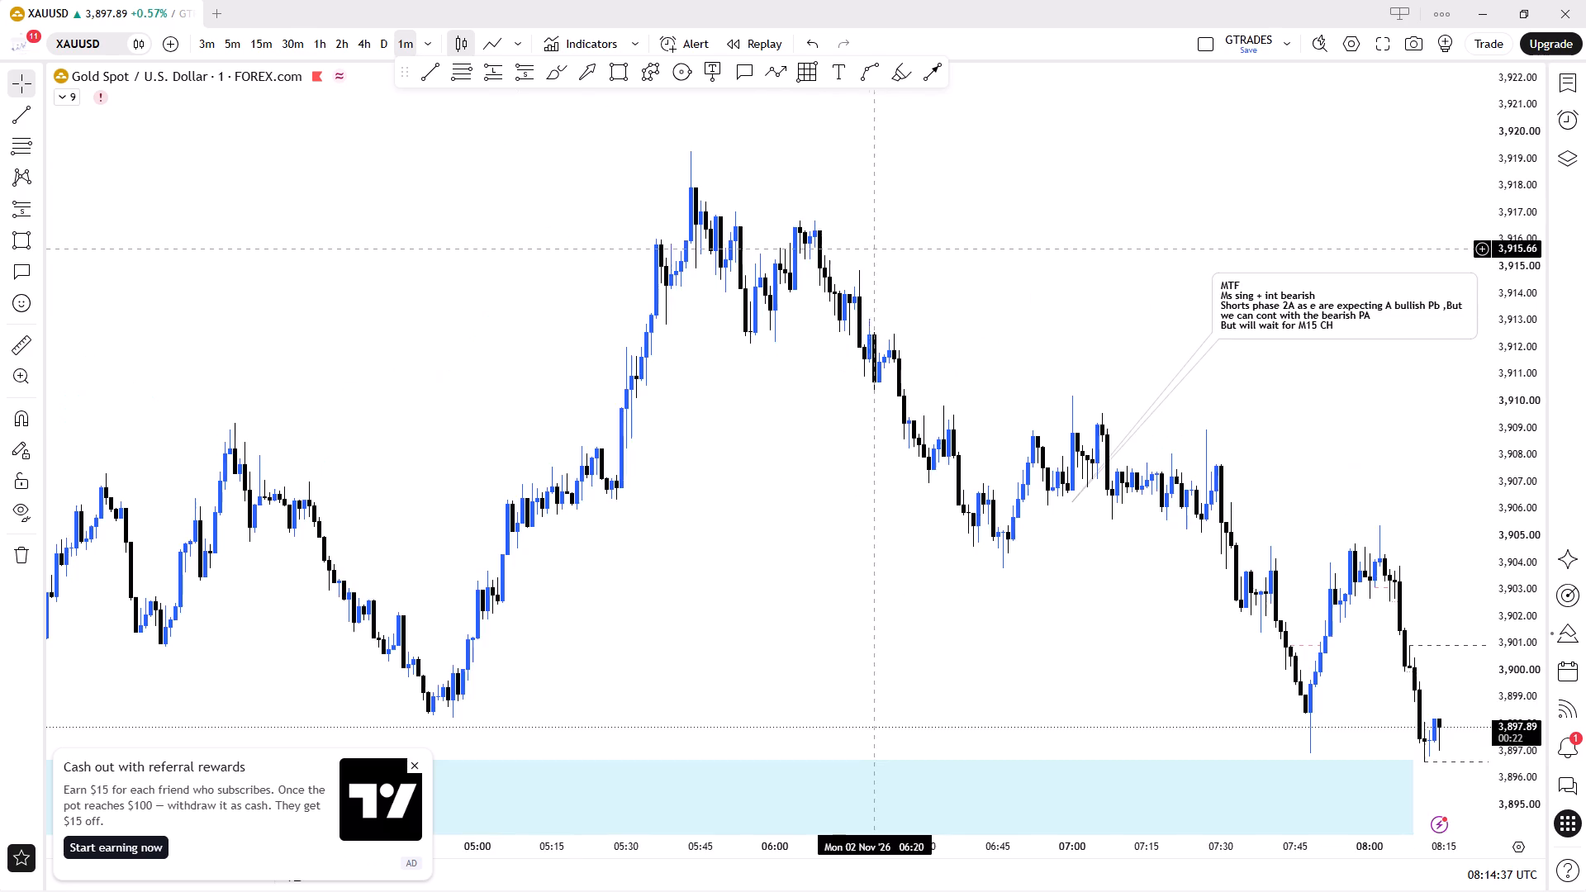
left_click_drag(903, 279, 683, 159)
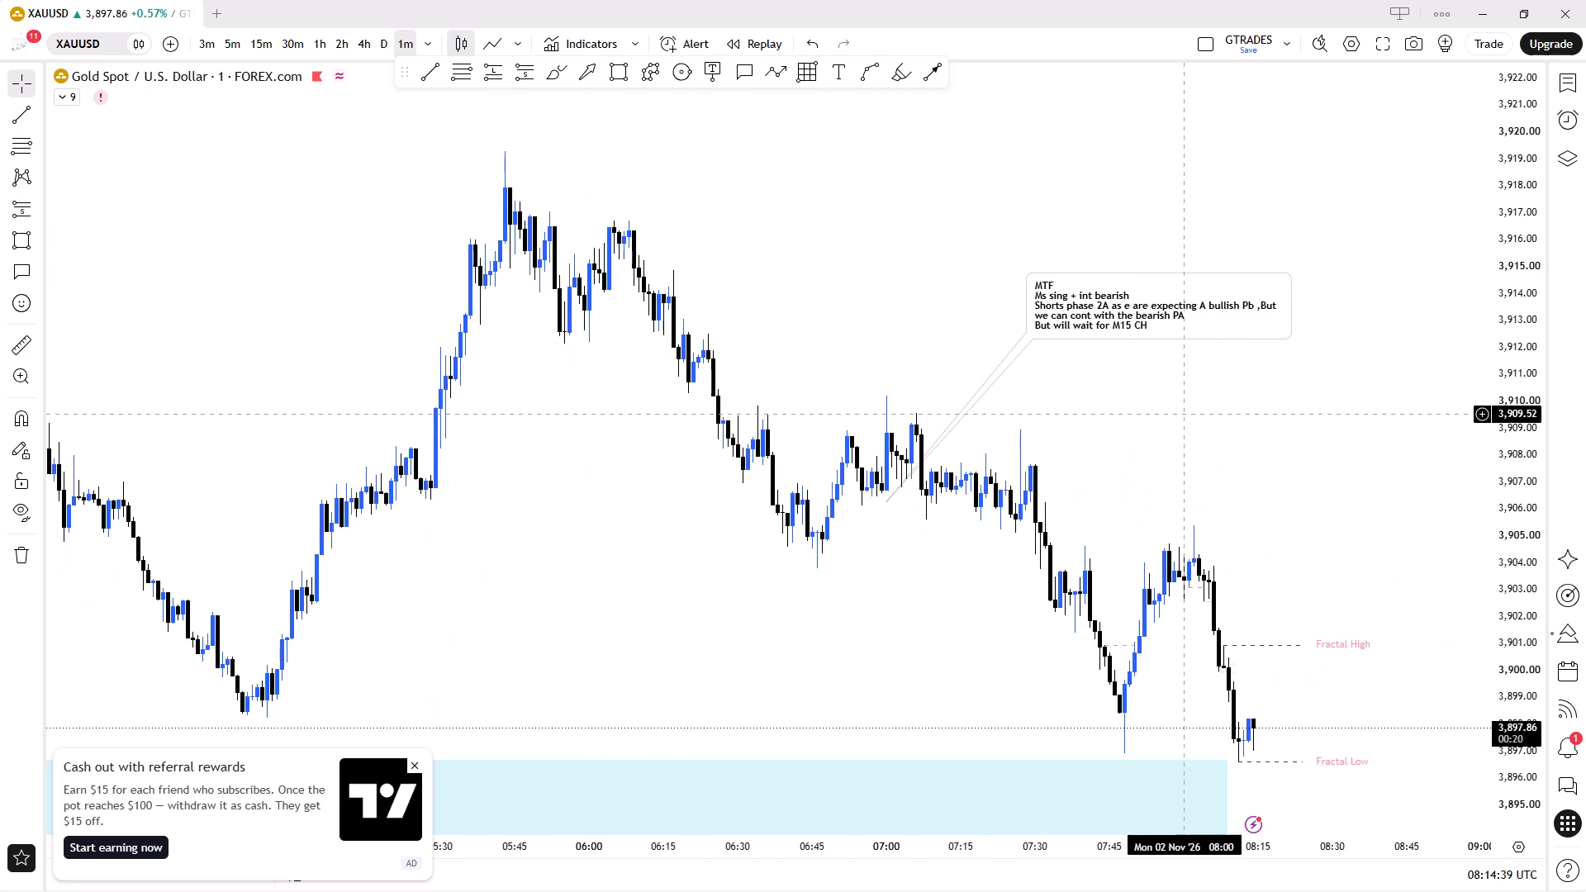
Switch to GER30 and examine its price action around the marked zones and short position on the 1-minute and 15-minute timeframes.
key("Up")
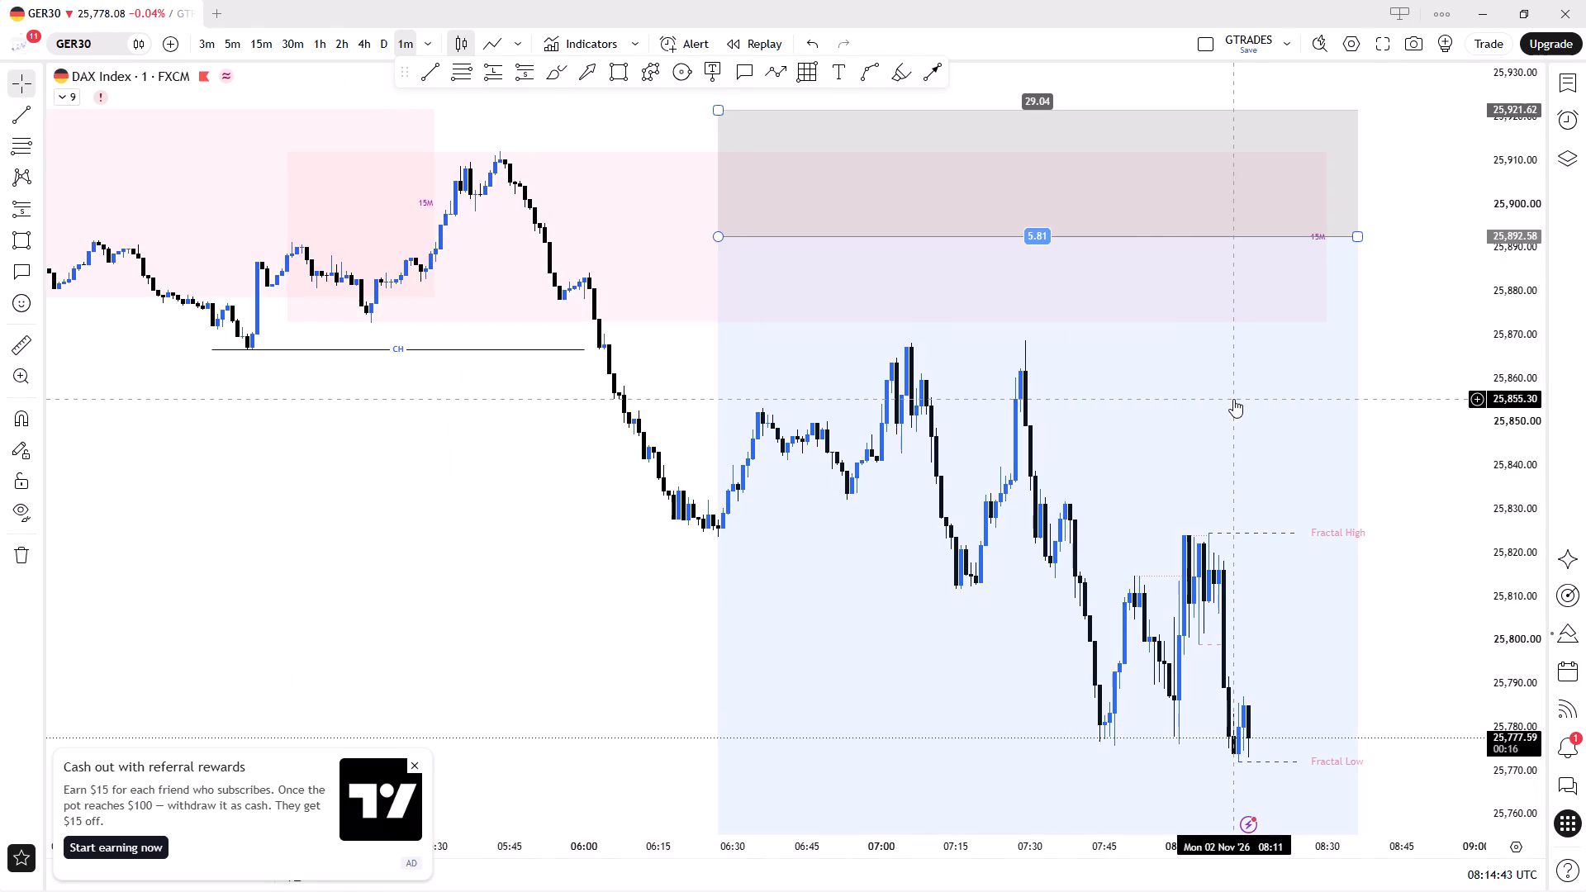
scroll(1176, 373, "down", 8)
left_click(273, 46)
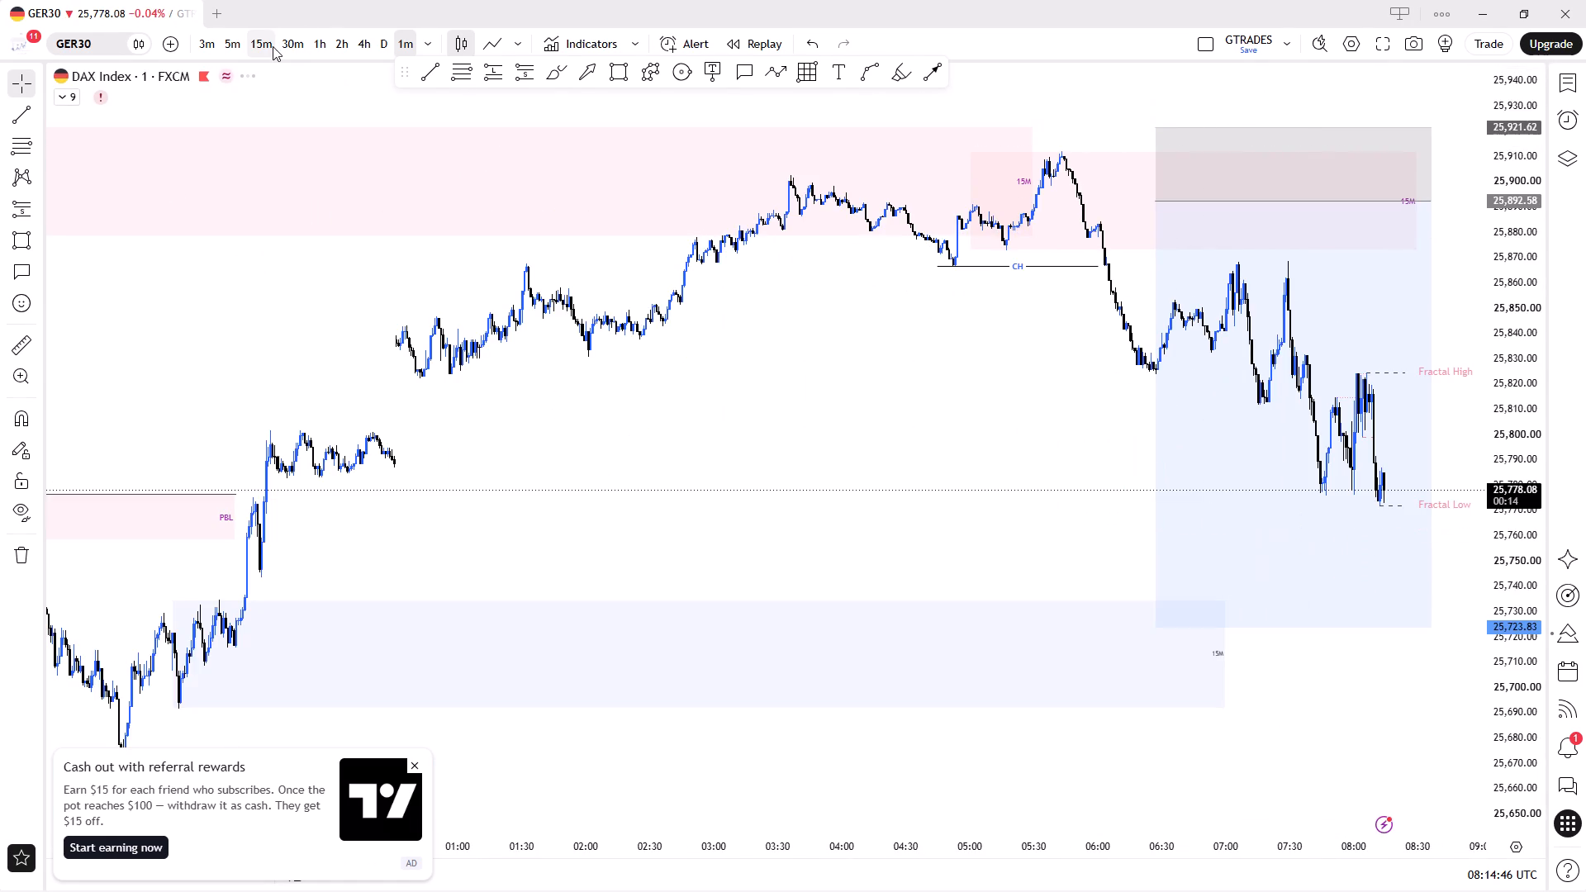
scroll(1106, 467, "up", 4)
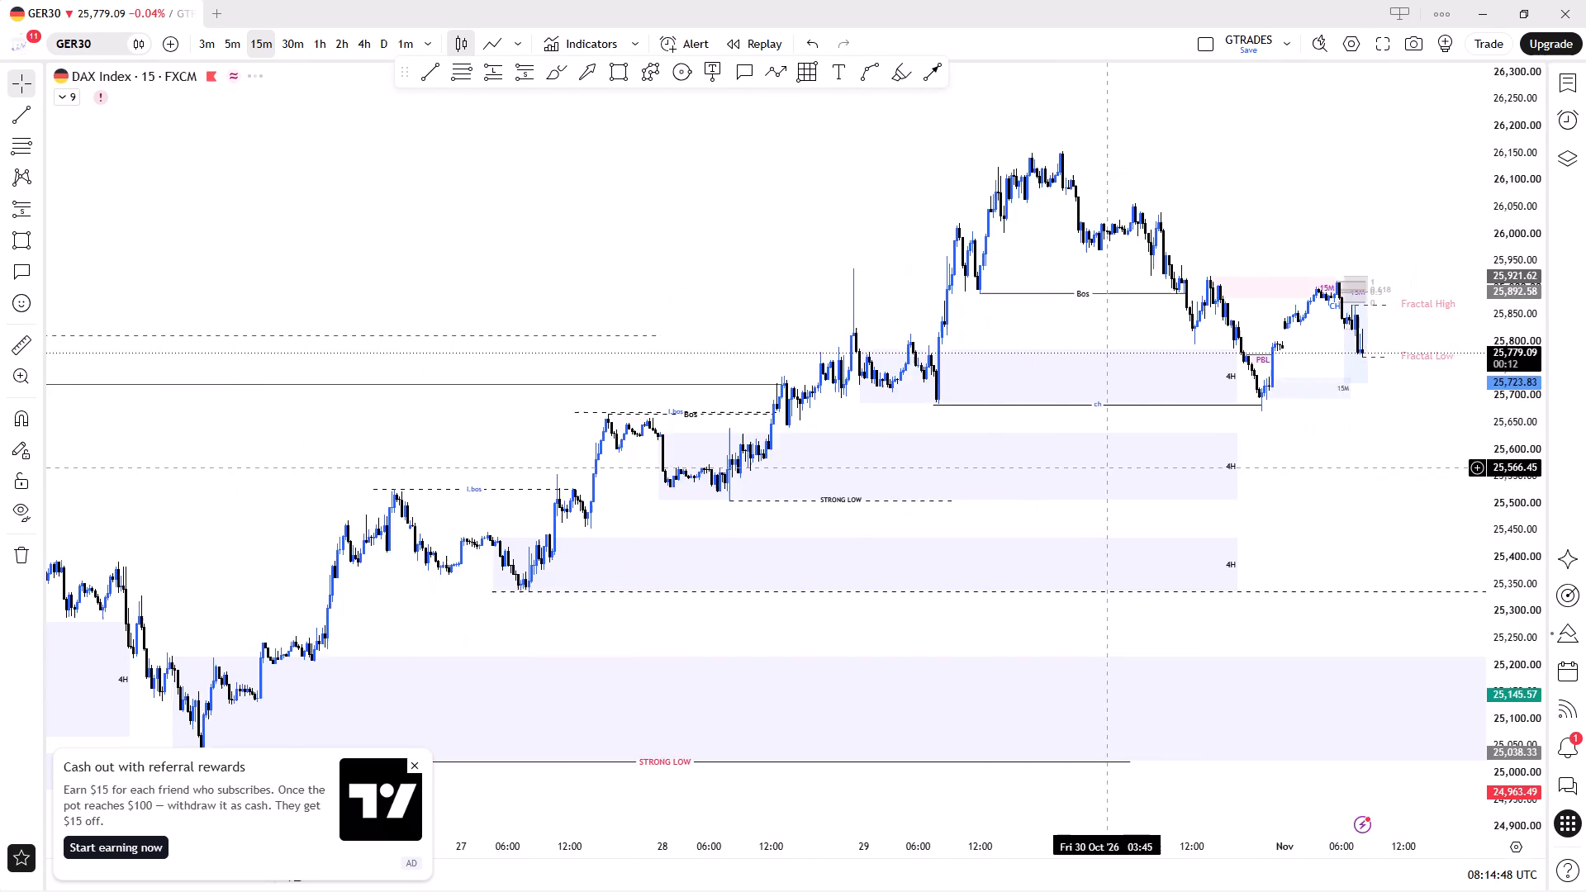
scroll(1106, 467, "up", 3)
left_click_drag(1188, 506, 1183, 506)
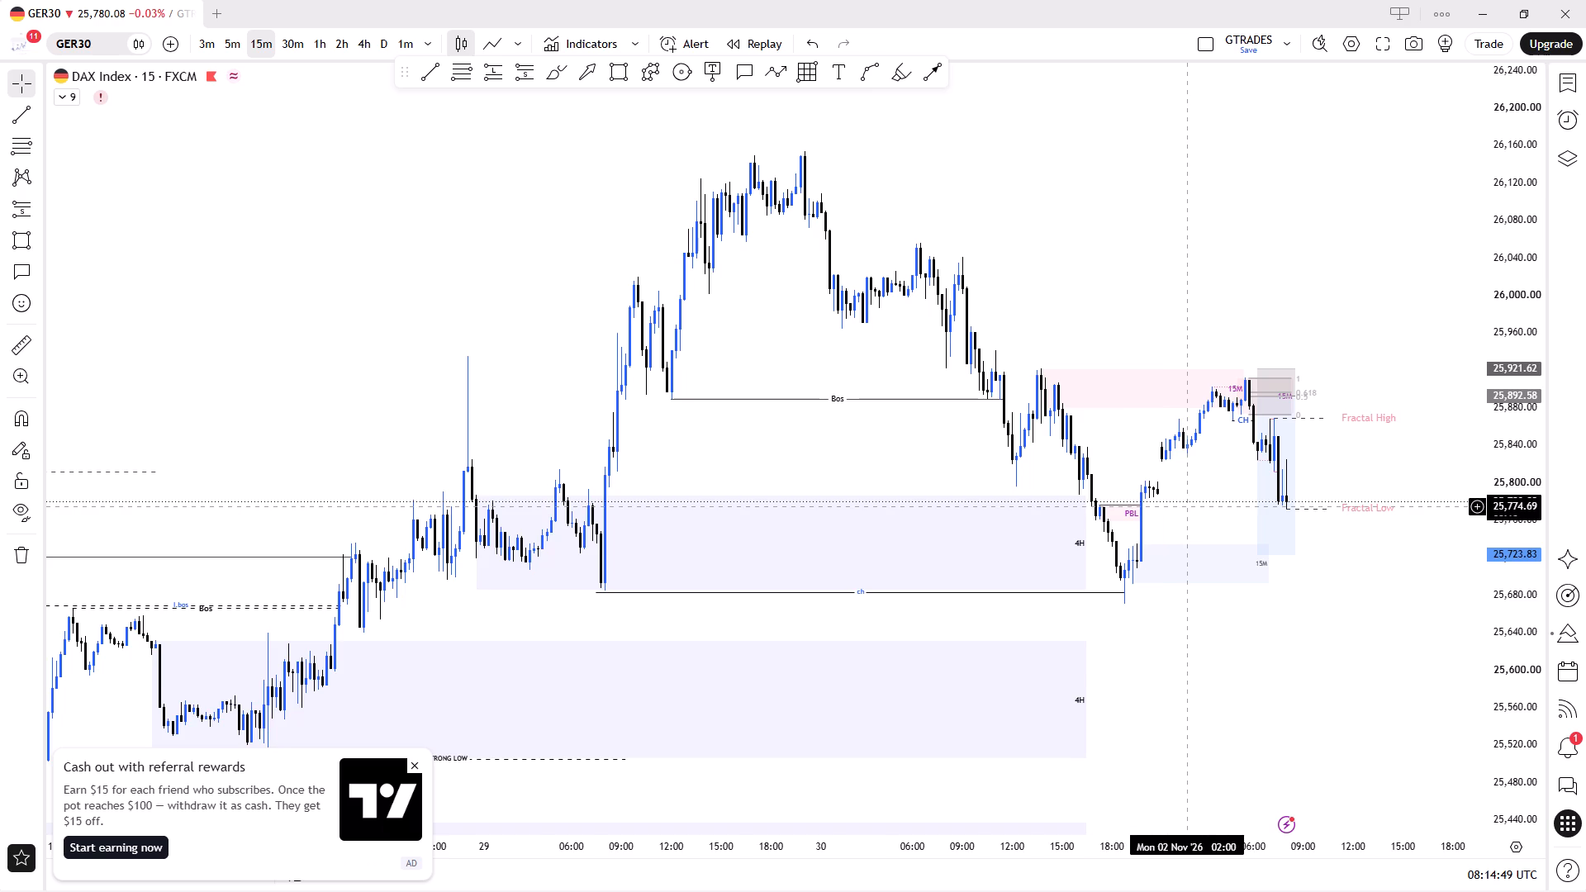
left_click_drag(1183, 506, 1019, 486)
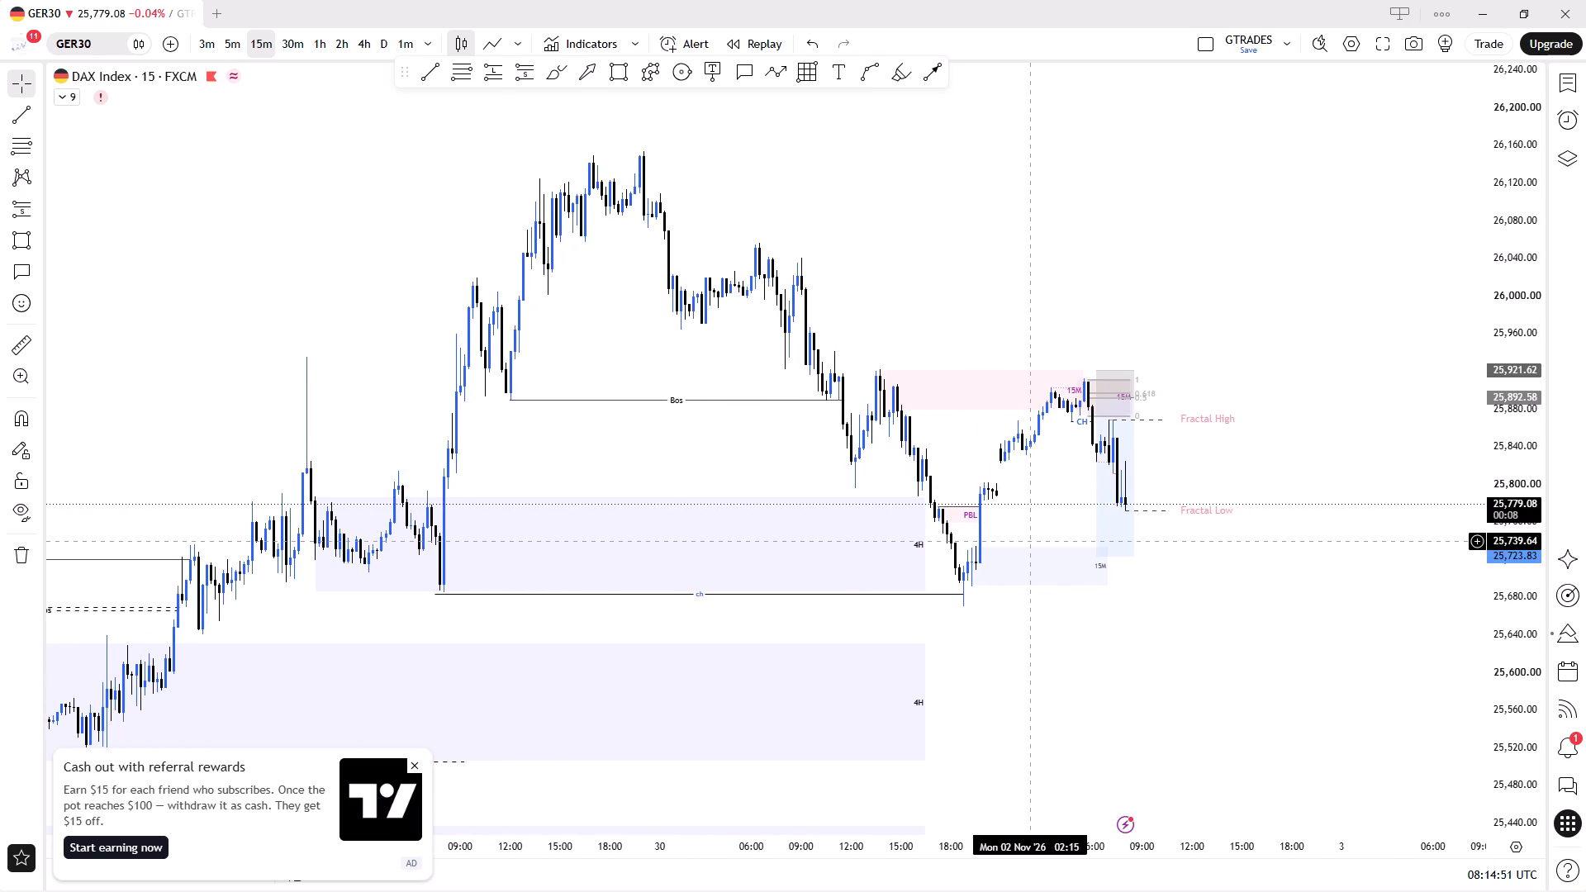
scroll(397, 237, "down", 1)
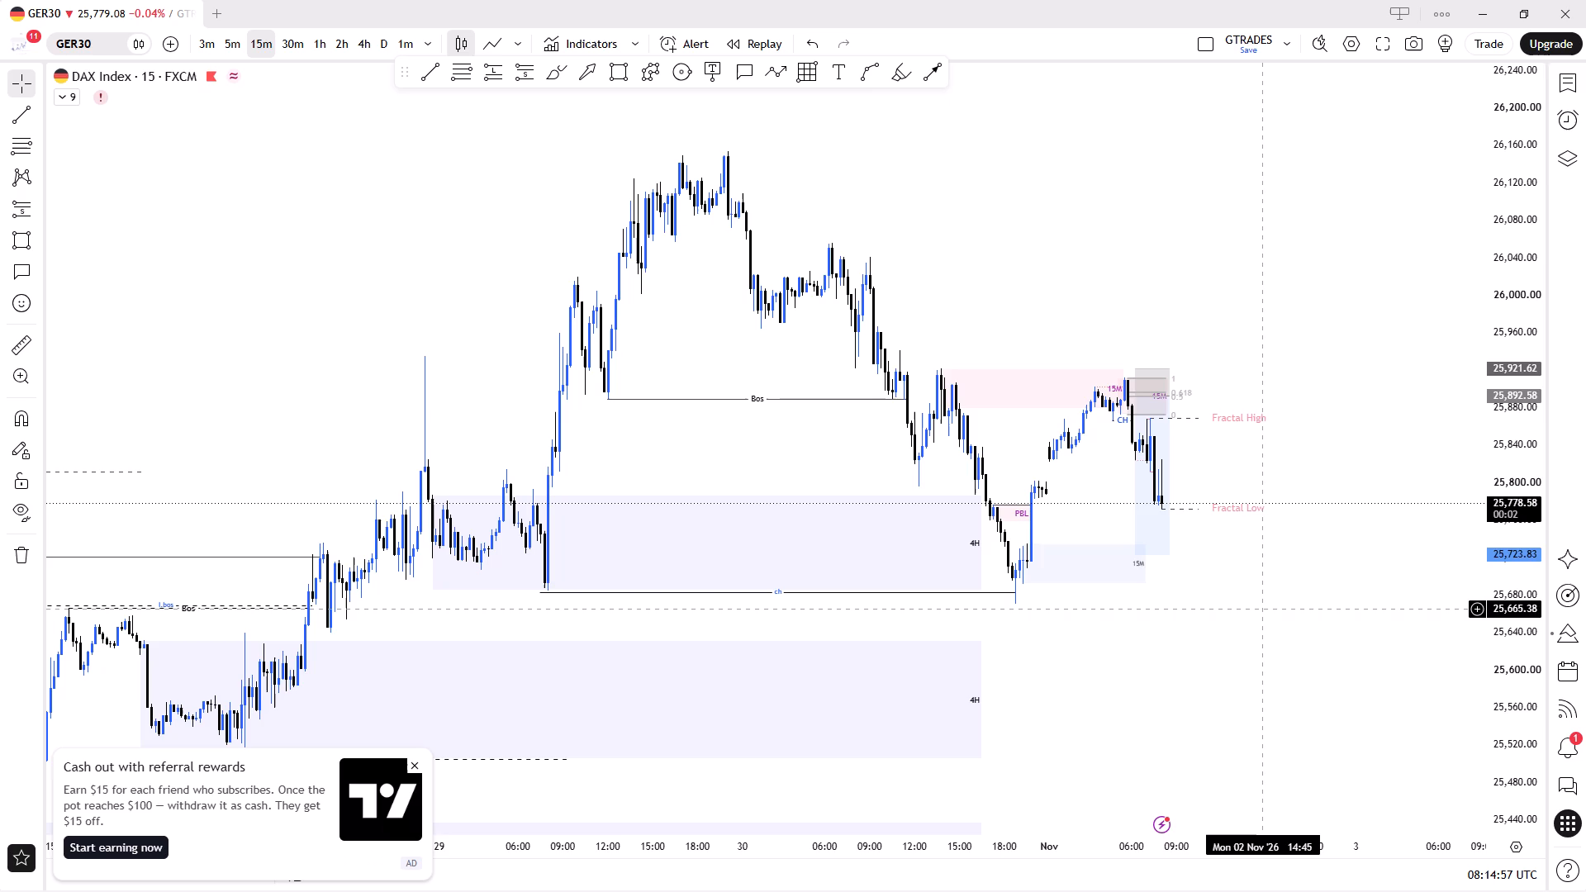
Move past GBPAUD, open EURUSD from the watchlist, and set it to the 3-minute timeframe with the short position in view.
key("Up")
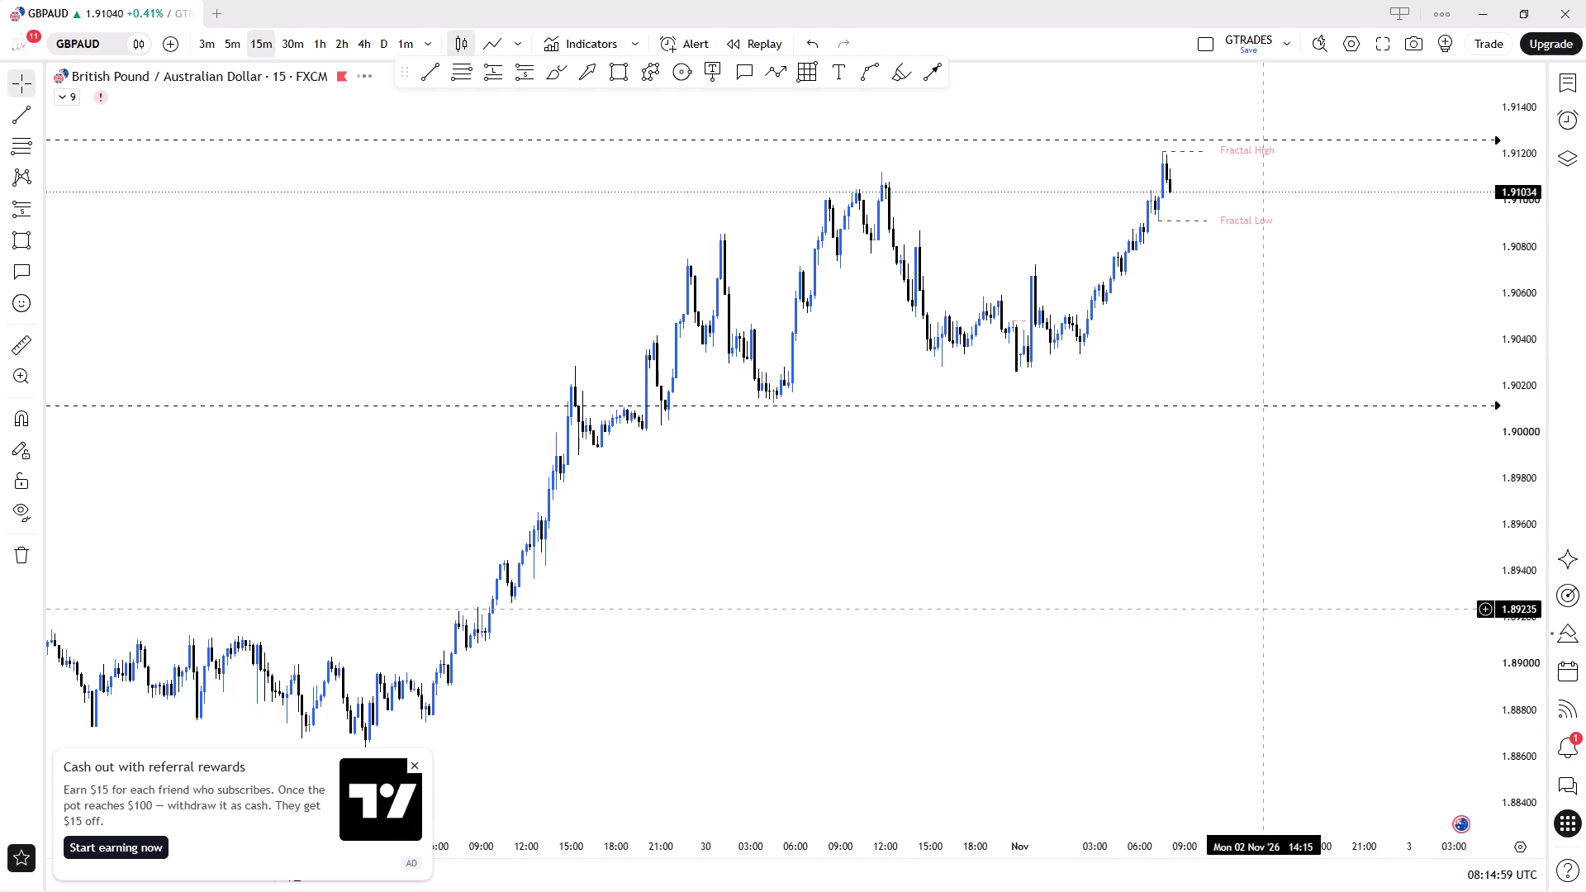
left_click(1561, 79)
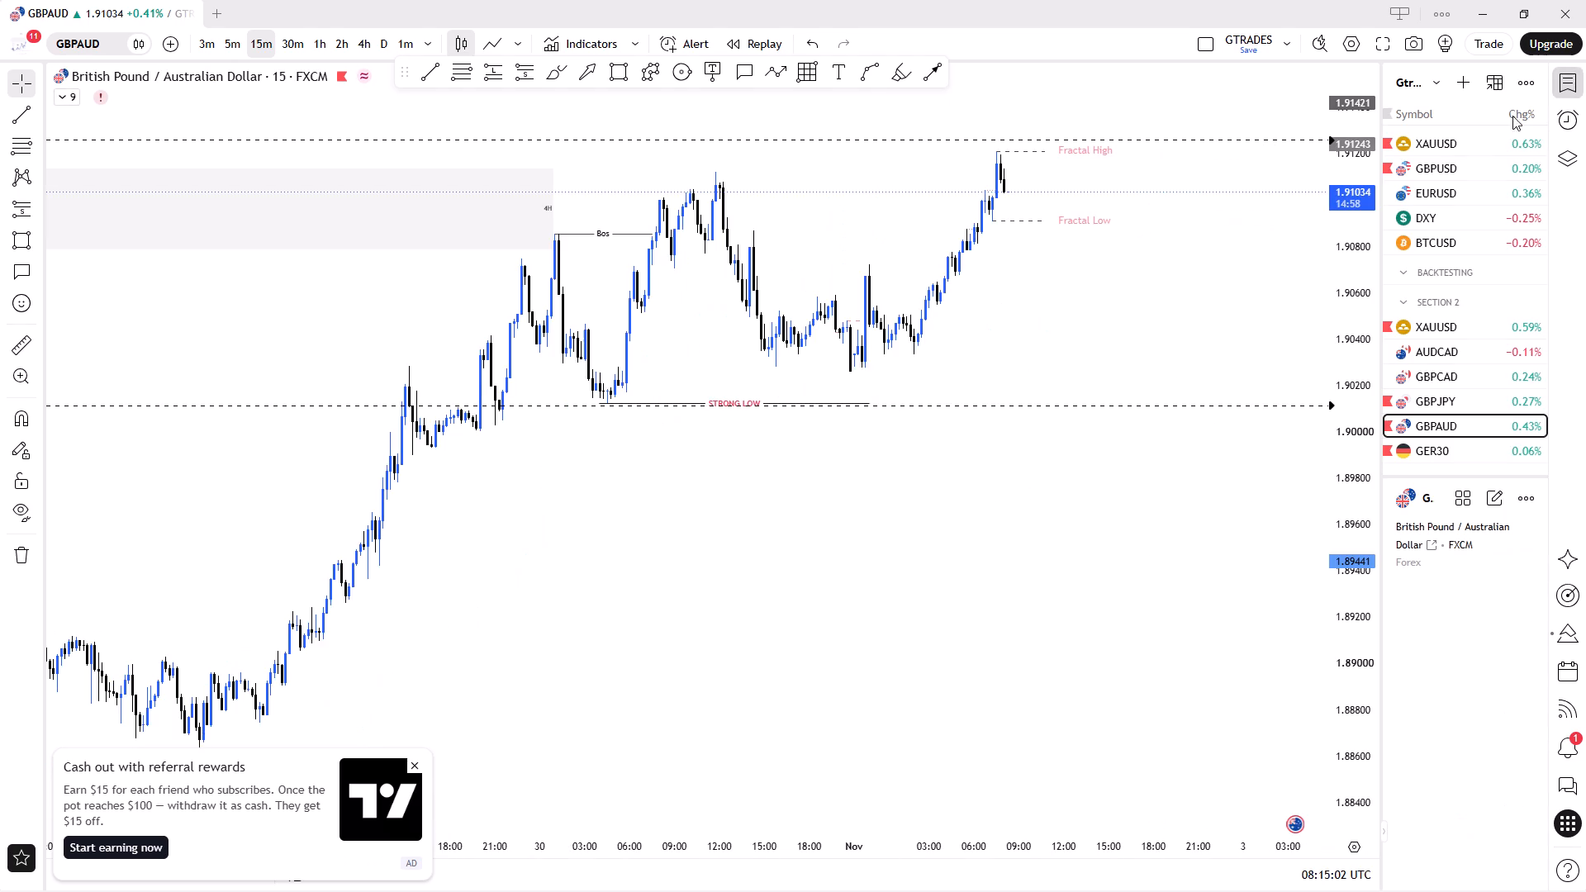
left_click(1427, 192)
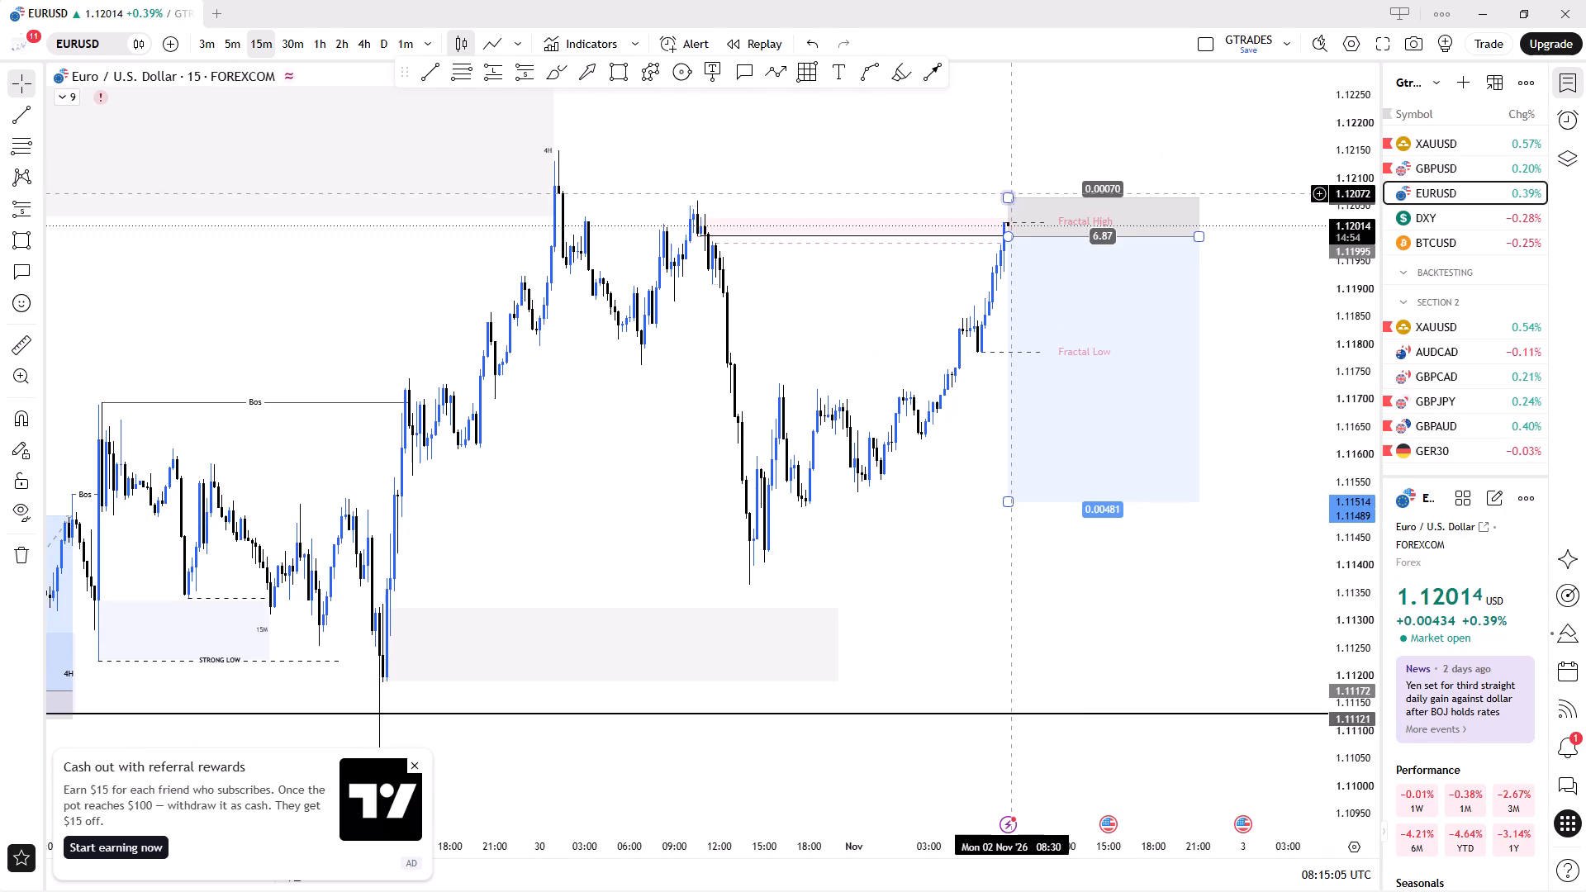
left_click(982, 160)
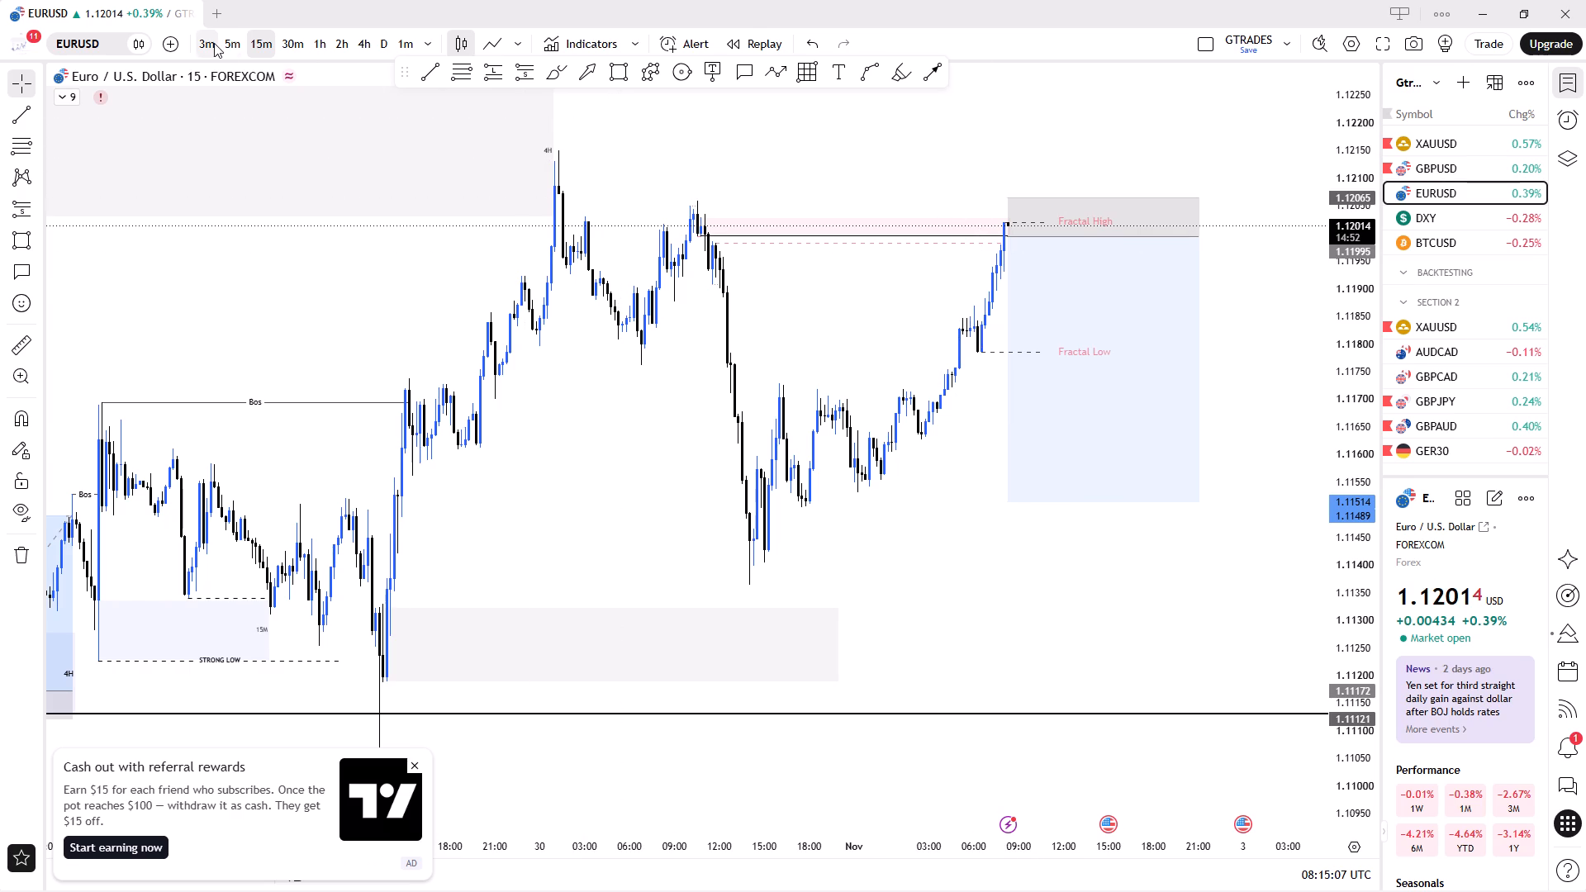
left_click(214, 43)
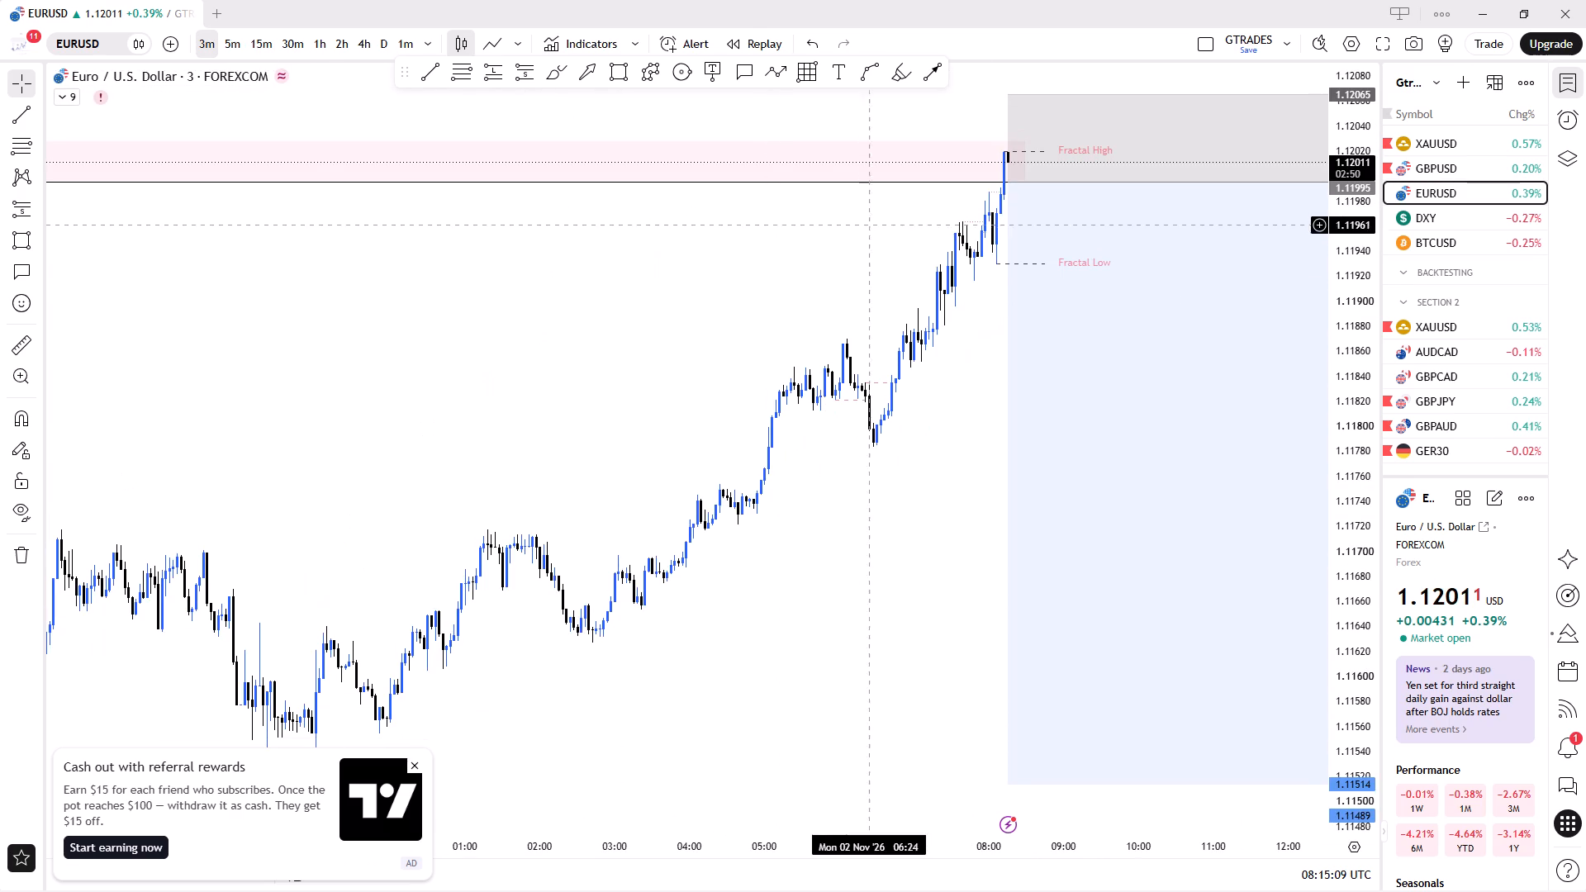
scroll(1028, 181, "down", 10)
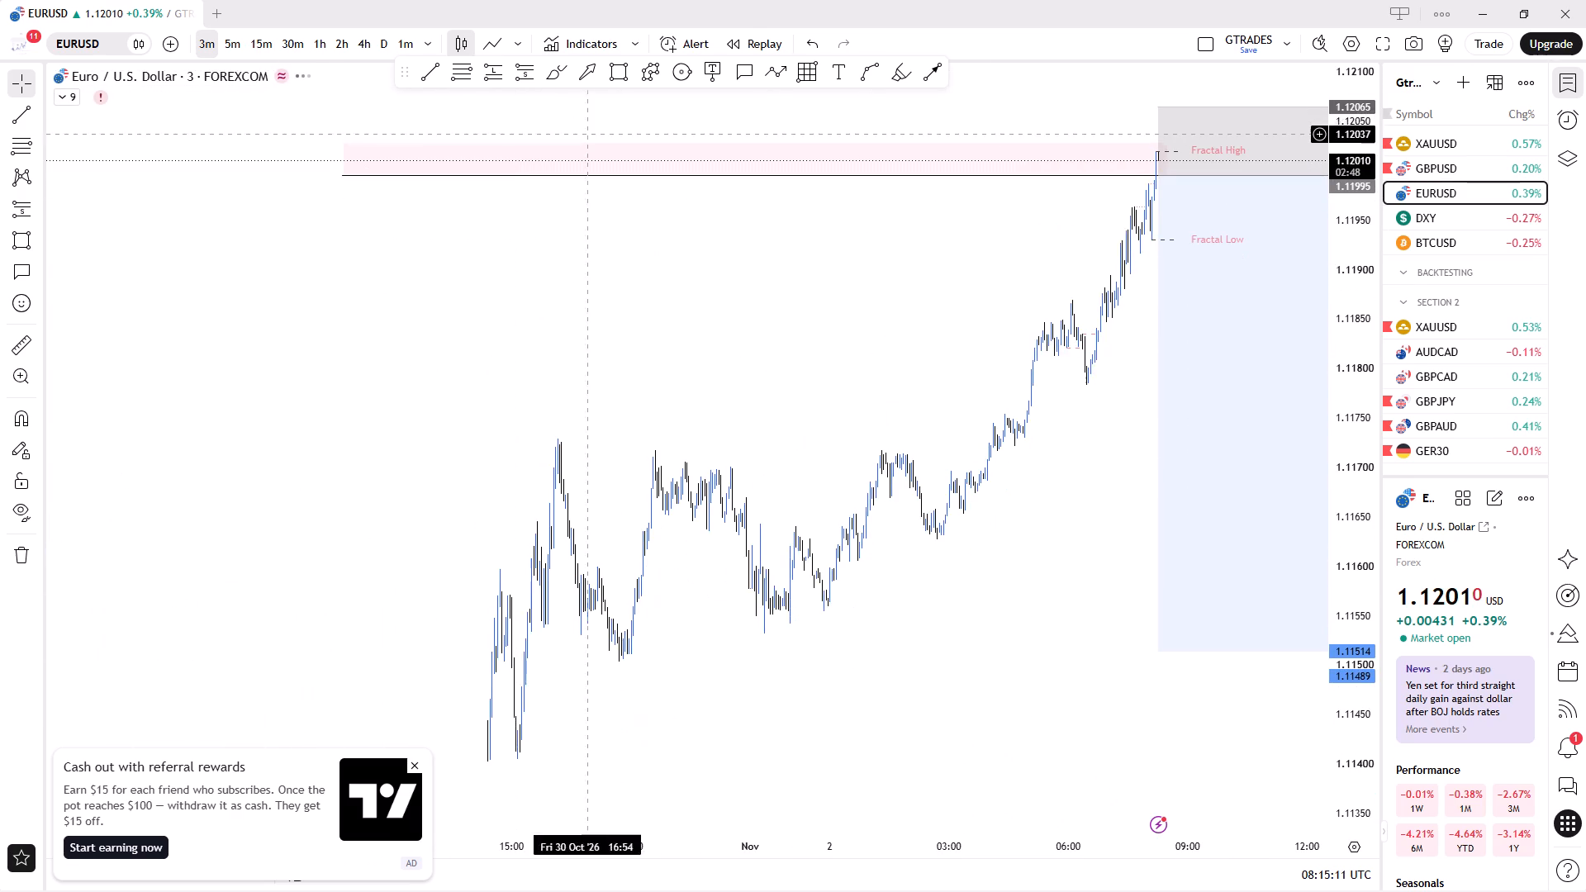
scroll(1107, 247, "up", 6)
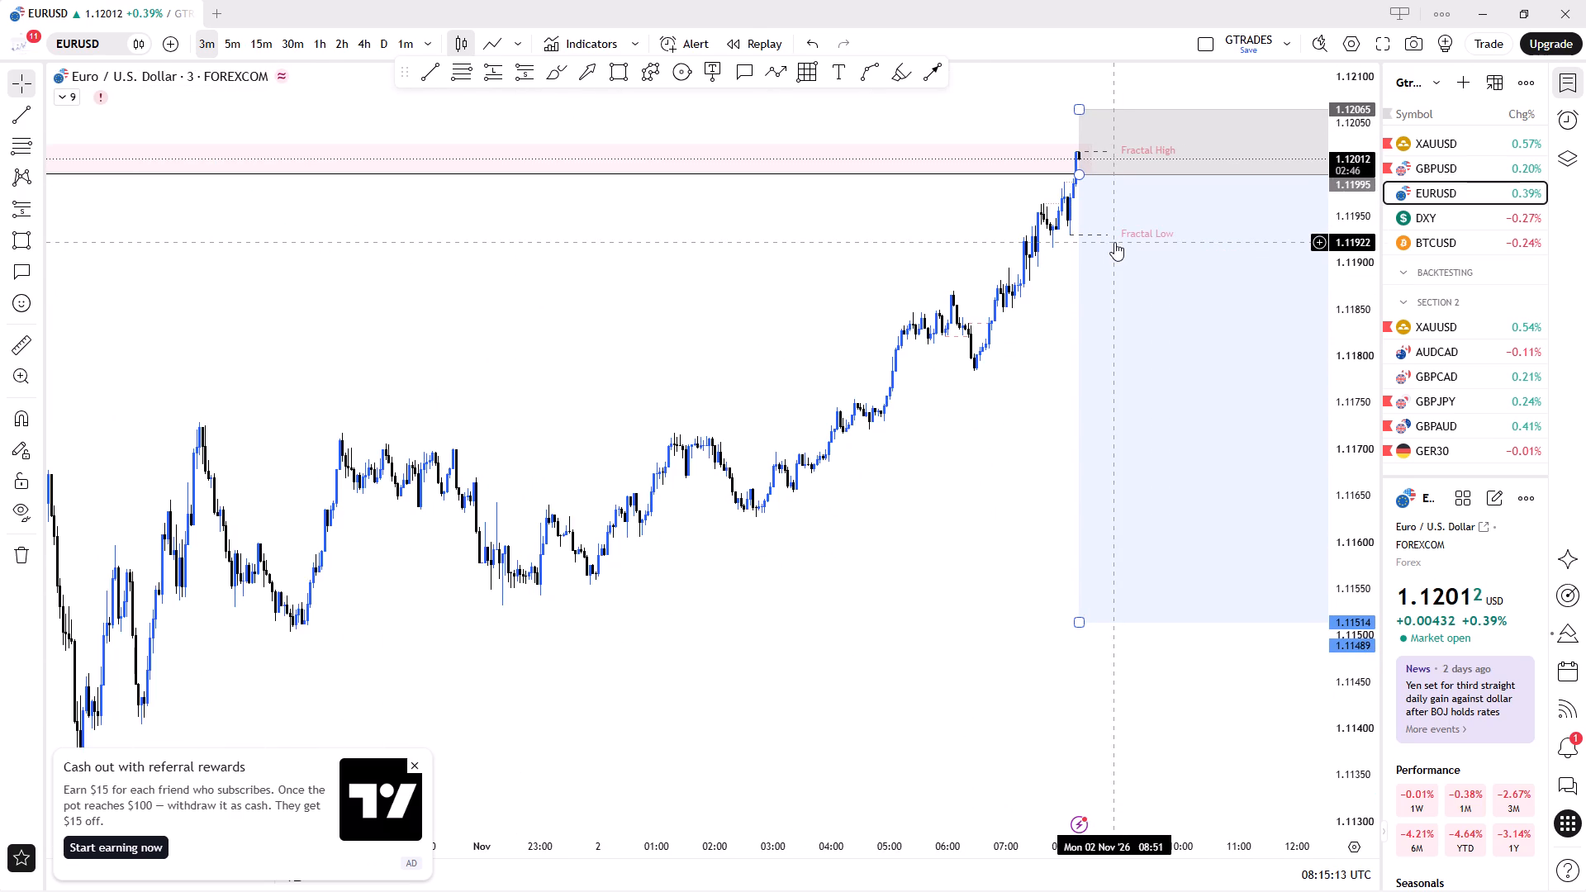
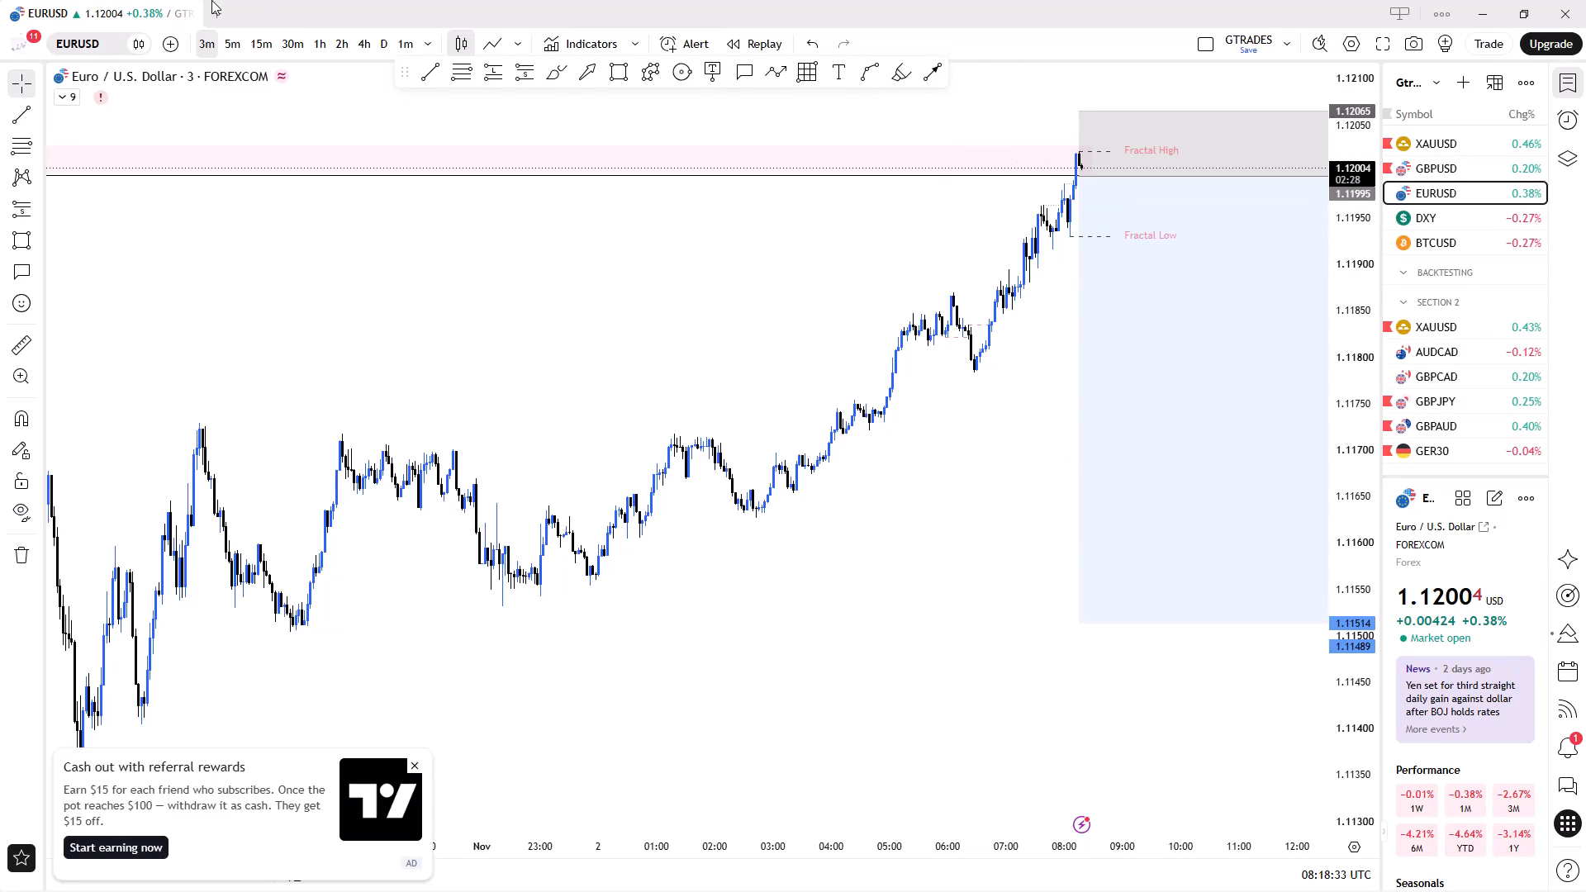
Set EURUSD to the 5-minute timeframe and examine price around the supply zone and the full short position.
left_click(242, 45)
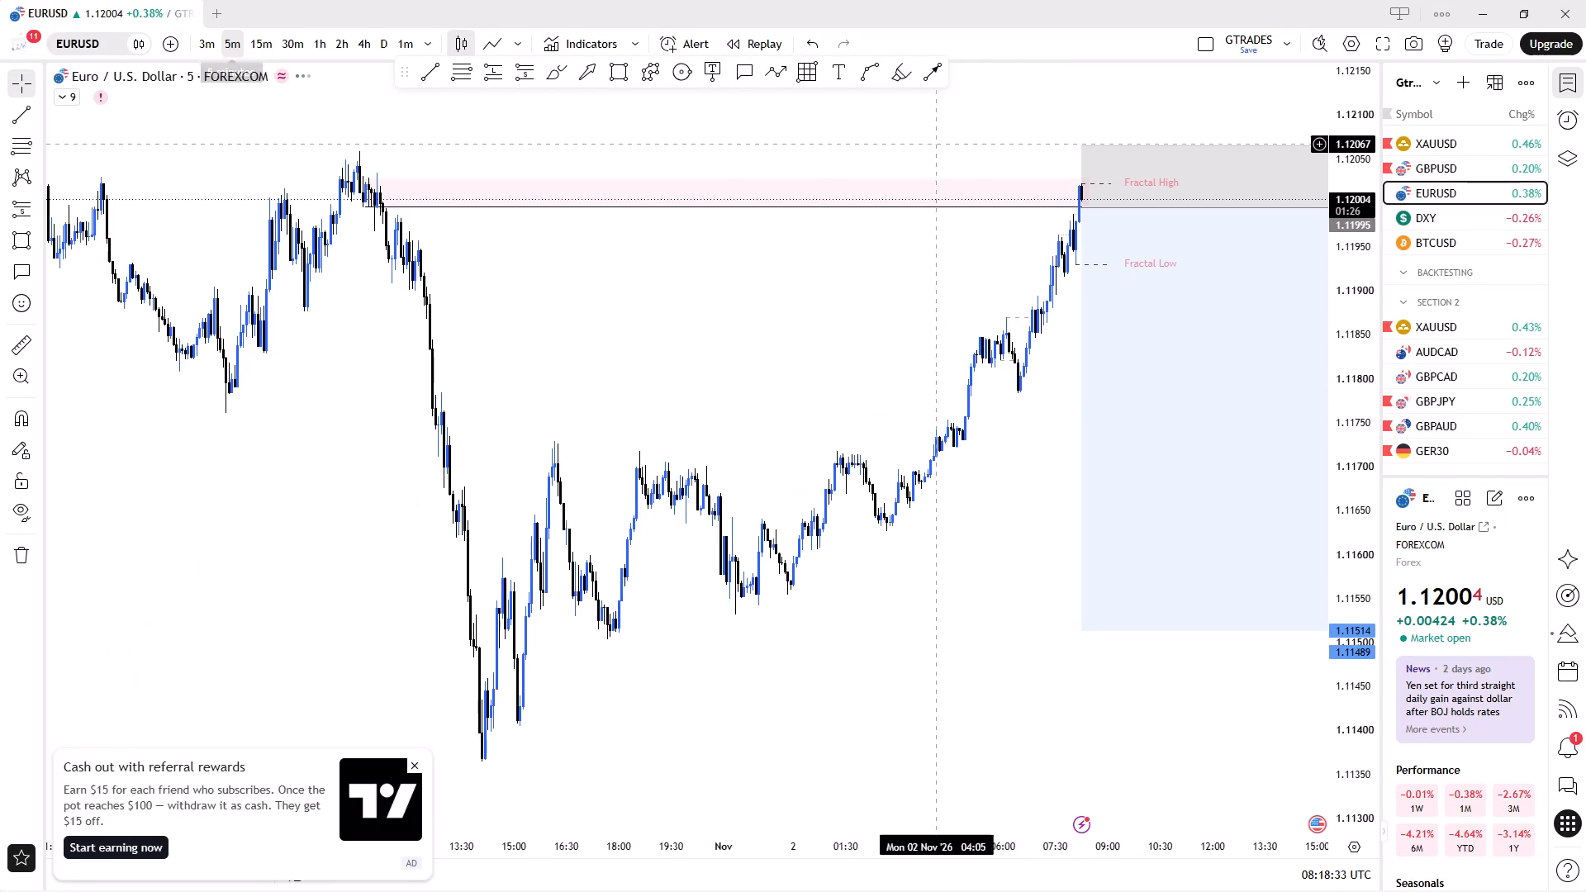
scroll(468, 164, "down", 4)
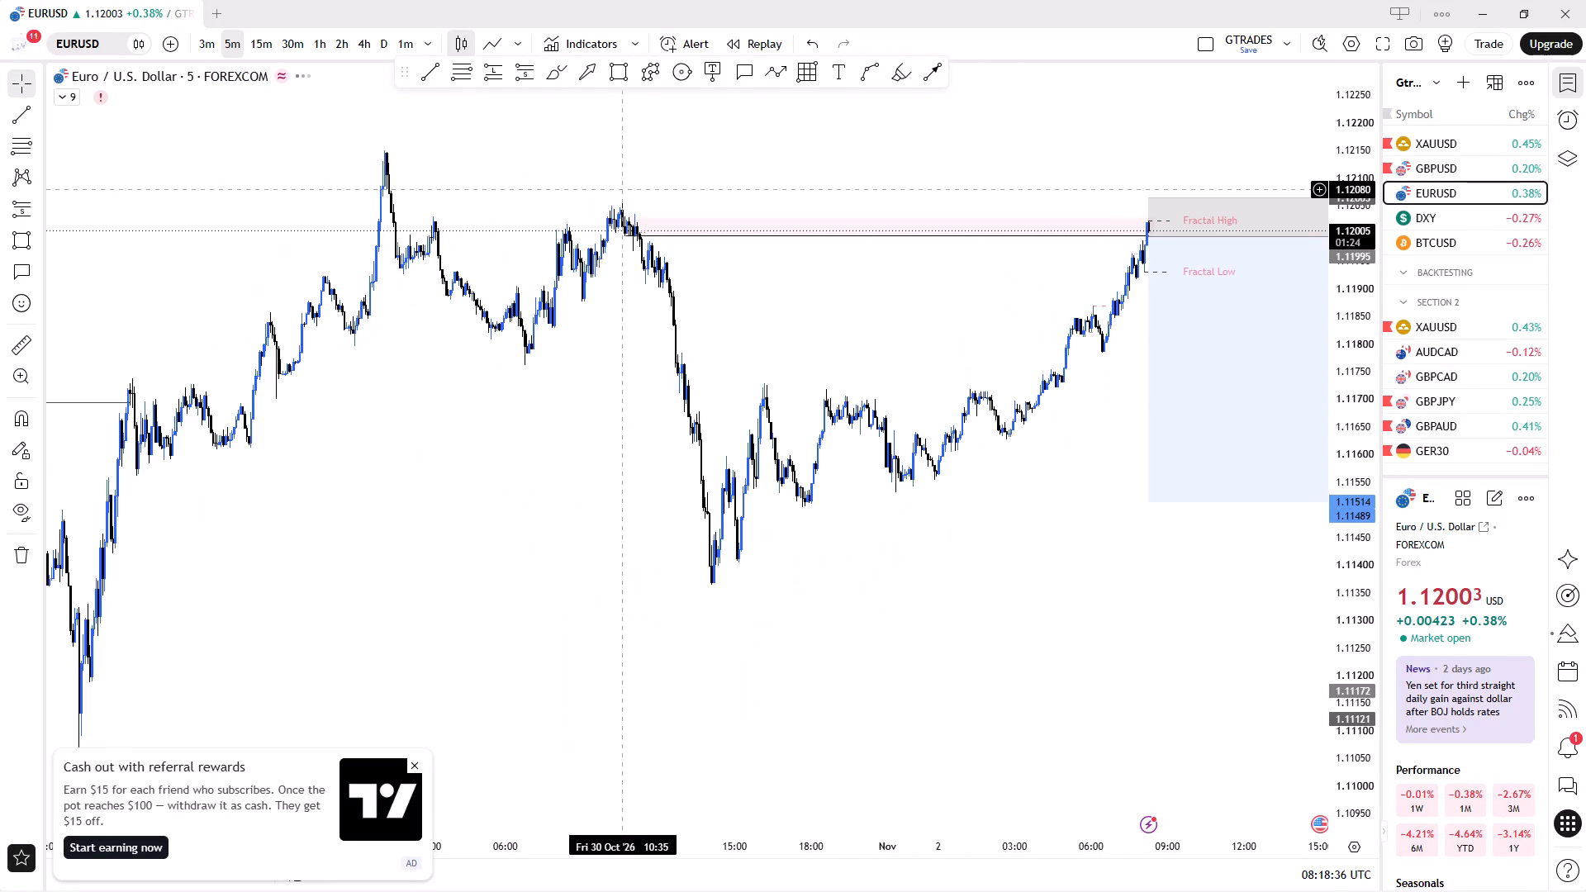
scroll(645, 214, "up", 4)
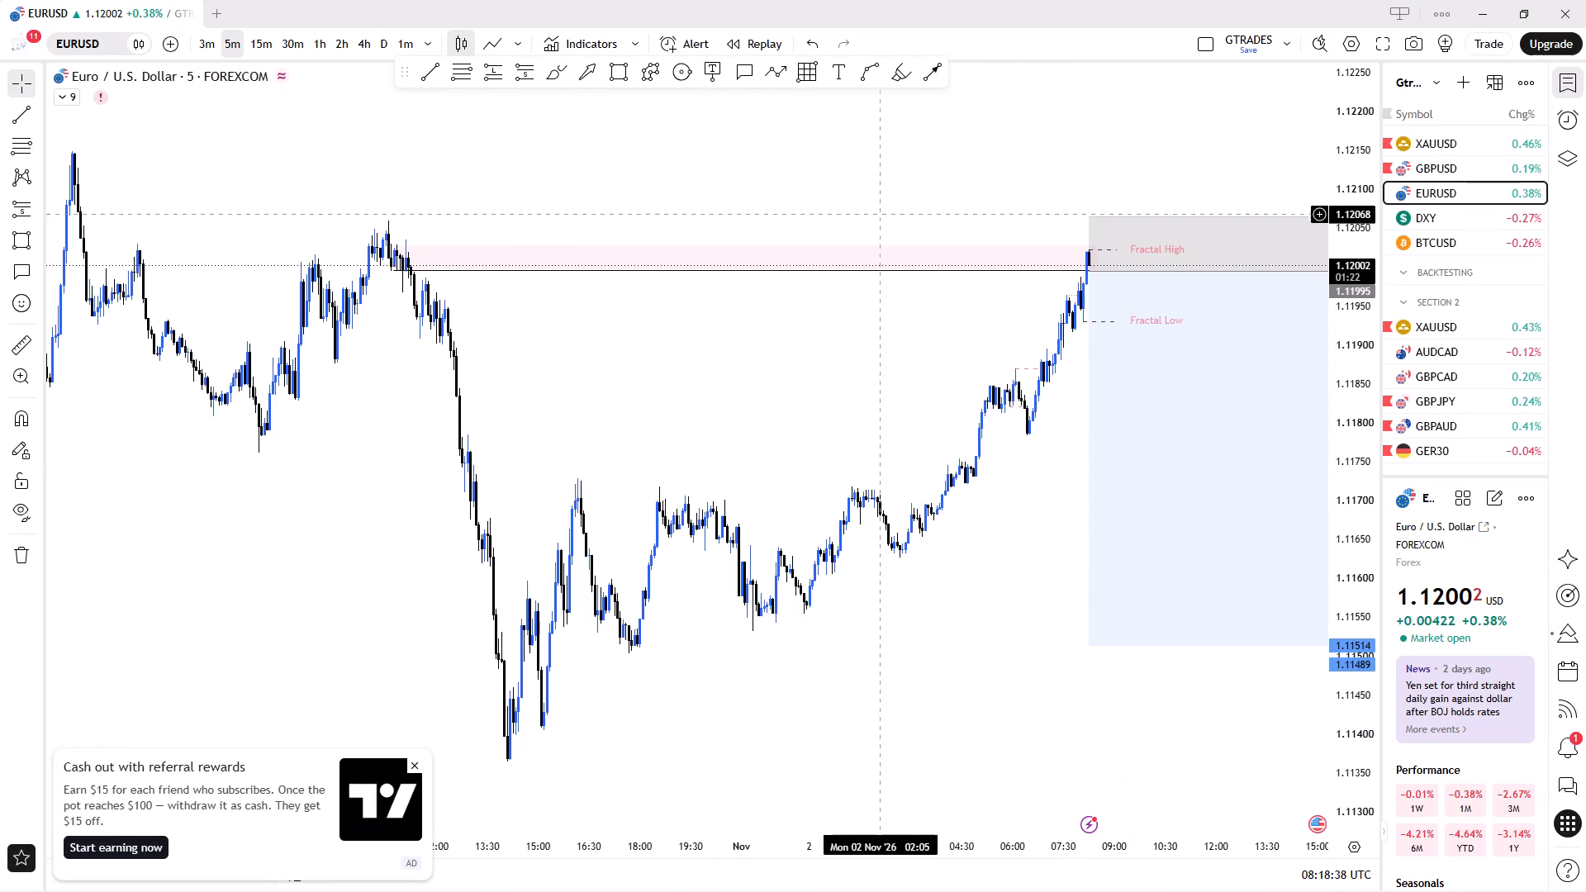
left_click_drag(957, 196, 679, 188)
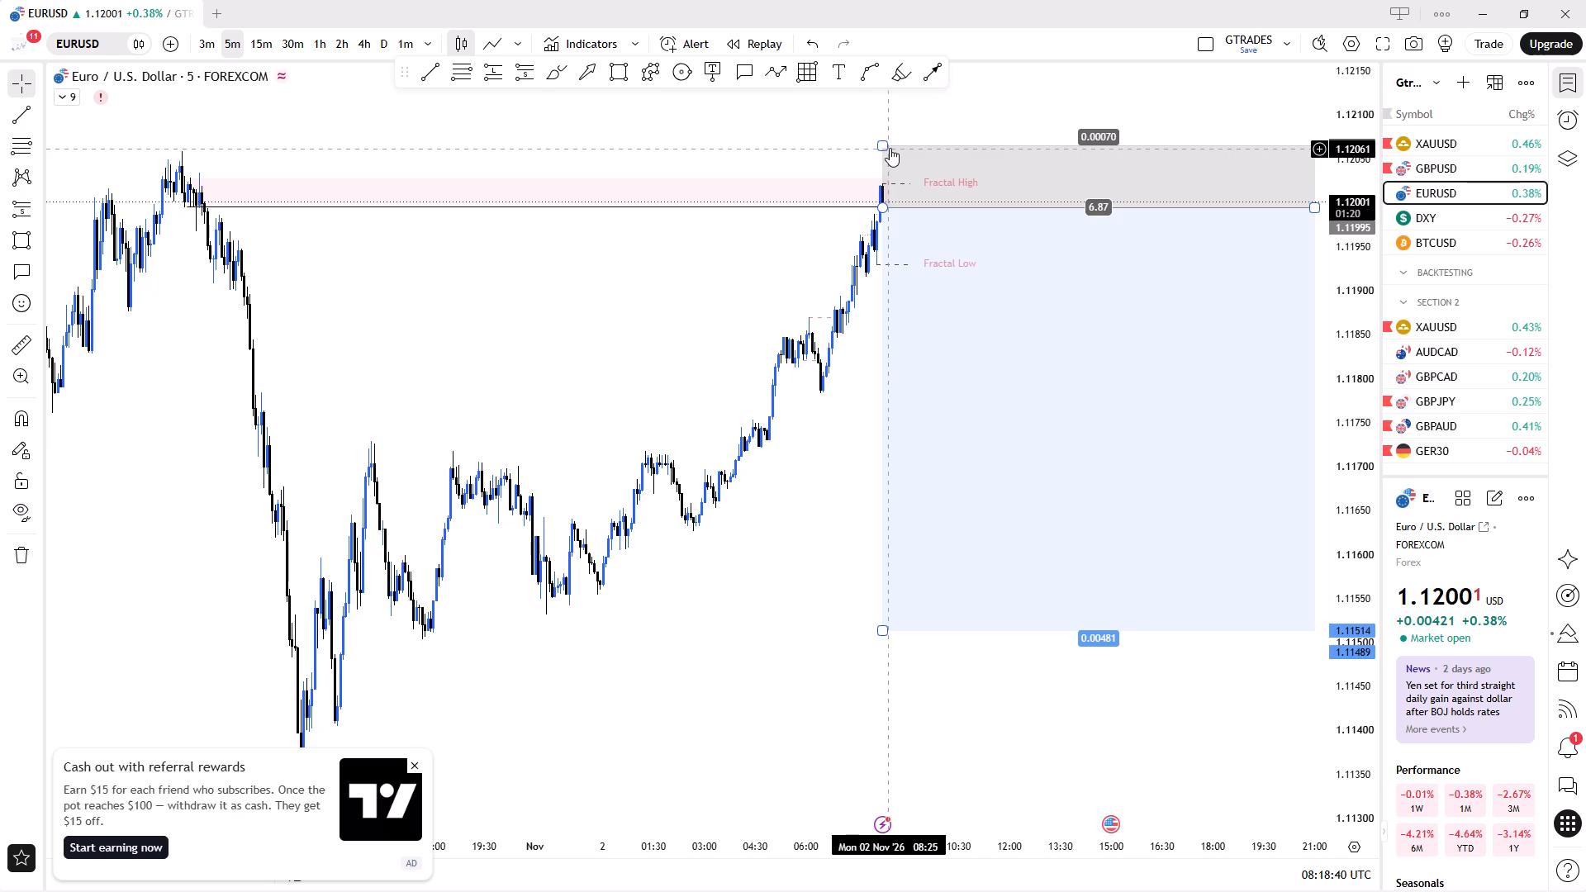
left_click(837, 147)
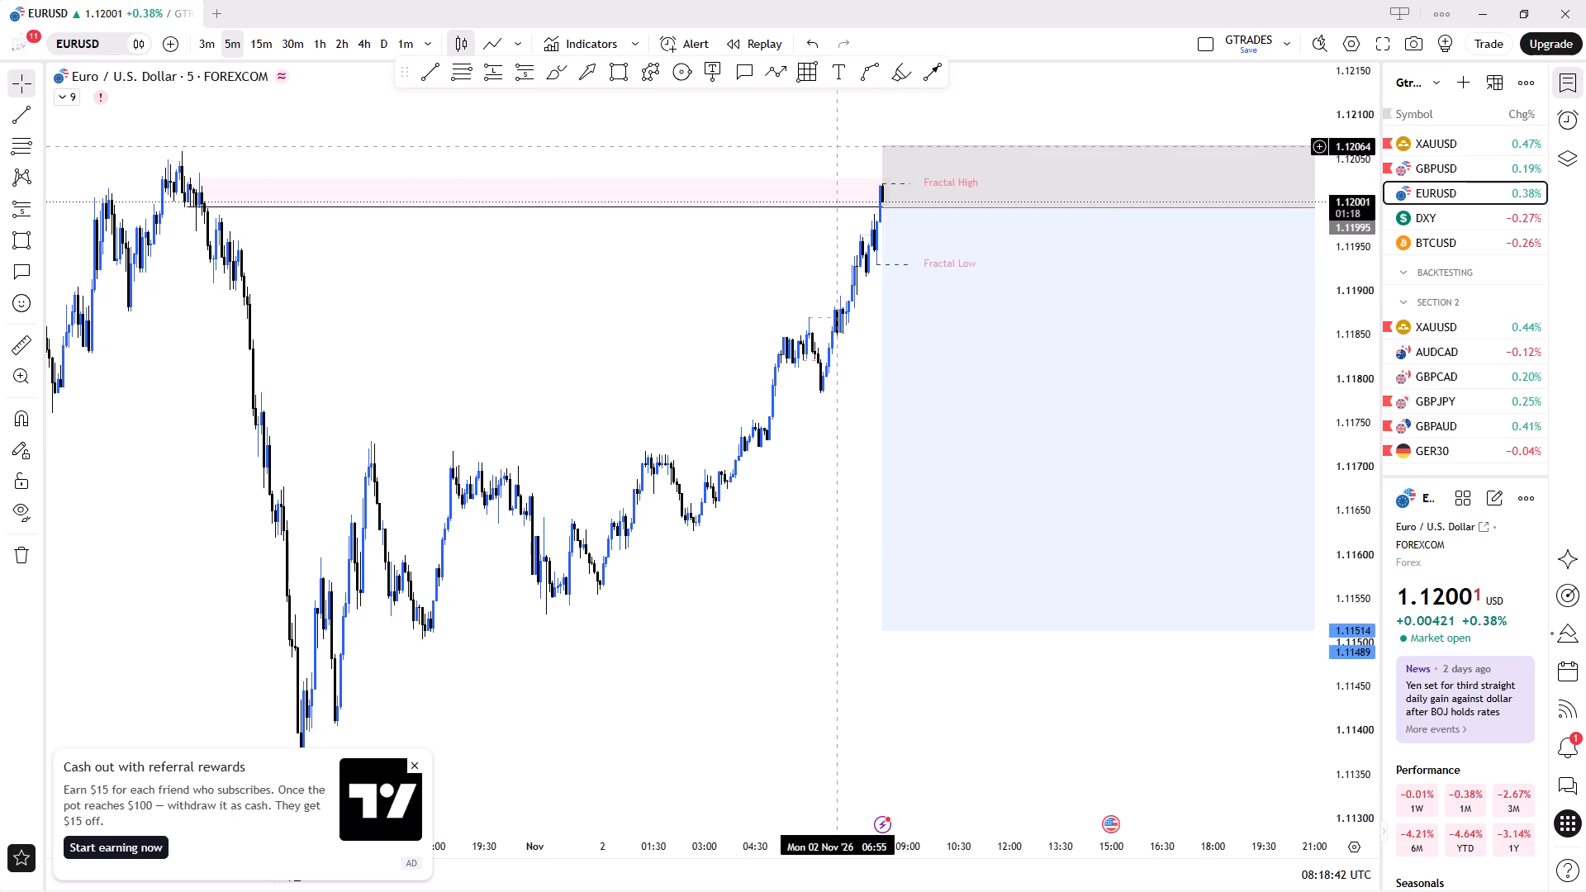
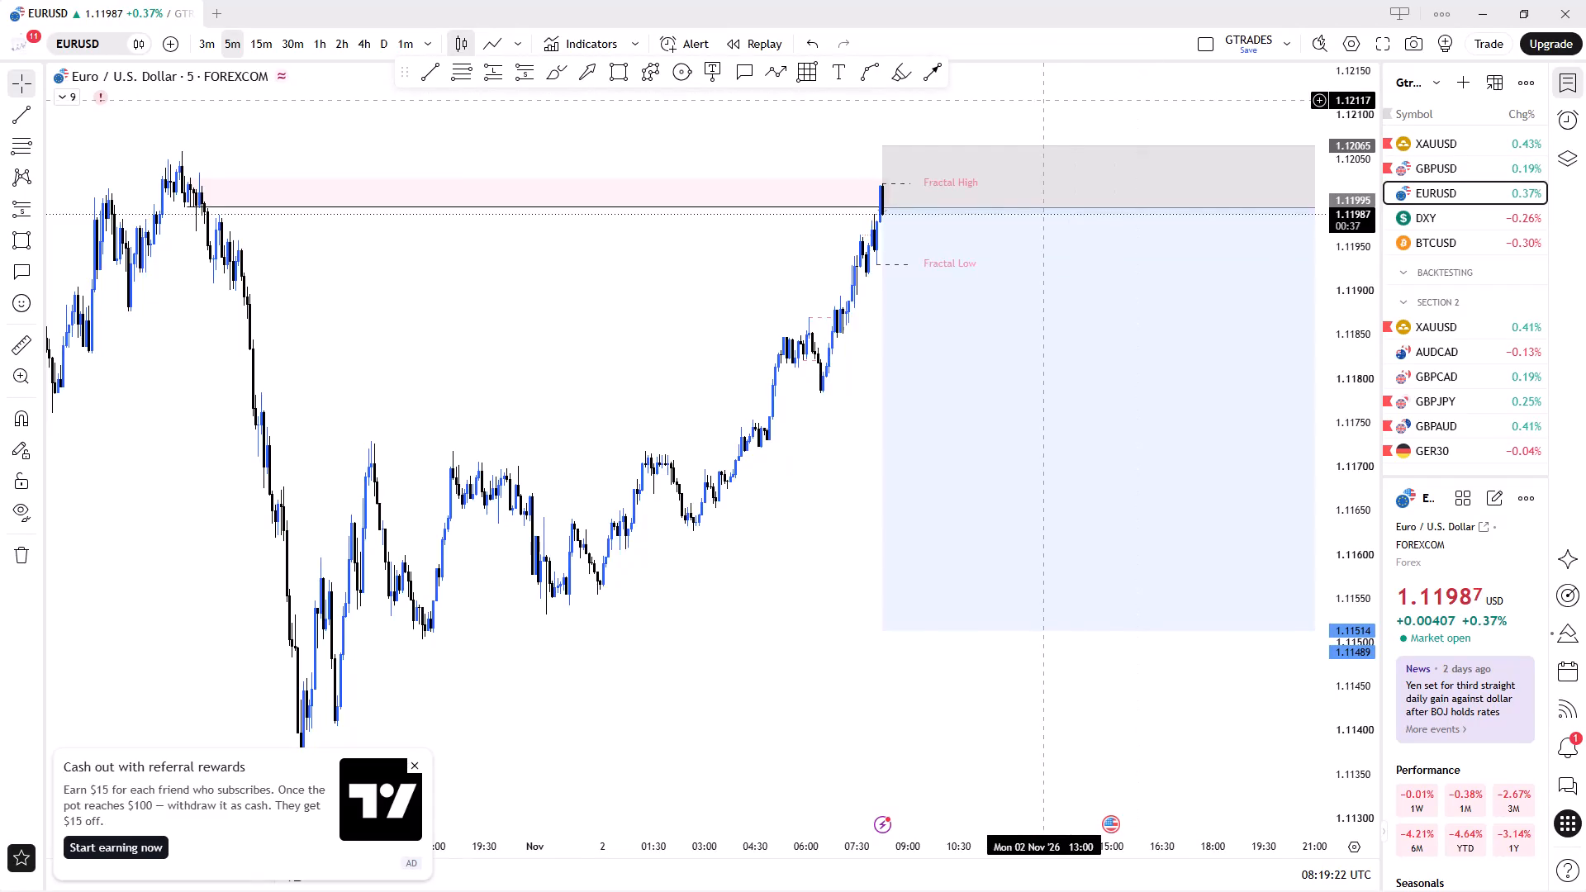
On the XAUUSD 5-minute chart, shorten the black line beneath the blue zone to end at the 08:15 candle, level at about 3,893.
scroll(1043, 100, "down", 2)
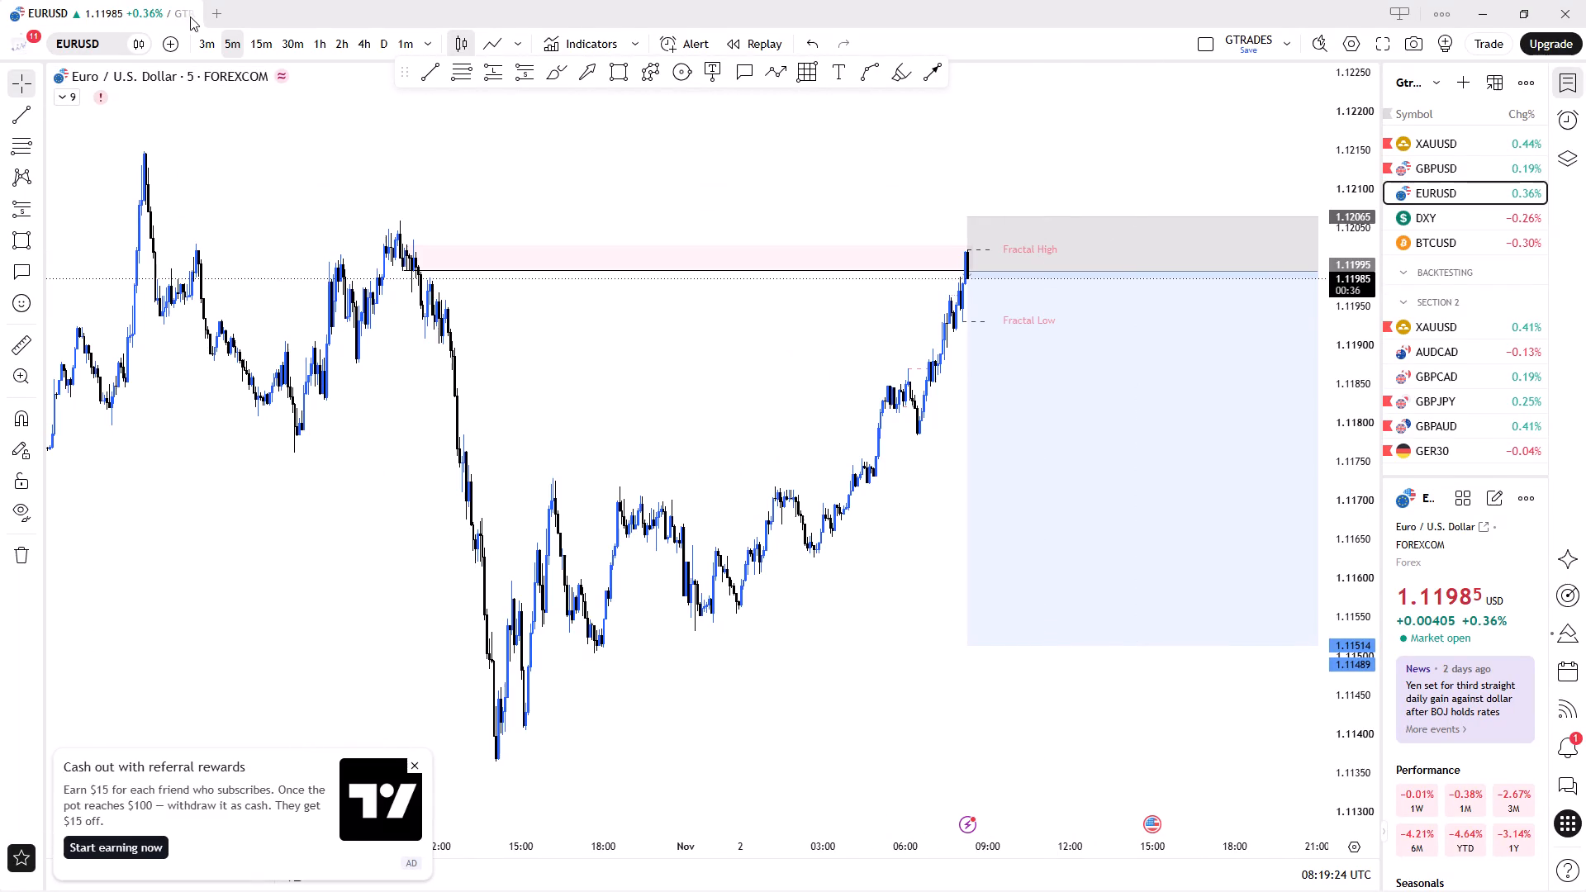
left_click(1456, 146)
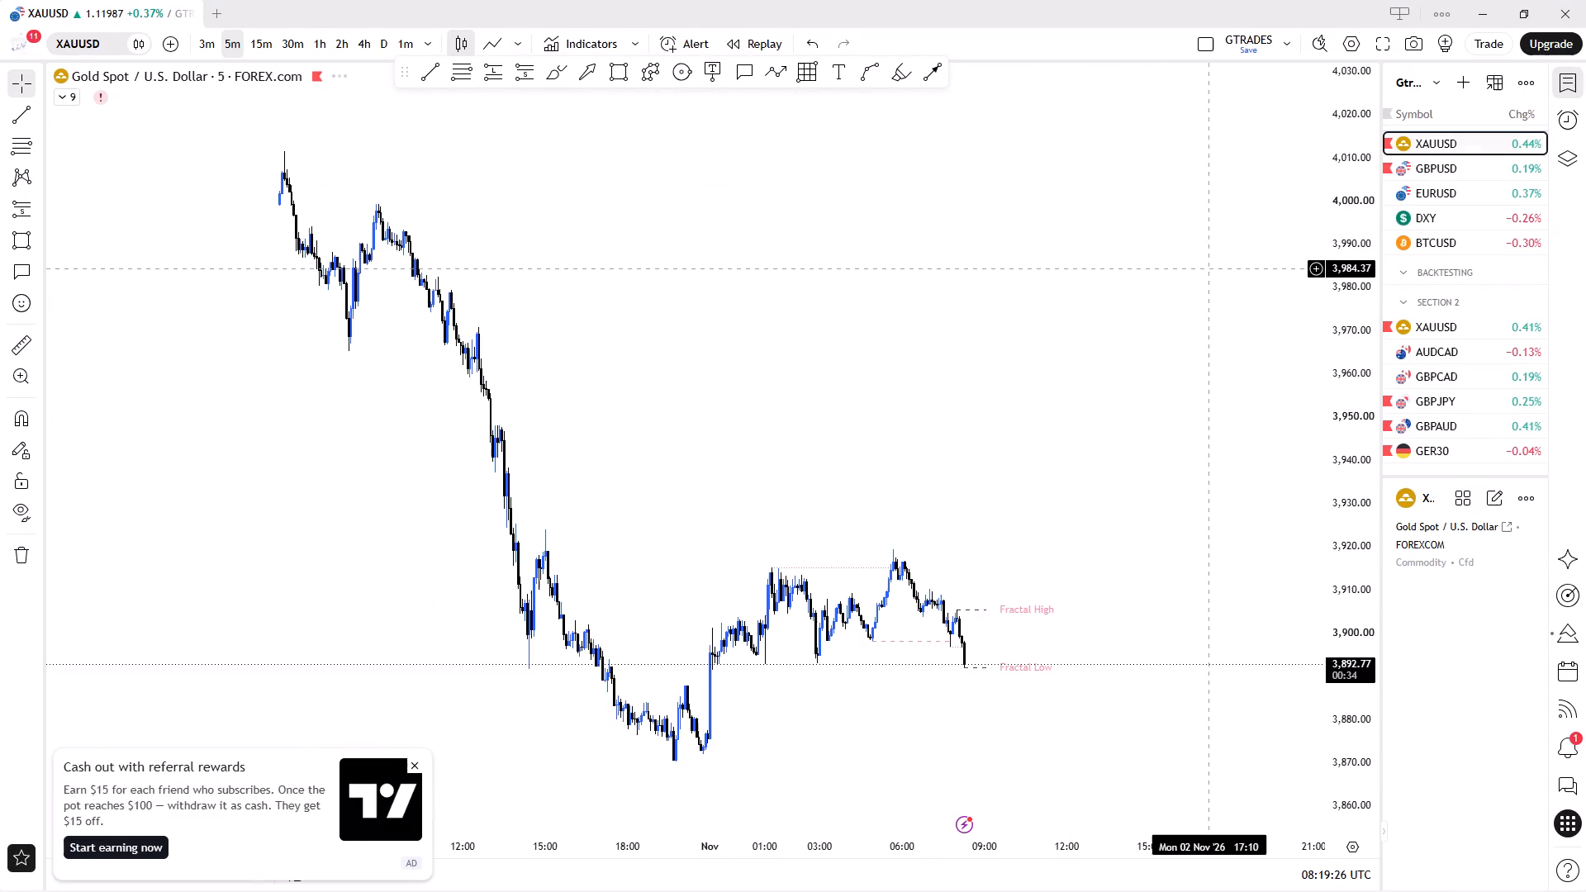
right_click(985, 342)
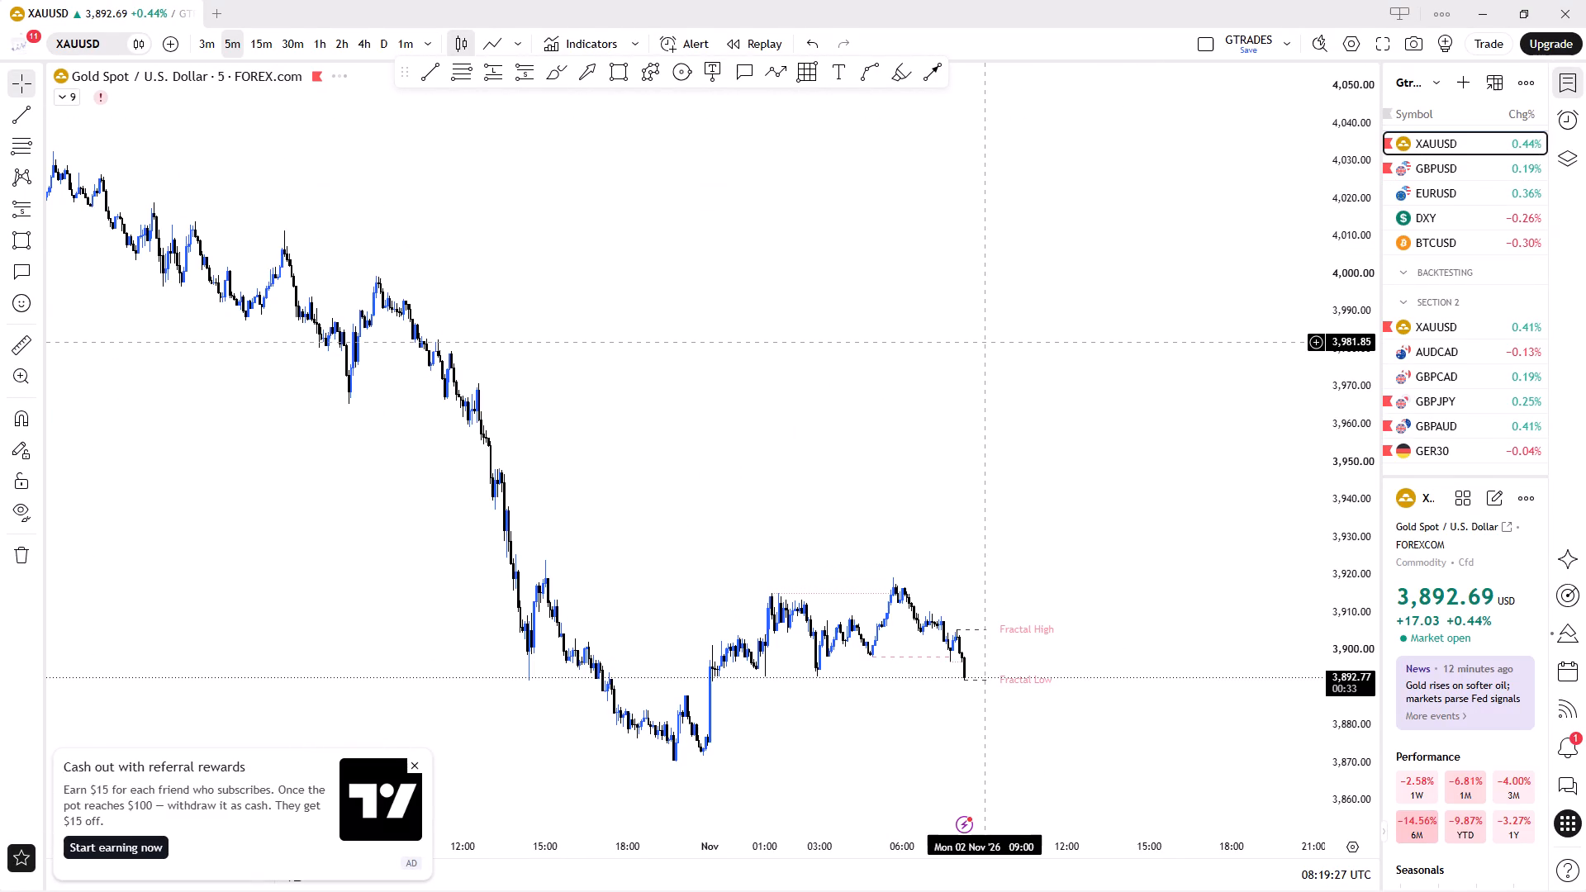
left_click(1021, 361)
scroll(966, 336, "up", 4)
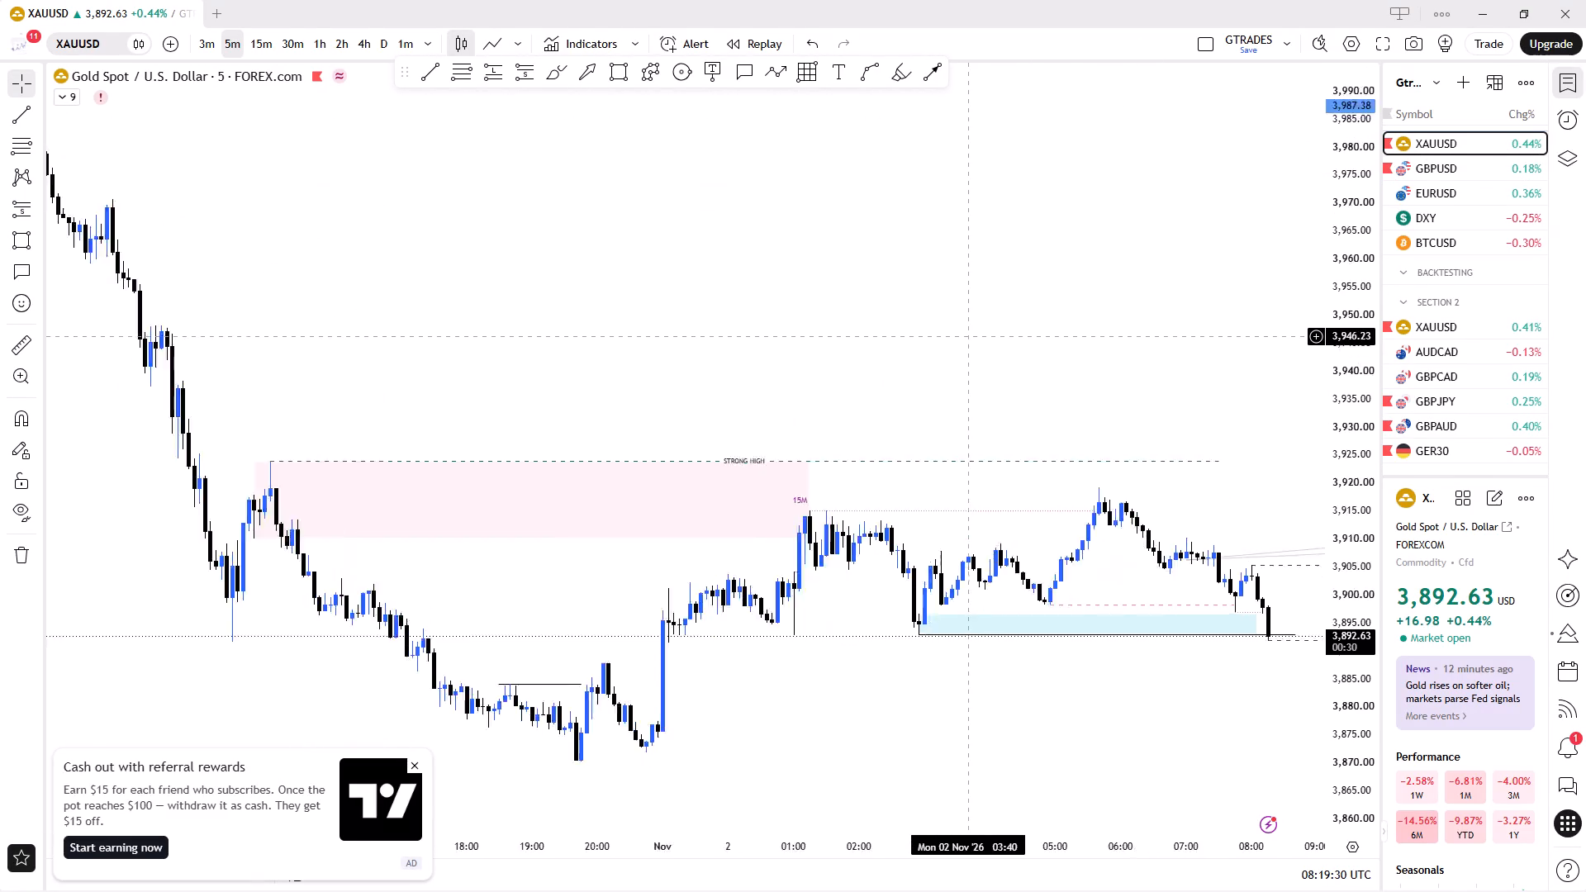
left_click_drag(882, 183, 705, 180)
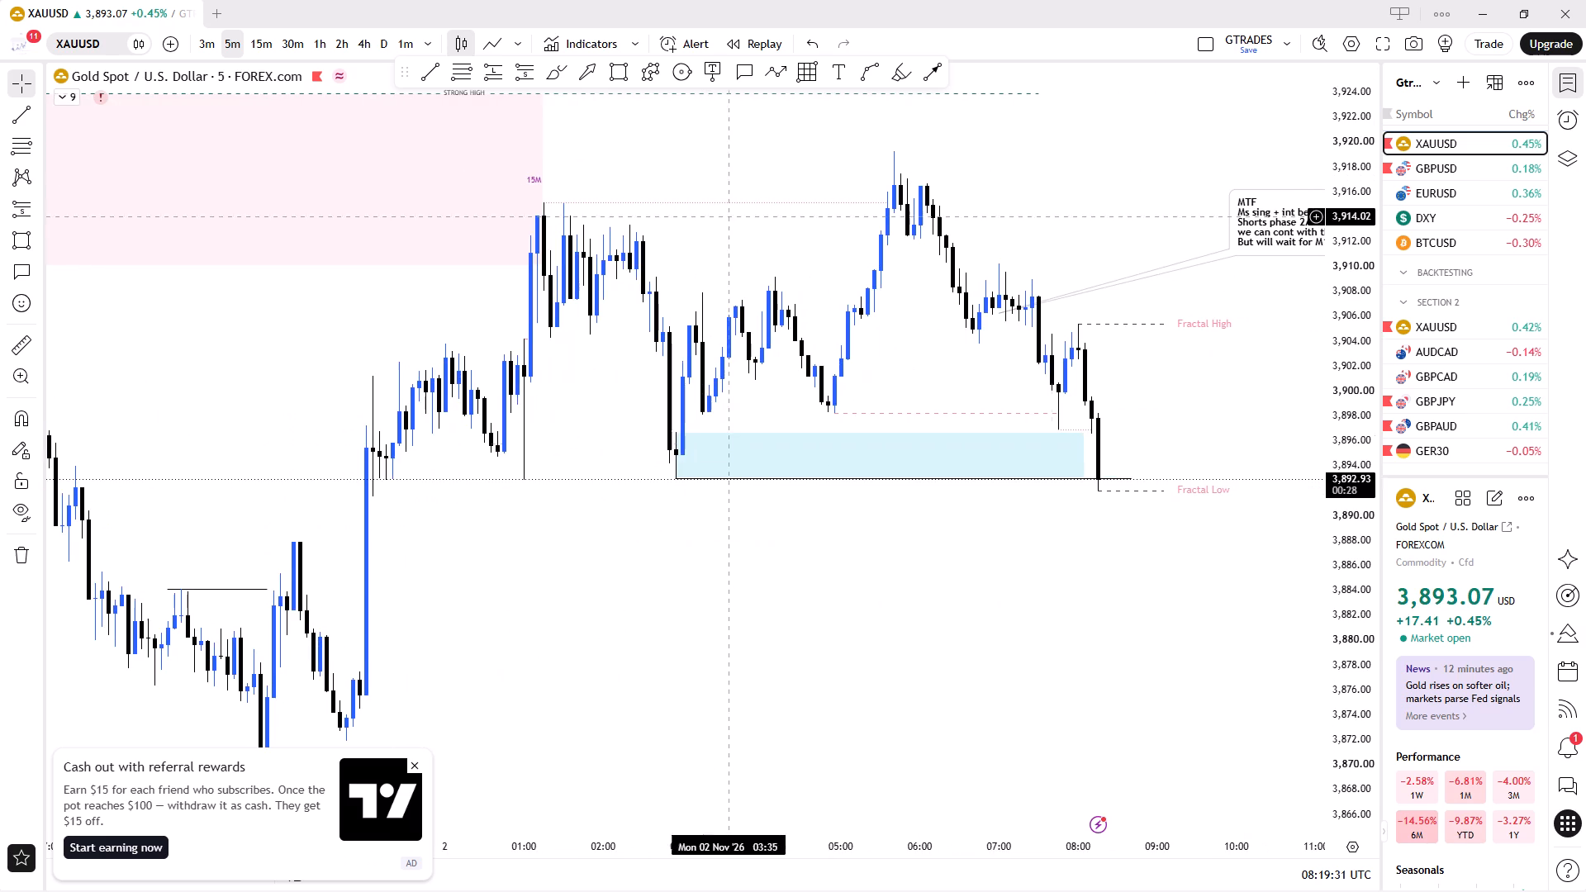
left_click_drag(1128, 477, 1096, 477)
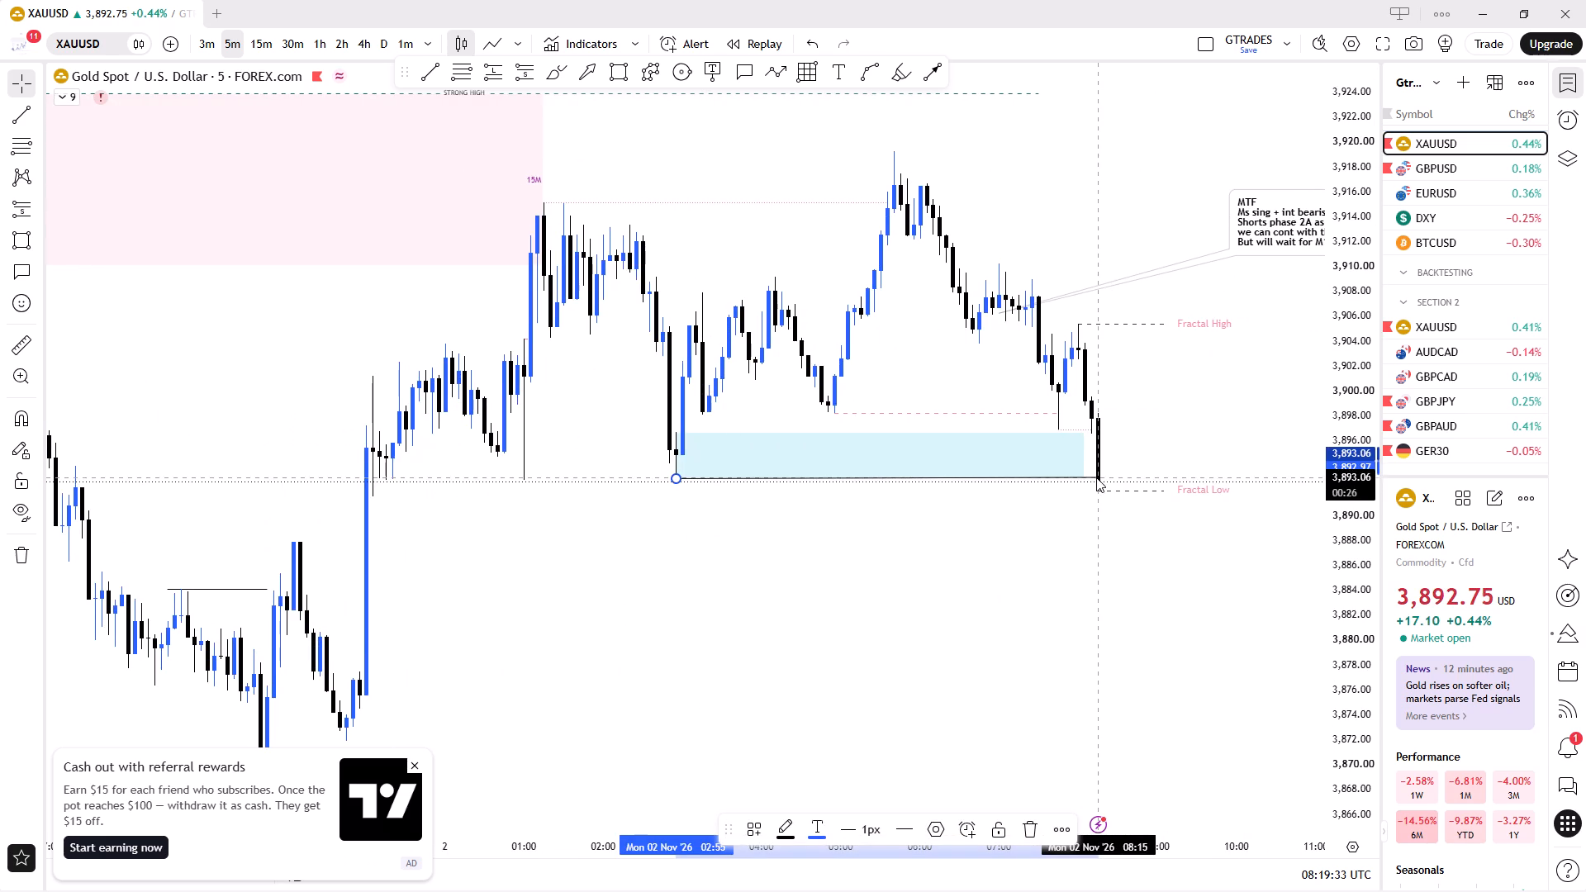
left_click_drag(1096, 477, 1097, 479)
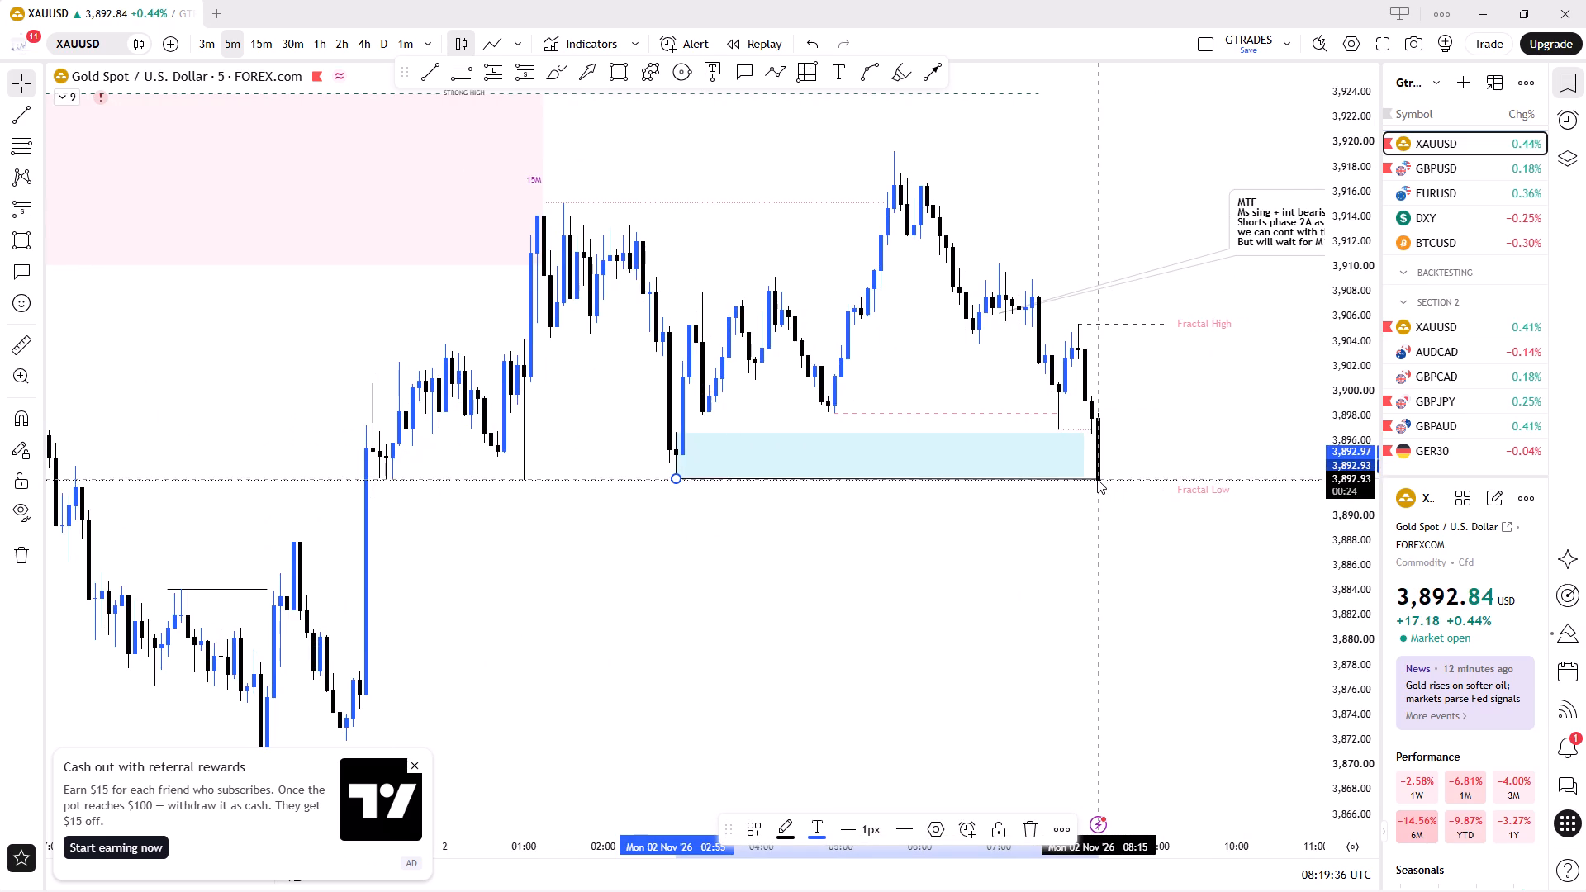
left_click_drag(1097, 479, 1098, 481)
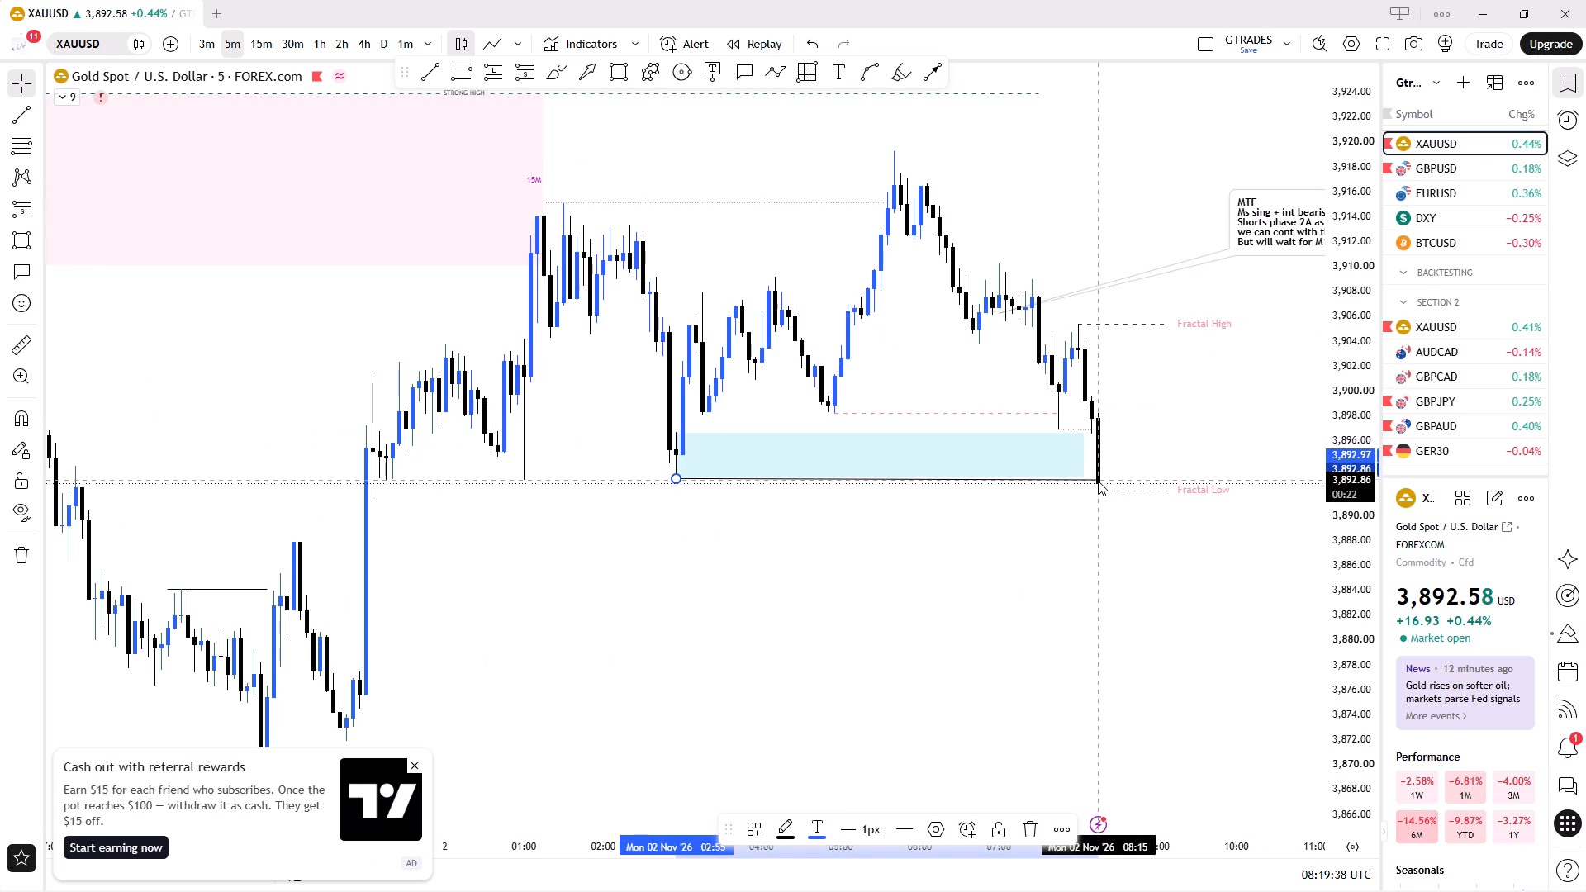
left_click_drag(1098, 481, 1099, 479)
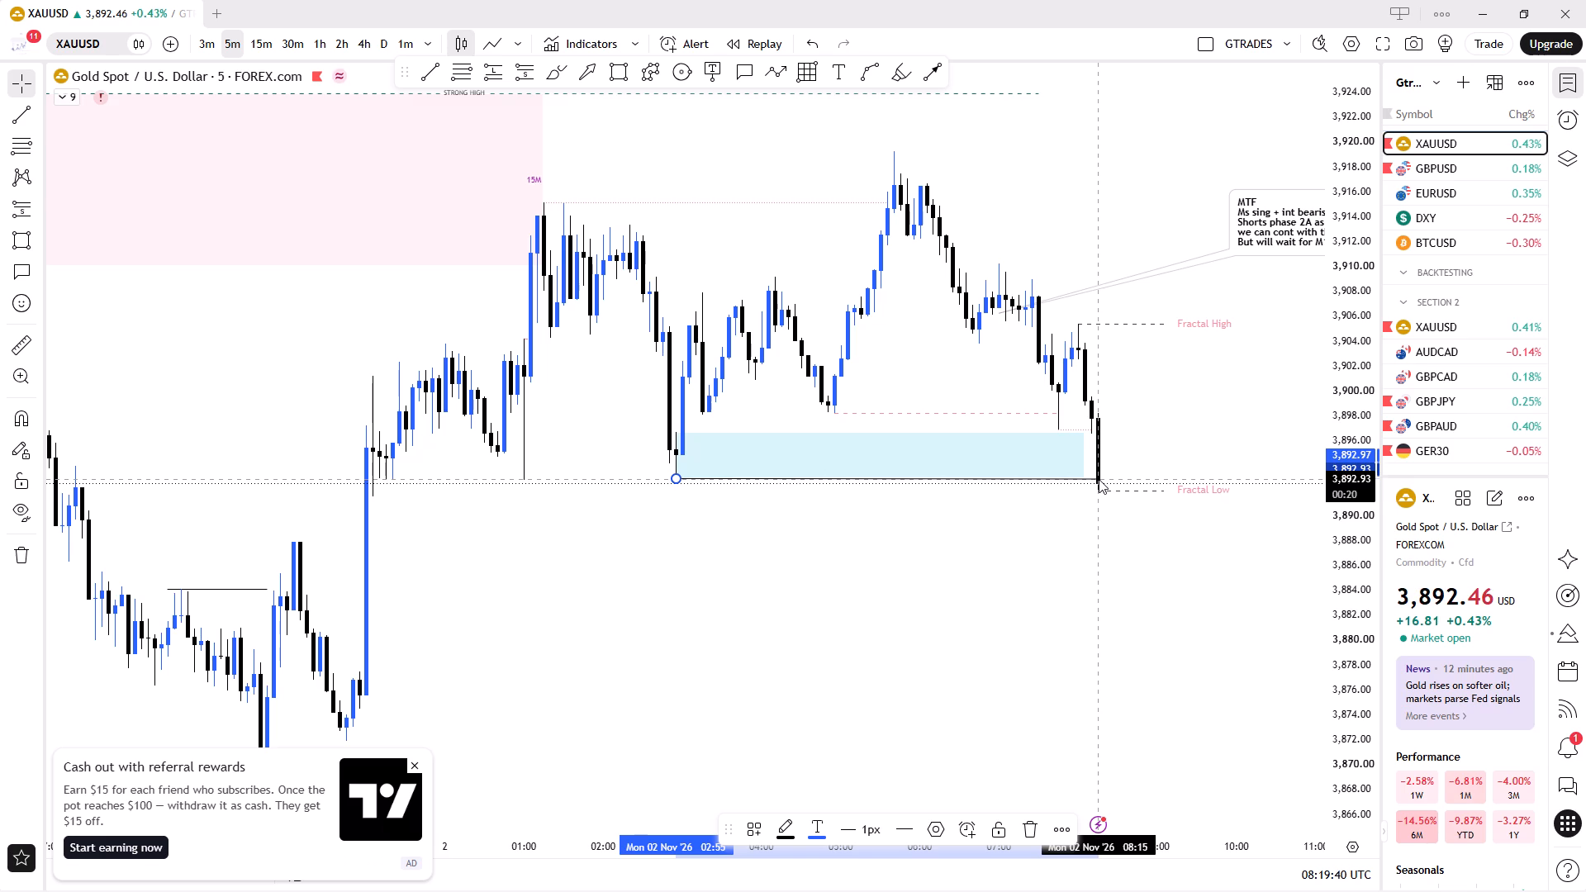
left_click_drag(1099, 479, 1099, 478)
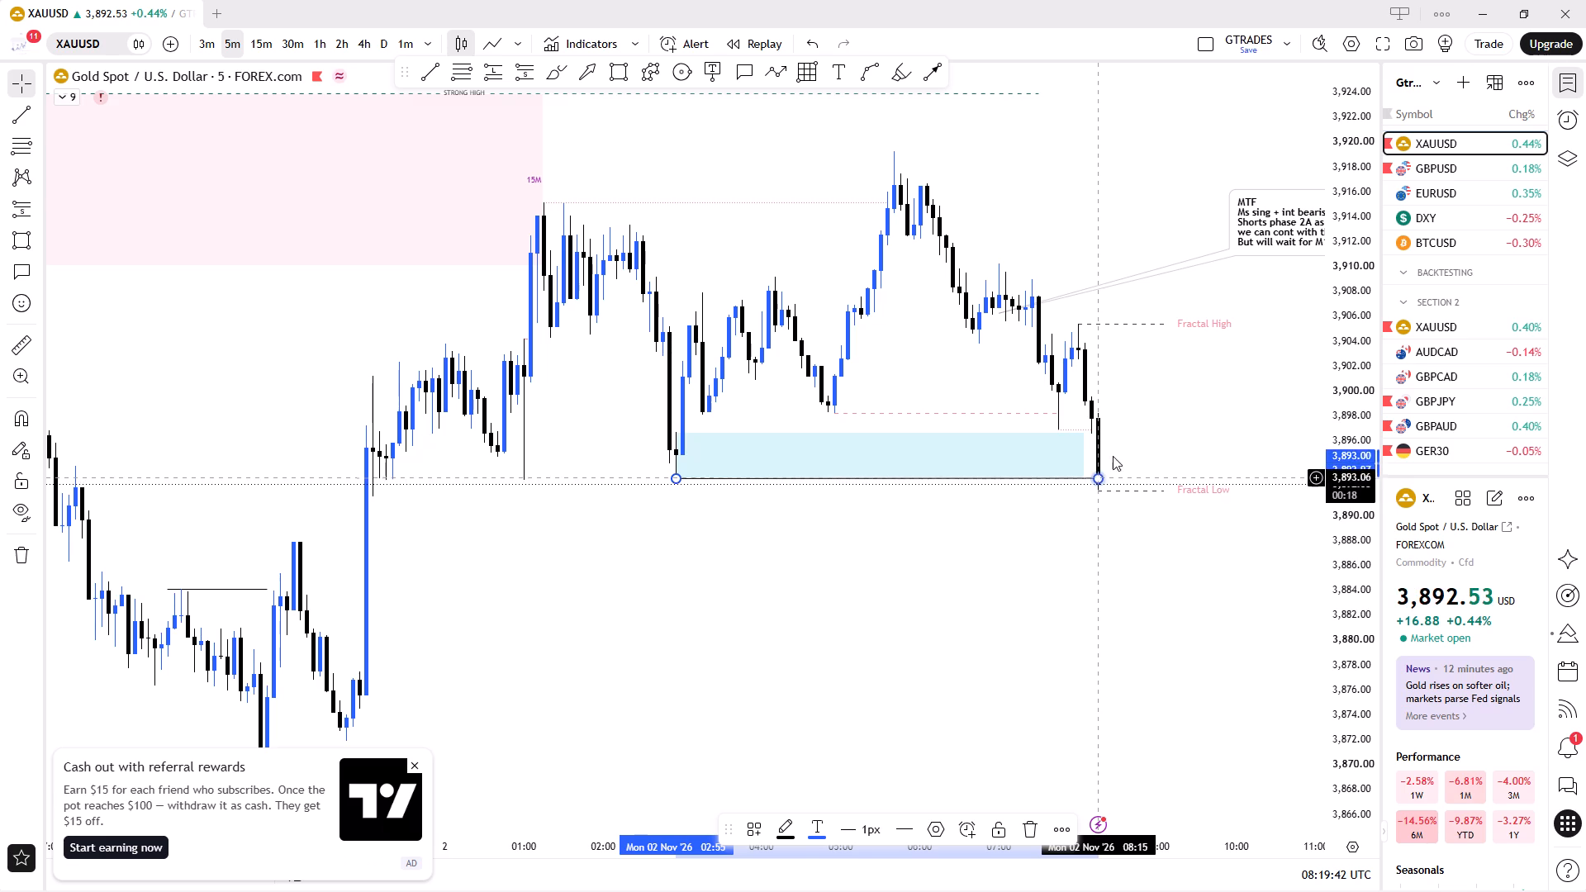
left_click(1171, 394)
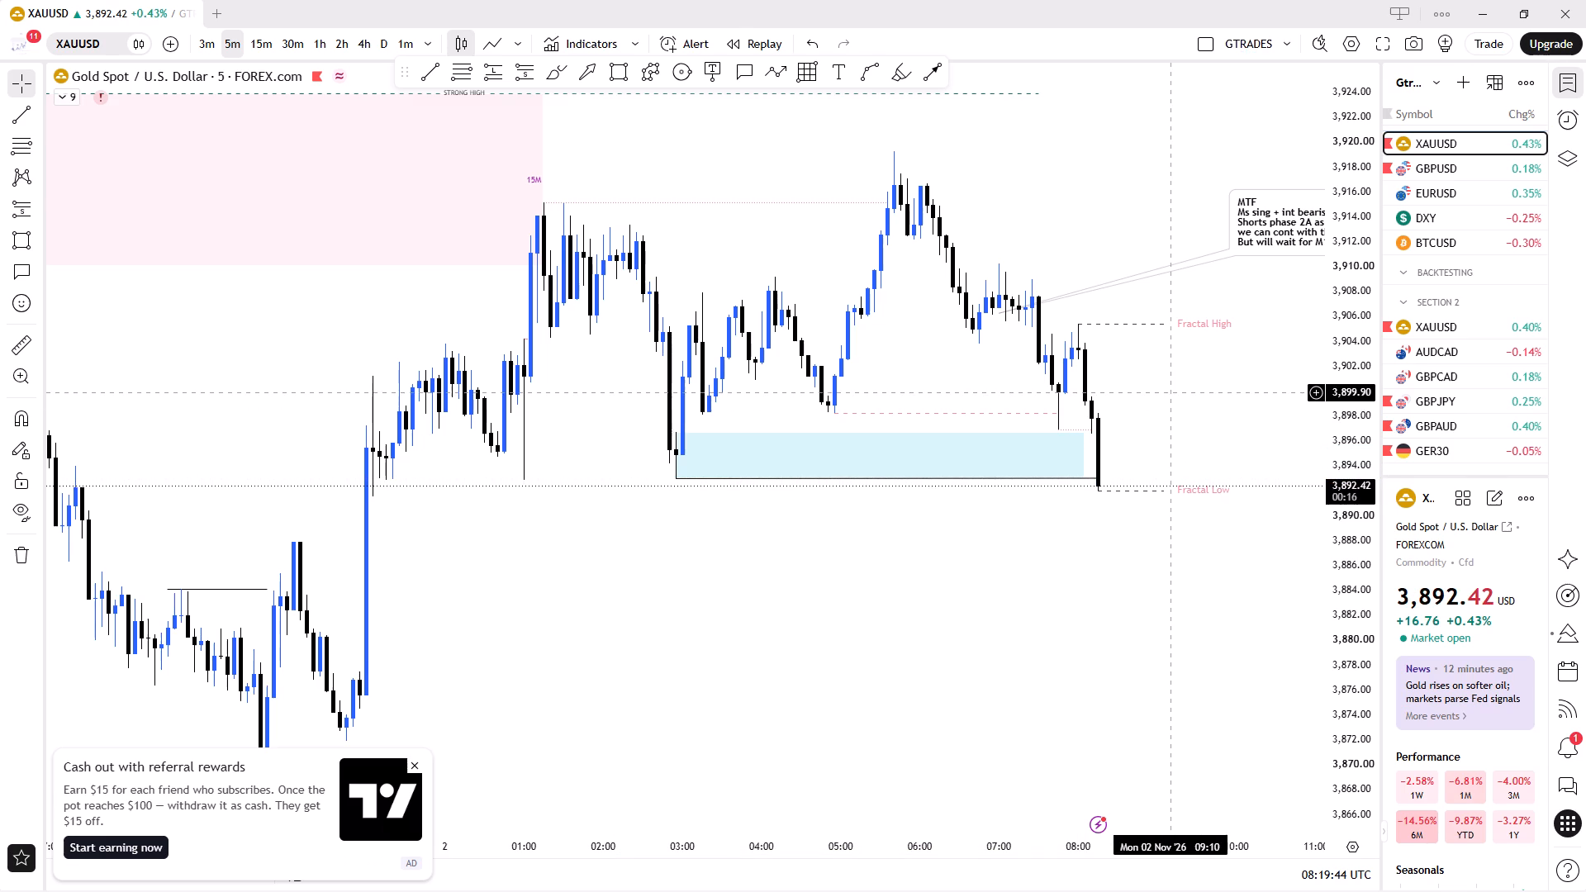
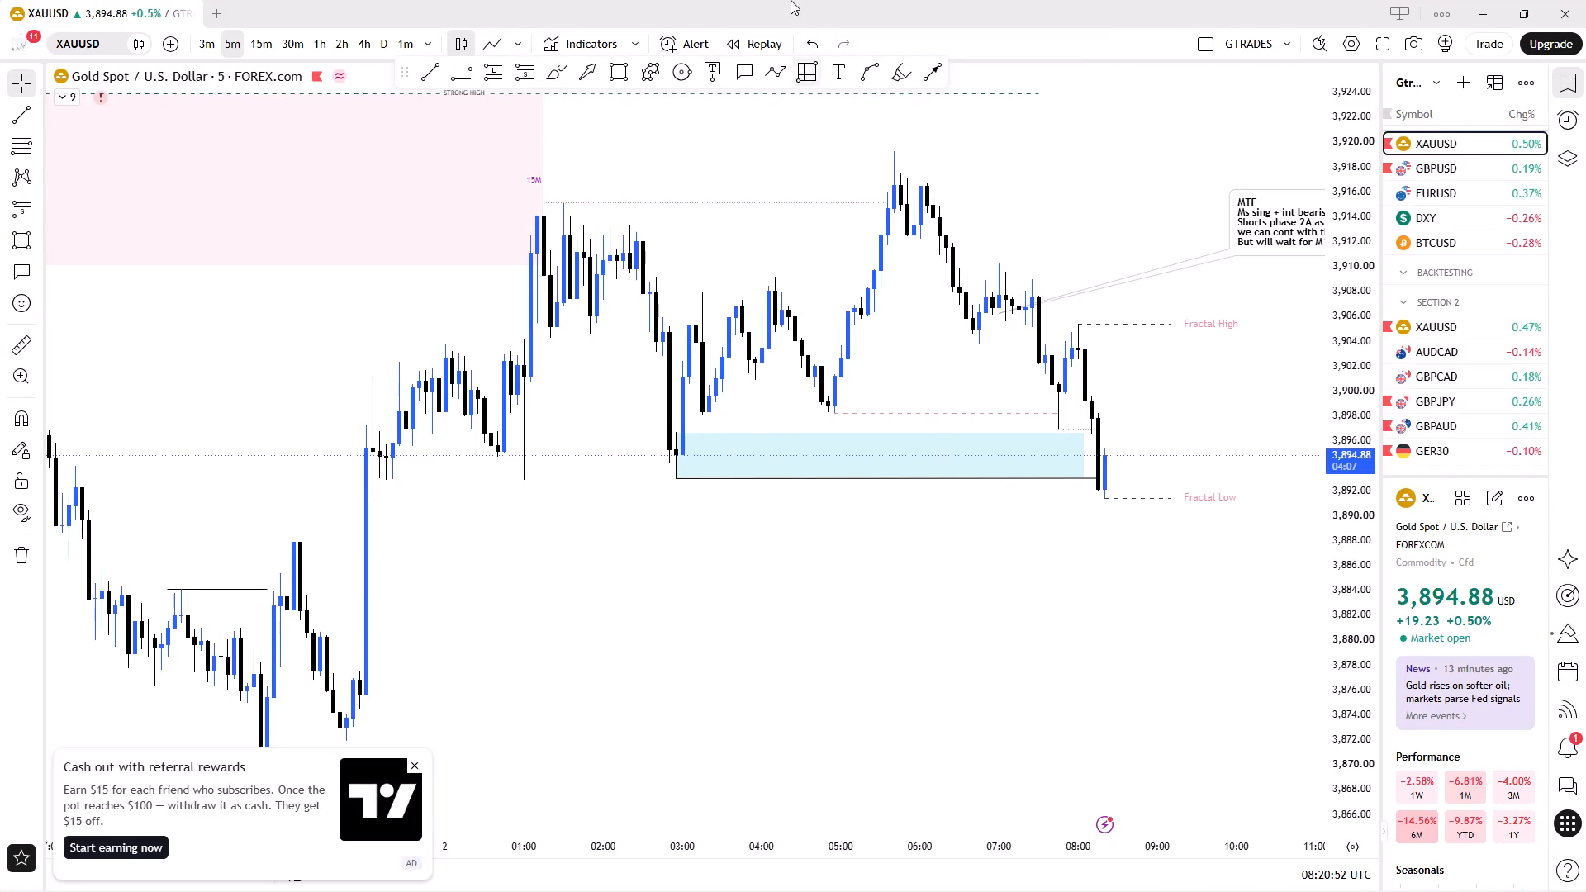
Examine XAUUSD price structure on the 15-minute chart around the strong high, the black line and the fractal levels.
left_click(248, 42)
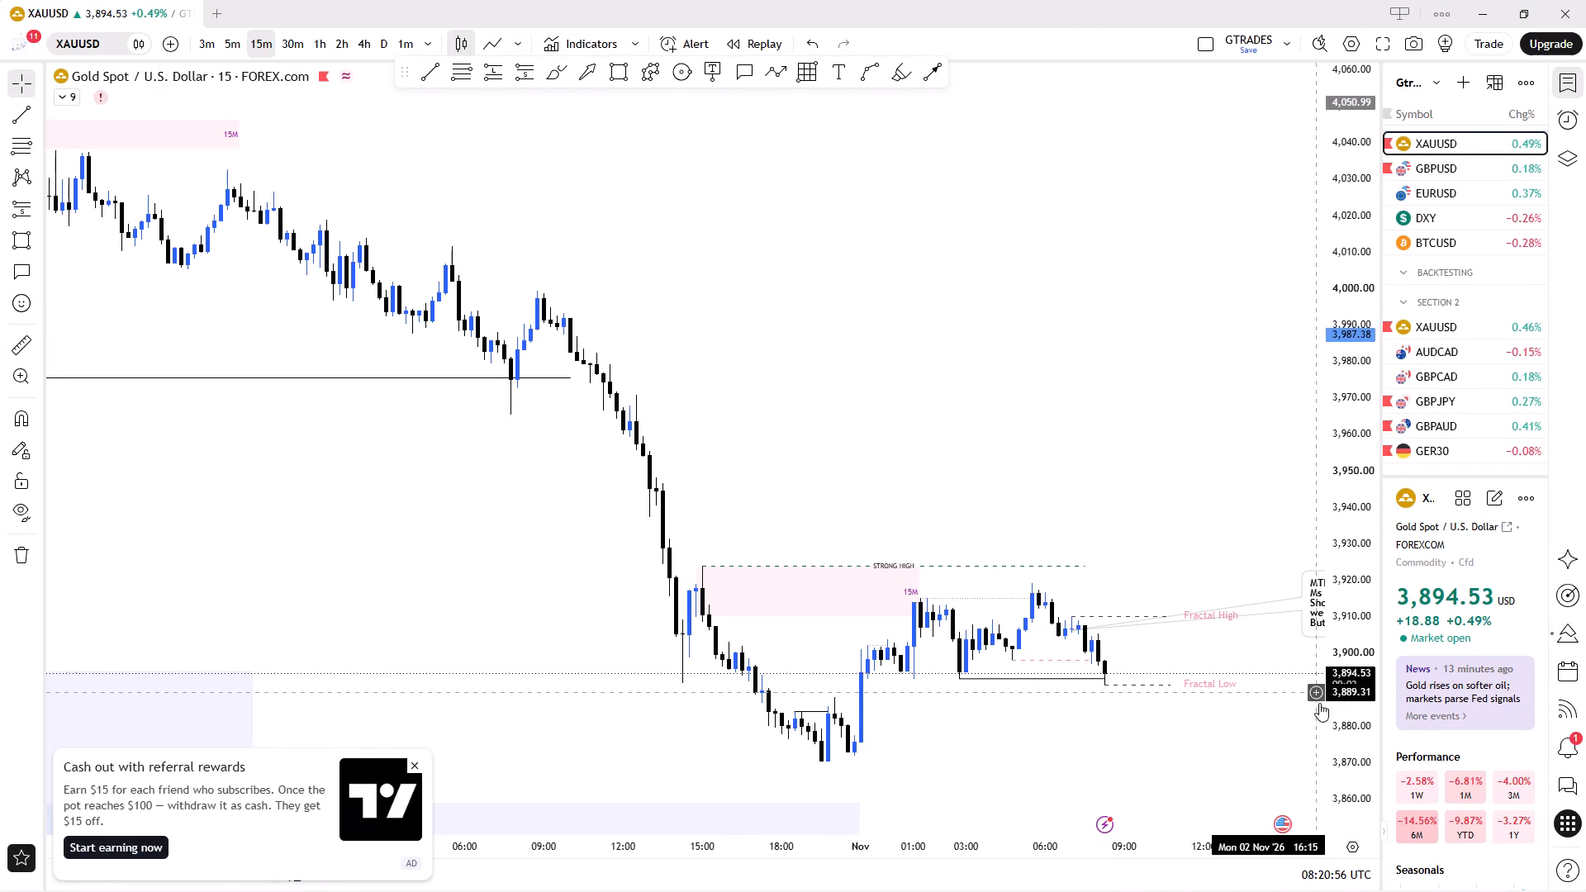
left_click_drag(1356, 737, 1296, 515)
left_click_drag(1171, 452, 941, 107)
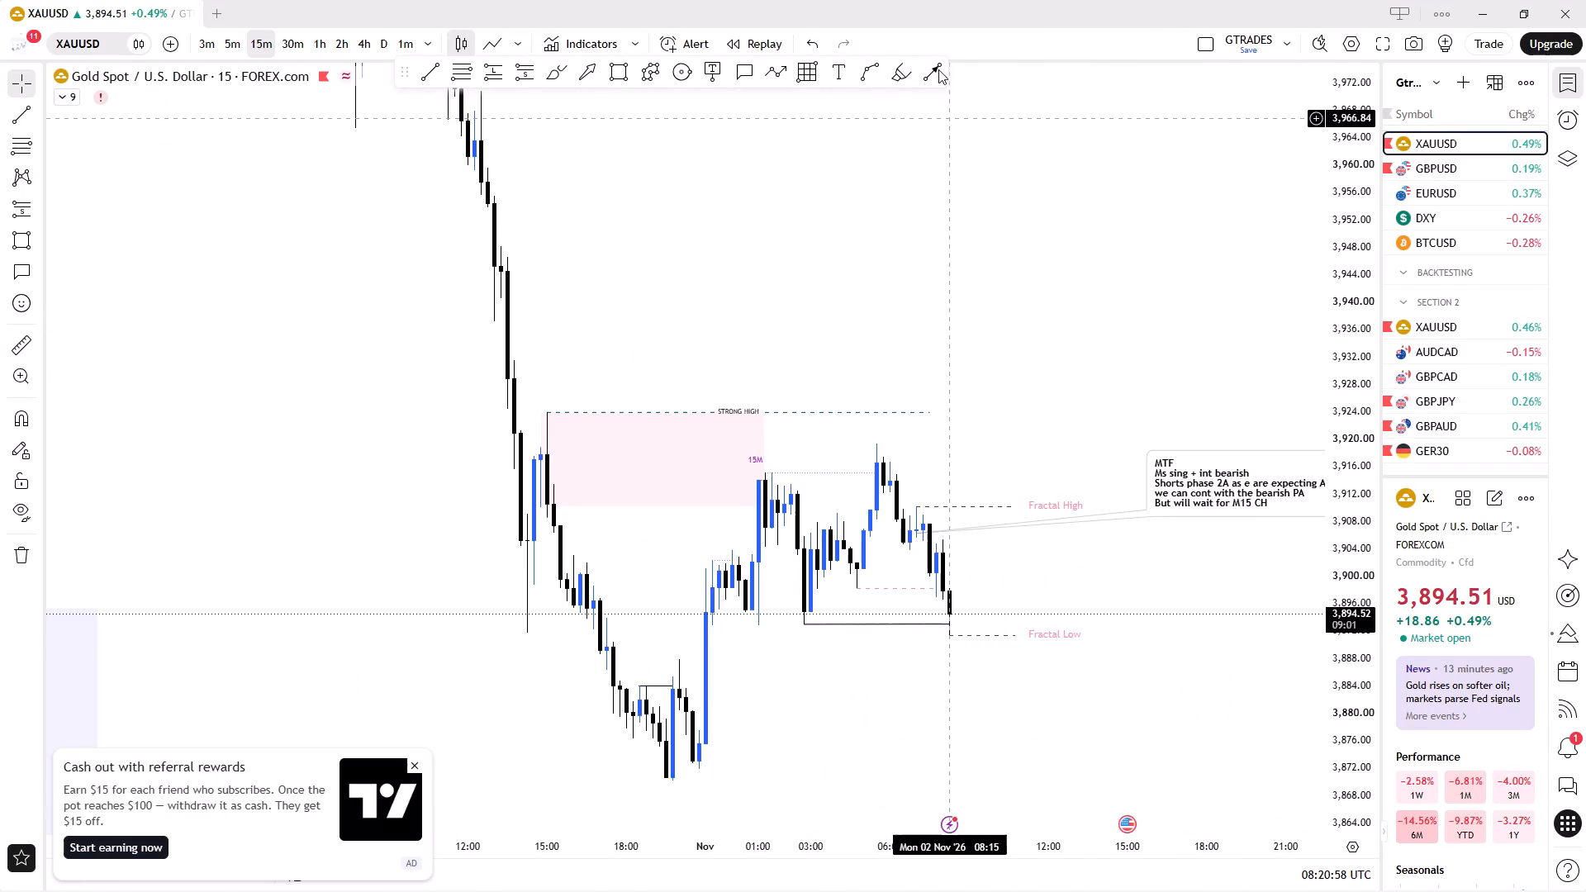
left_click(1044, 338)
left_click_drag(1029, 313, 1004, 278)
left_click_drag(1000, 274, 940, 203)
left_click_drag(1033, 439, 969, 344)
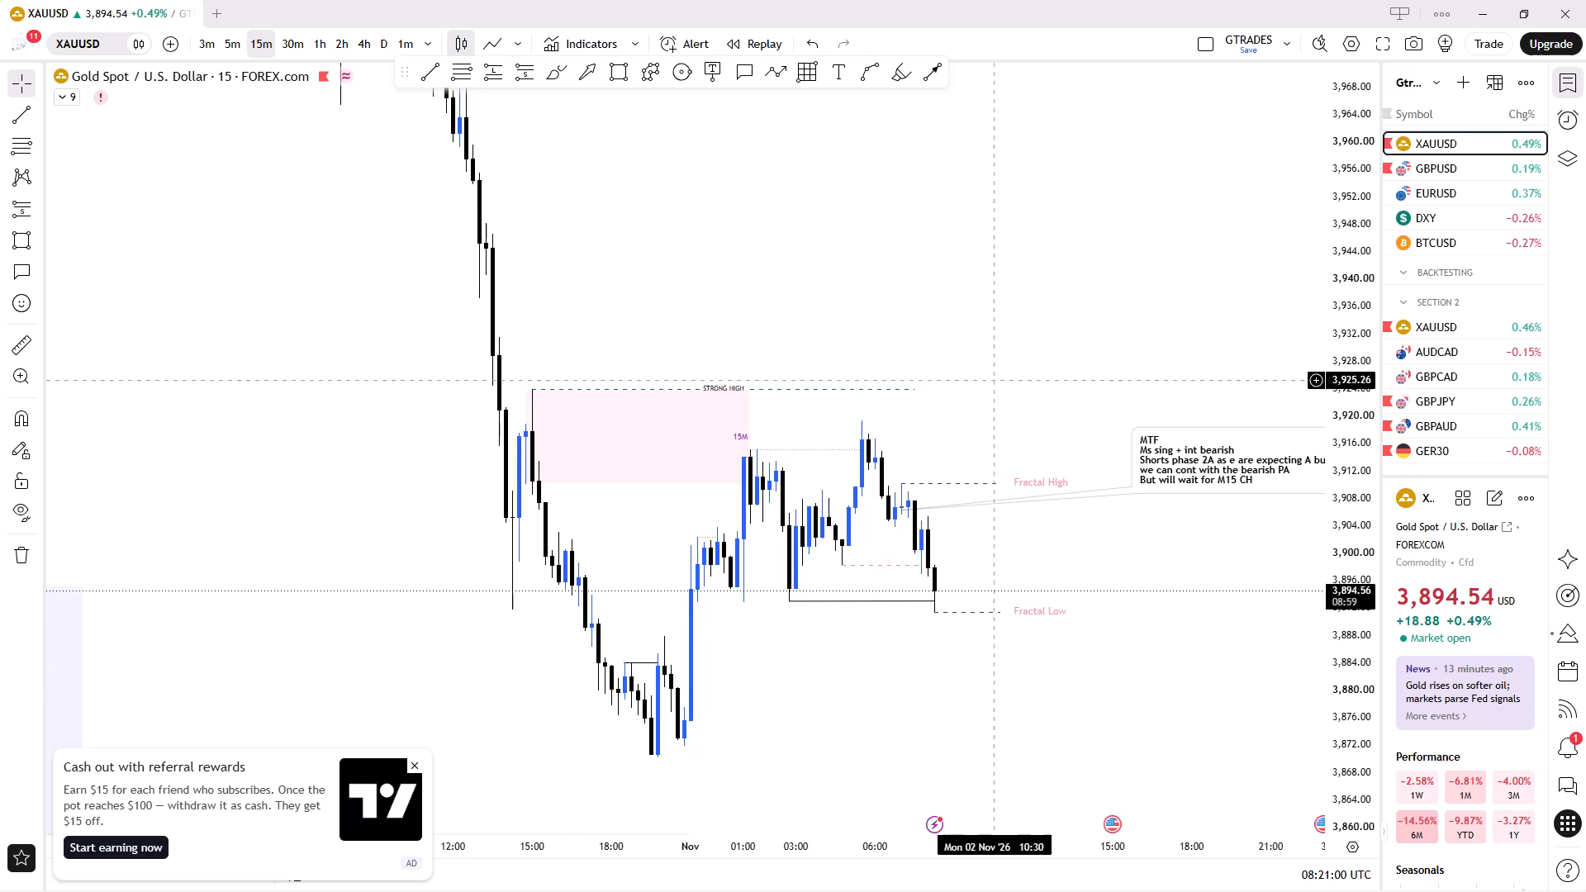
left_click_drag(969, 344, 924, 284)
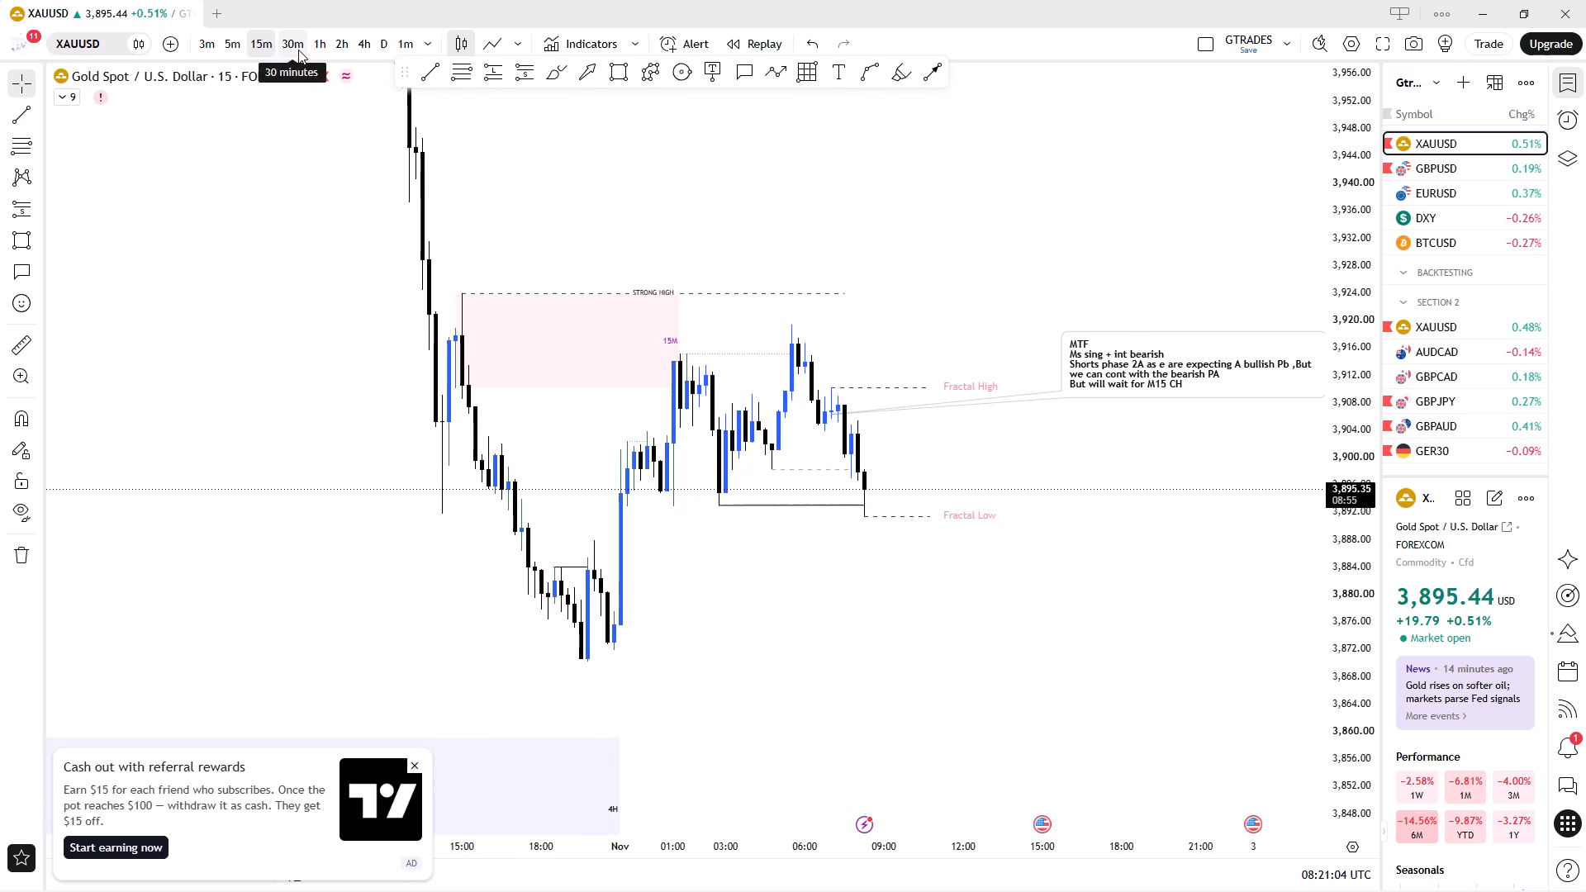
On the XAUUSD 5-minute chart, draw a rectangle zone from 05:55 to 10:20 between about 3,911.6 and 3,917.1.
left_click(239, 50)
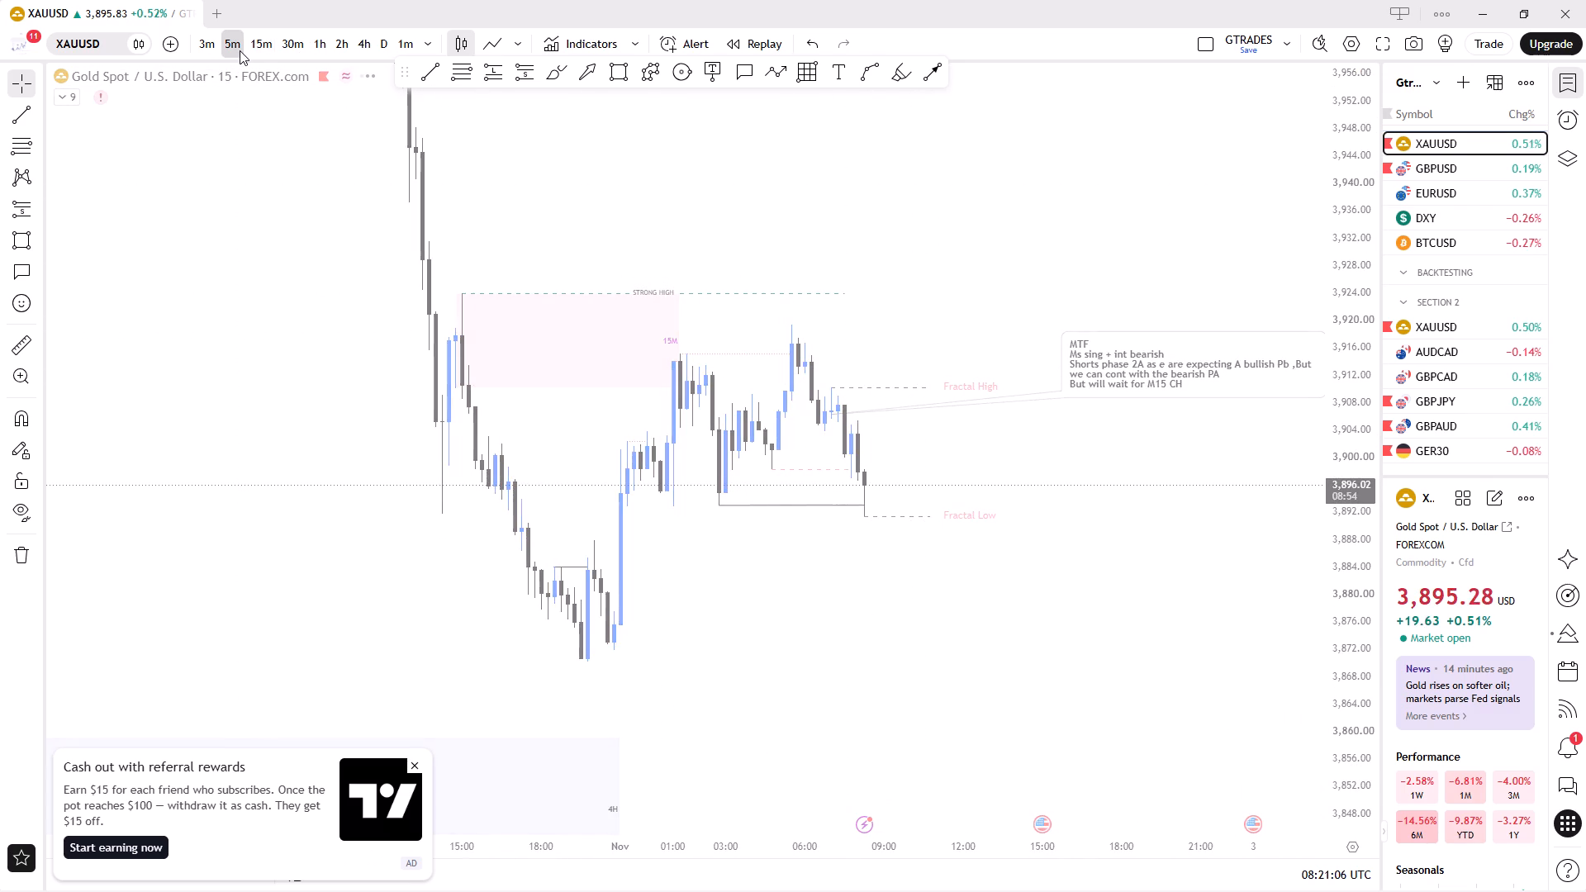
scroll(888, 472, "down", 3)
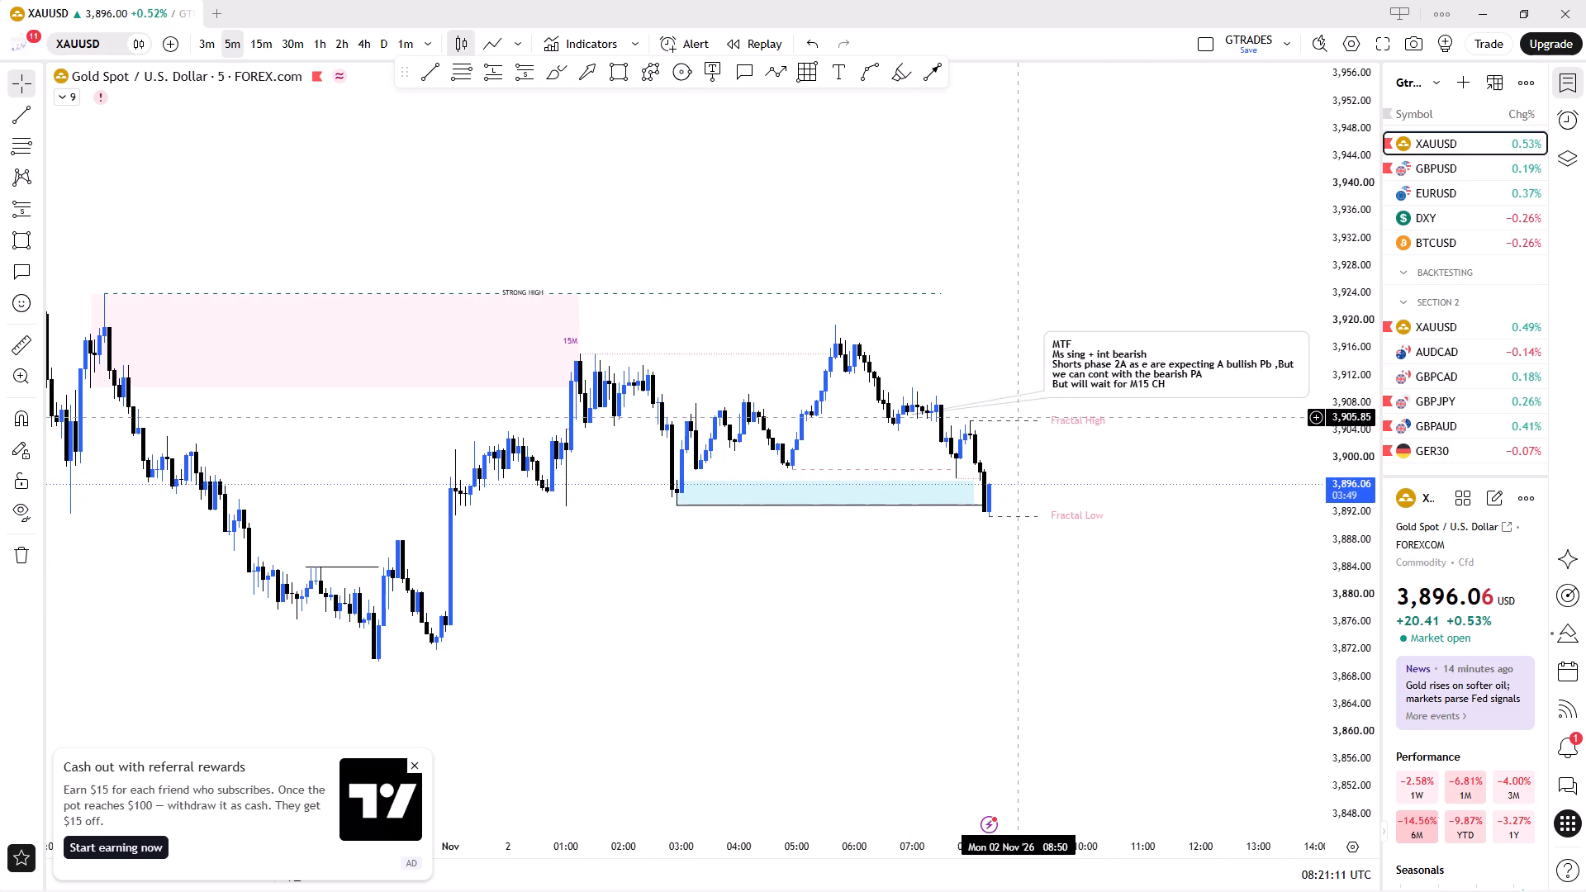
left_click_drag(995, 338, 995, 336)
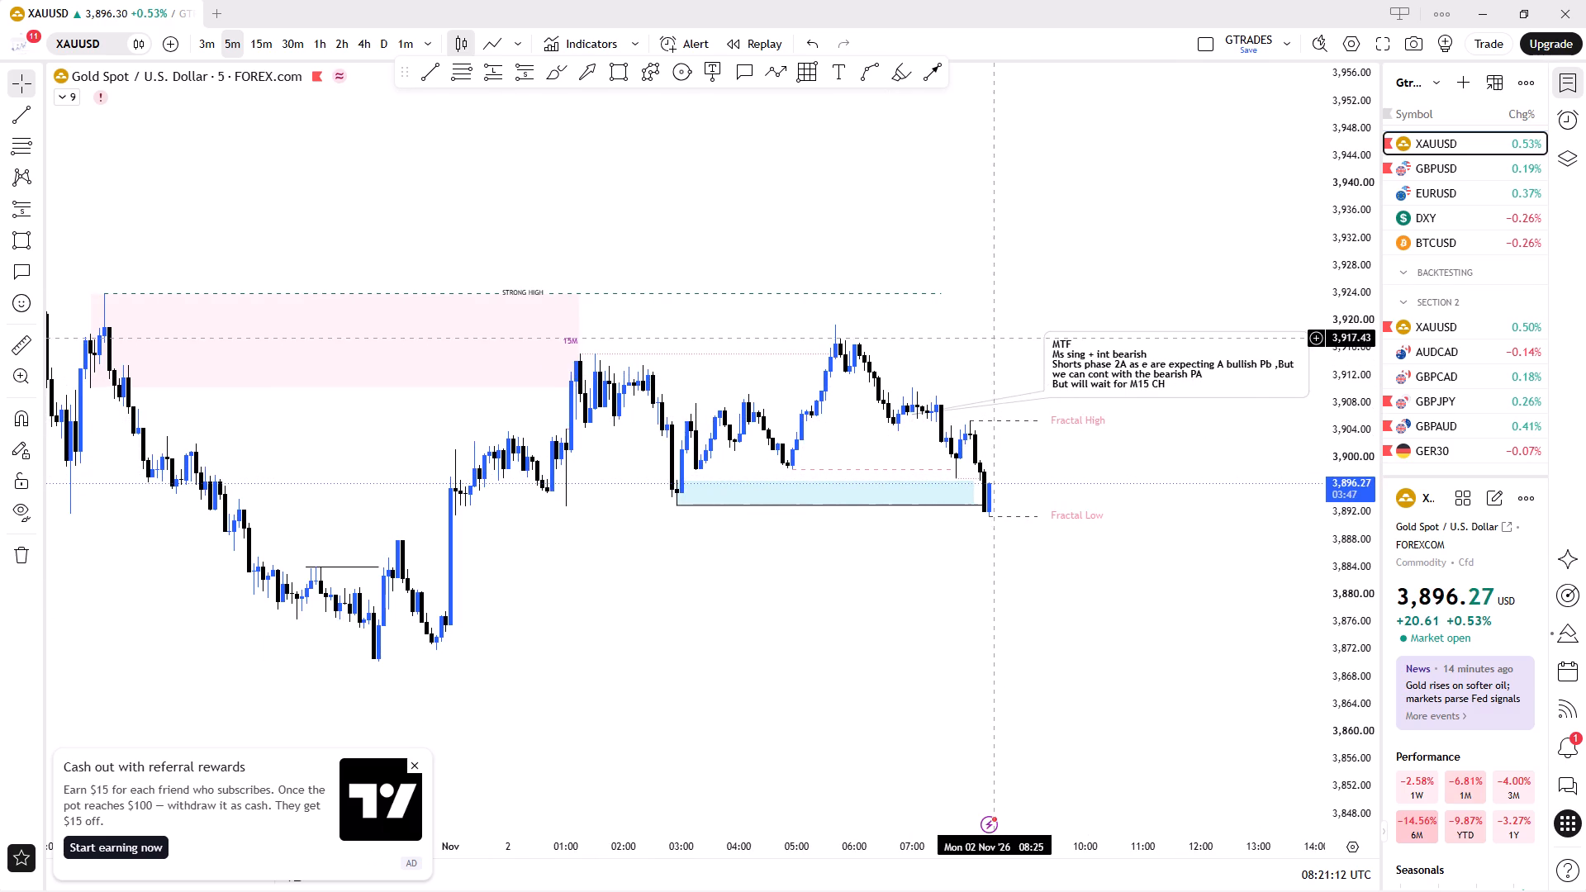
left_click_drag(995, 336, 876, 318)
left_click_drag(1048, 338, 1027, 297)
left_click_drag(1023, 290, 943, 161)
left_click_drag(943, 316, 933, 291)
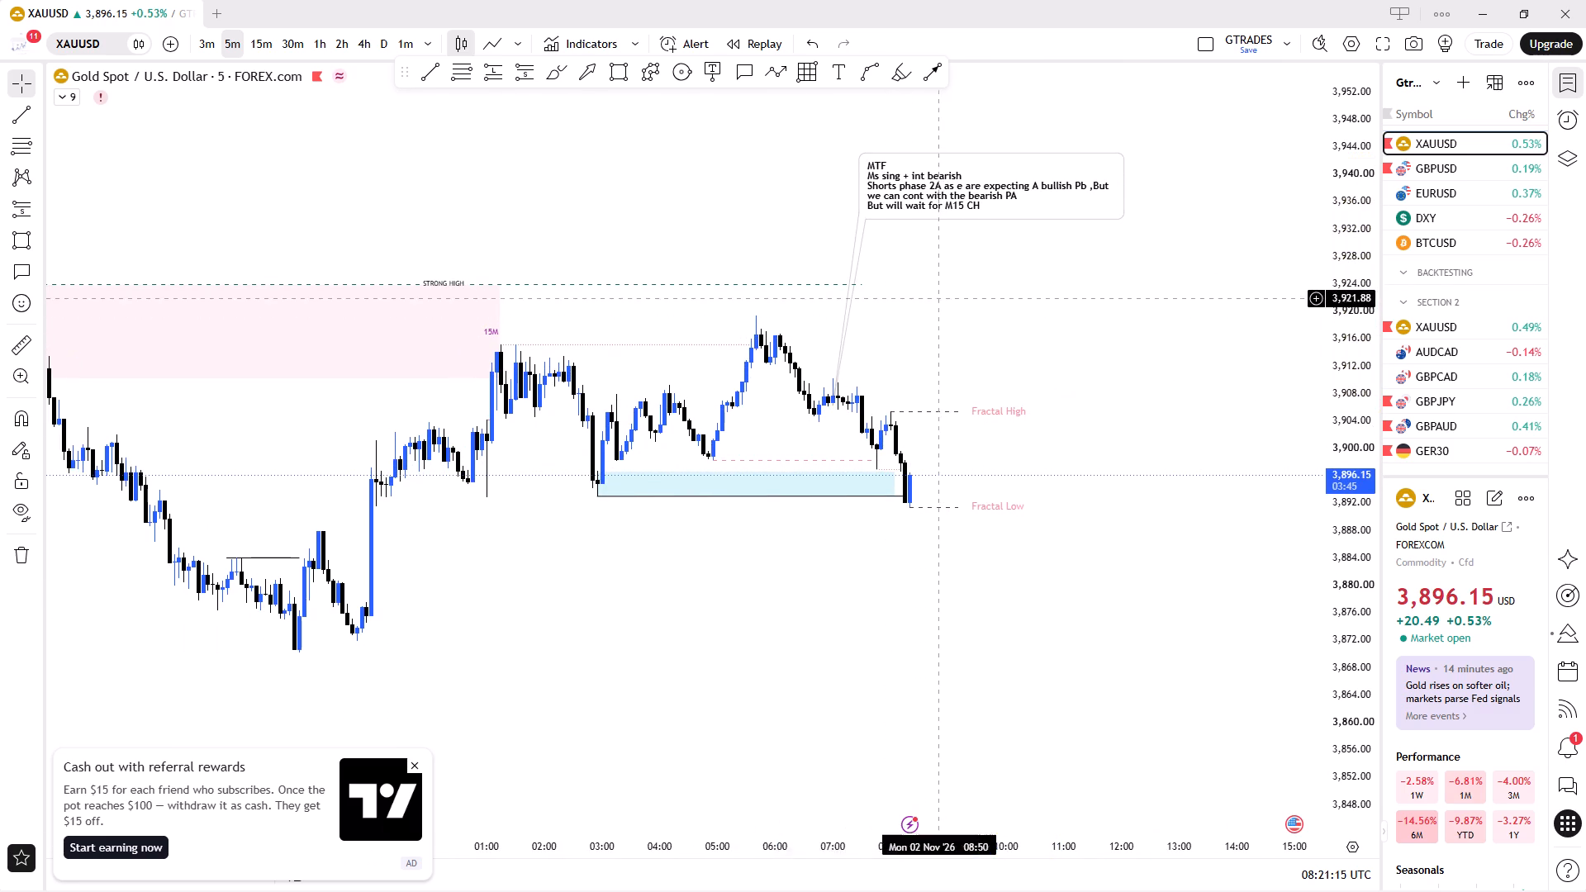
left_click(617, 80)
left_click(772, 368)
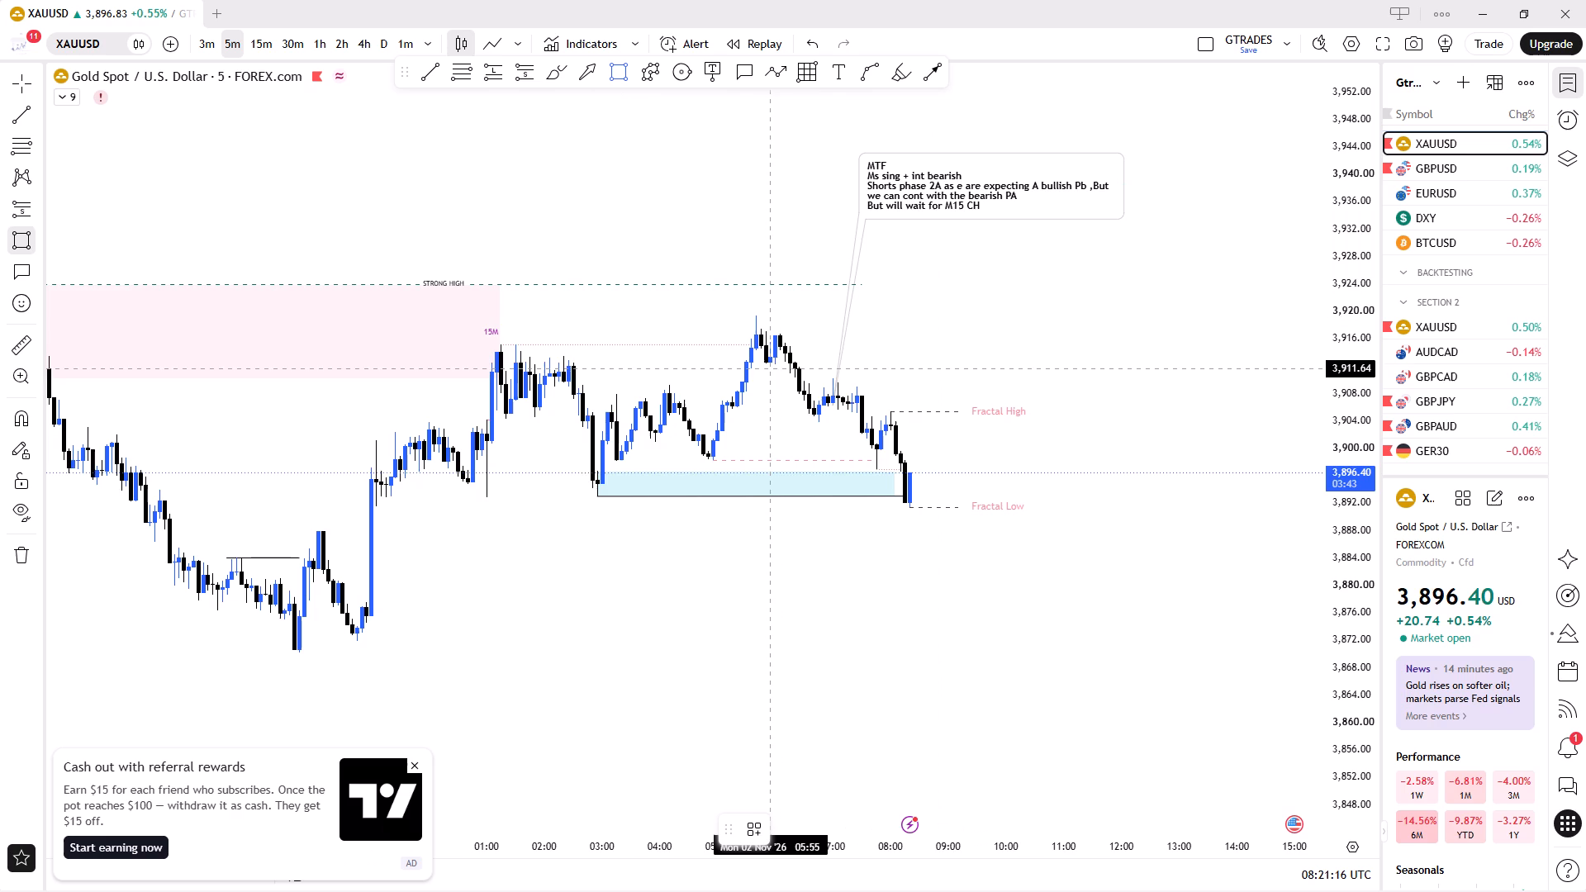
left_click(1025, 331)
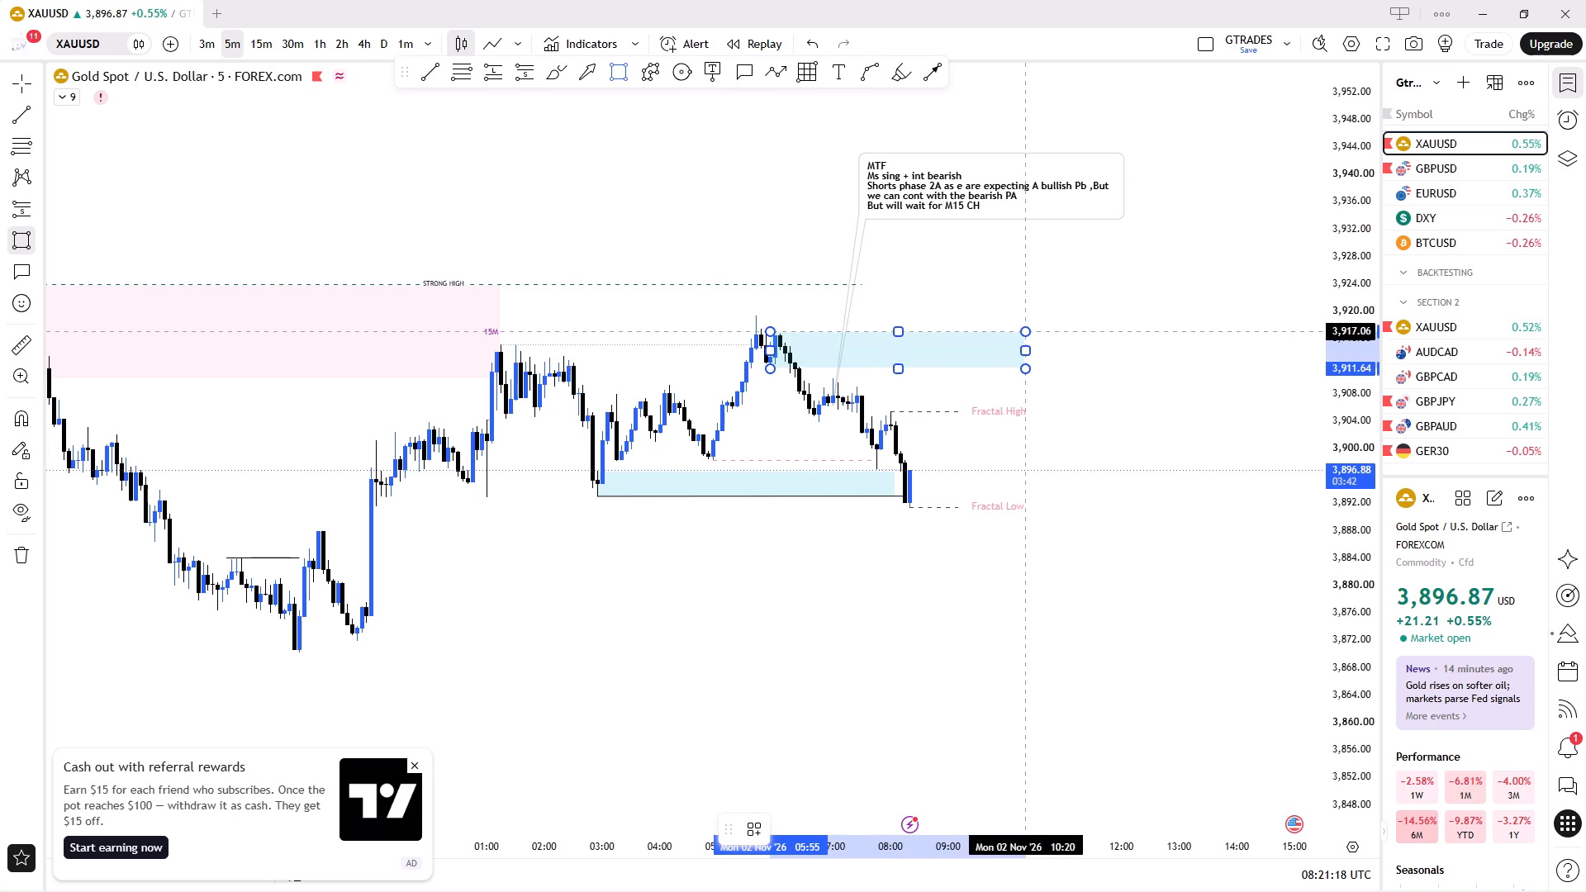
left_click(1106, 432)
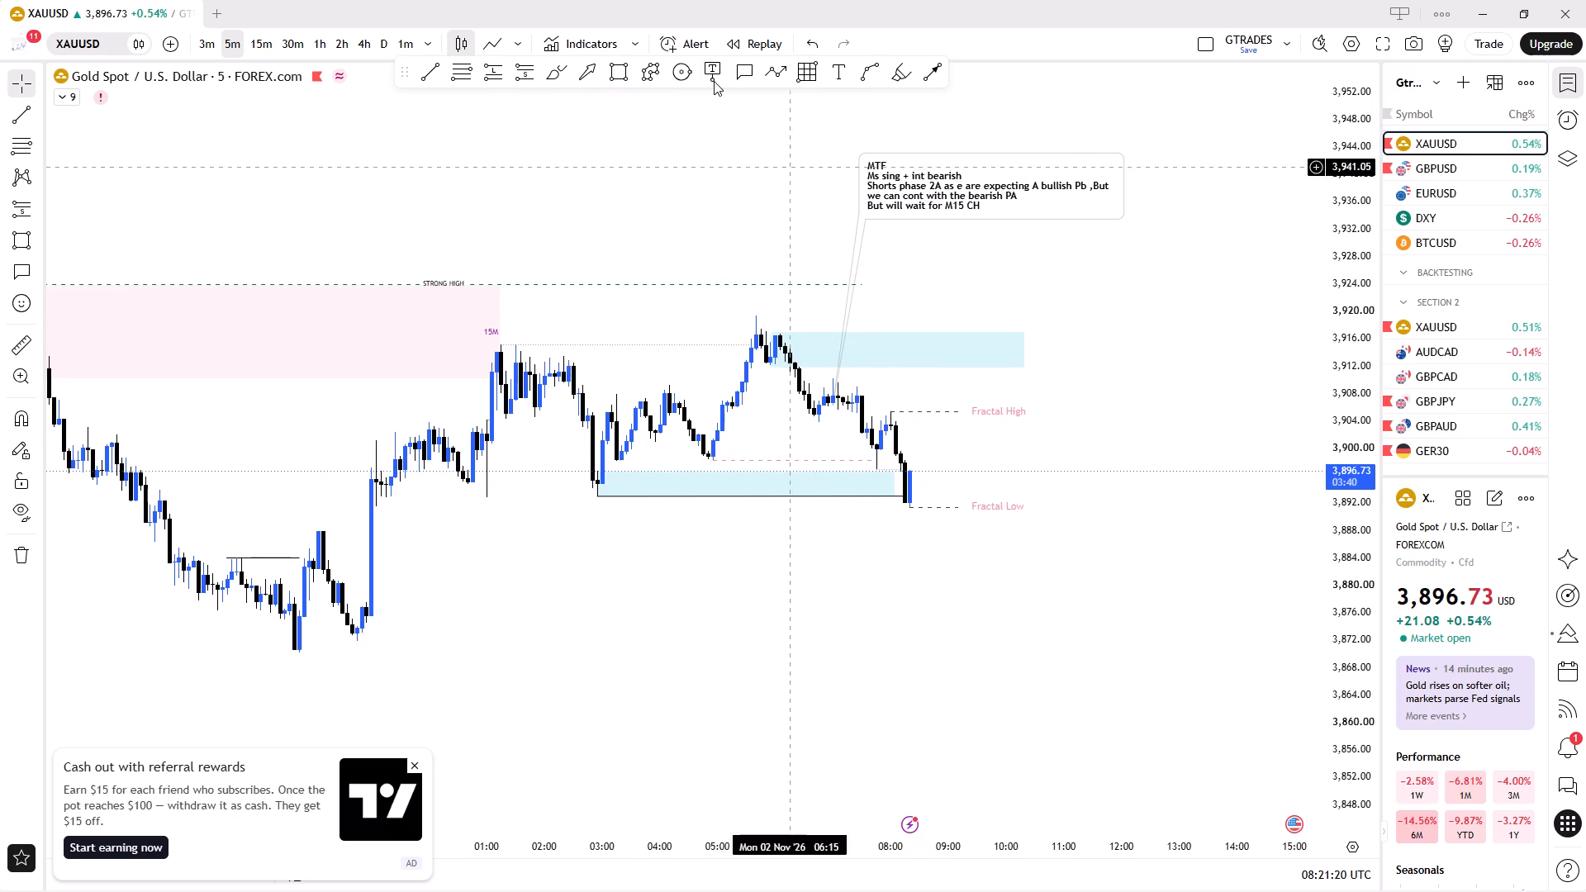
Place a short position at 08:40 with entry about 3,911.9, stop about 3,919.5 and target about 3,869.9.
left_click(537, 68)
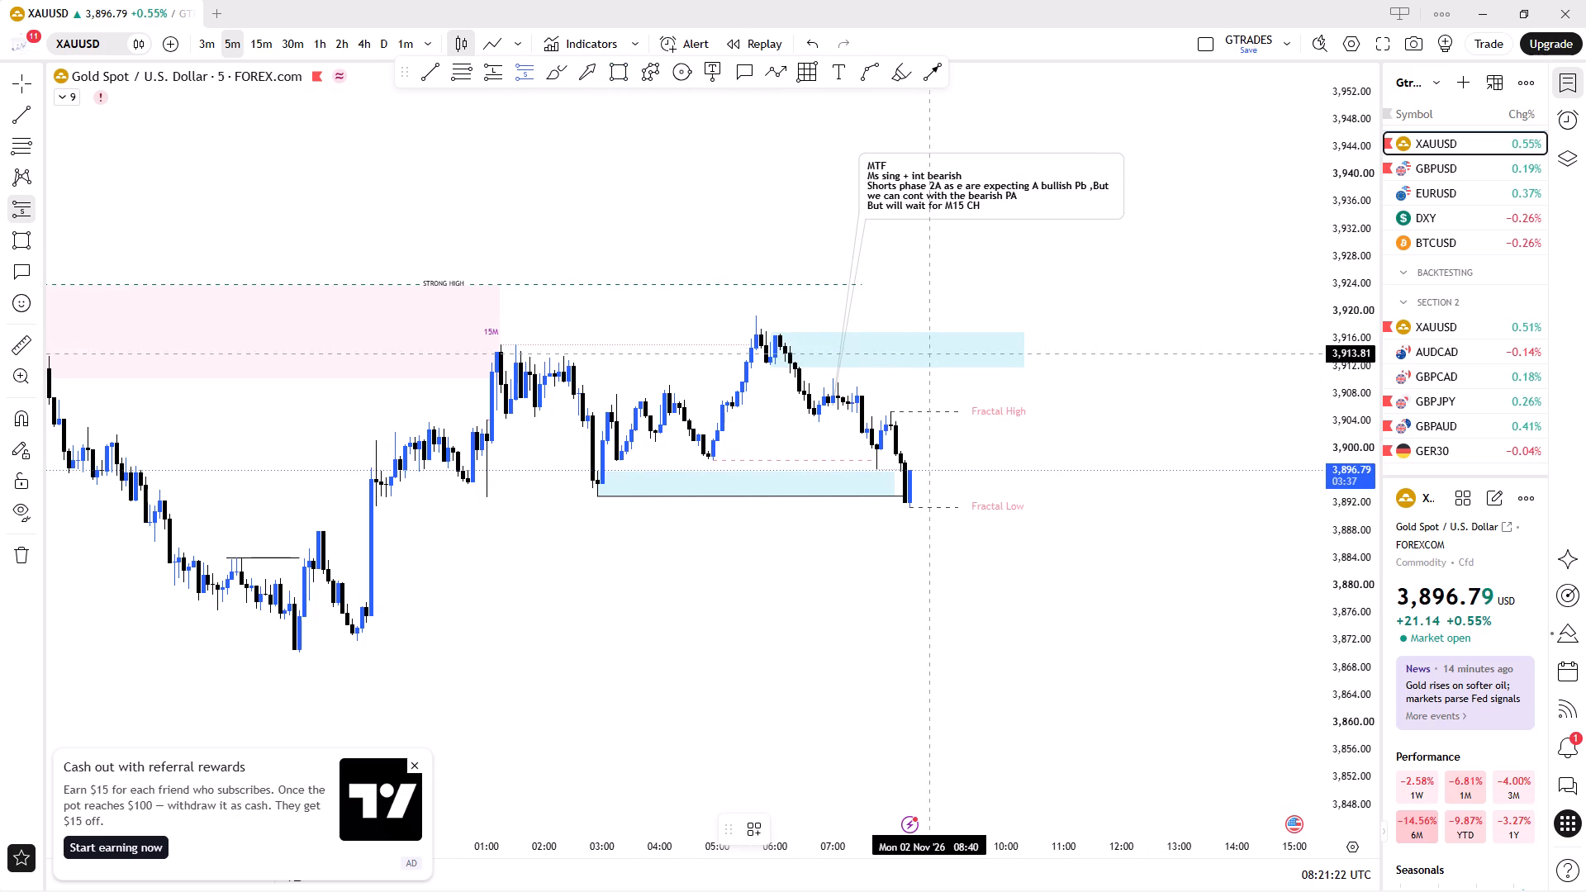
left_click(929, 367)
left_click_drag(928, 301, 937, 309)
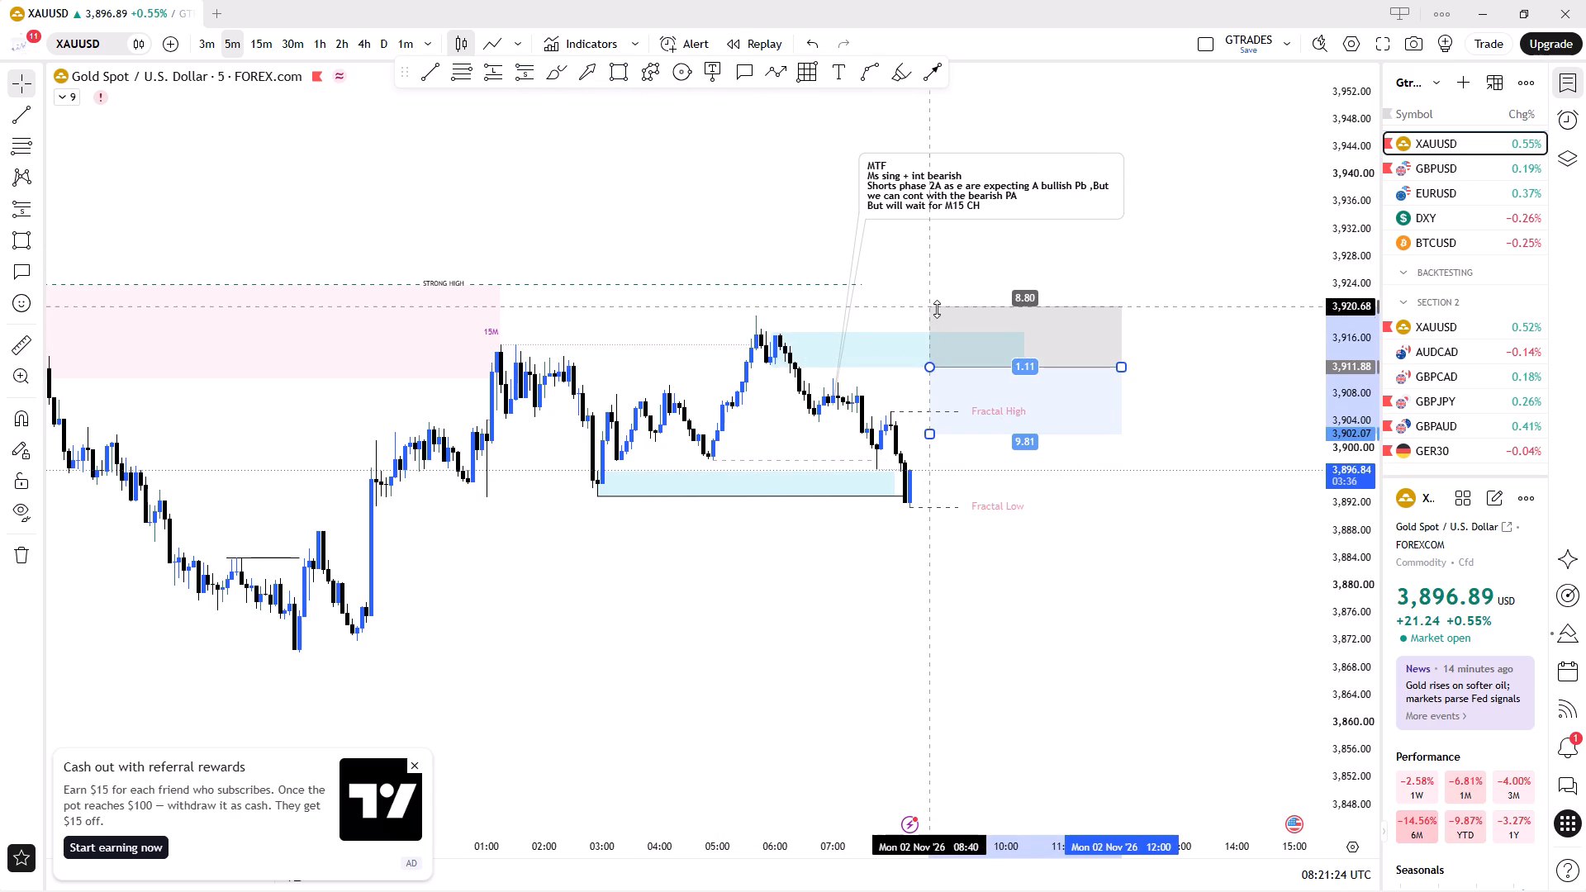
left_click_drag(937, 309, 938, 315)
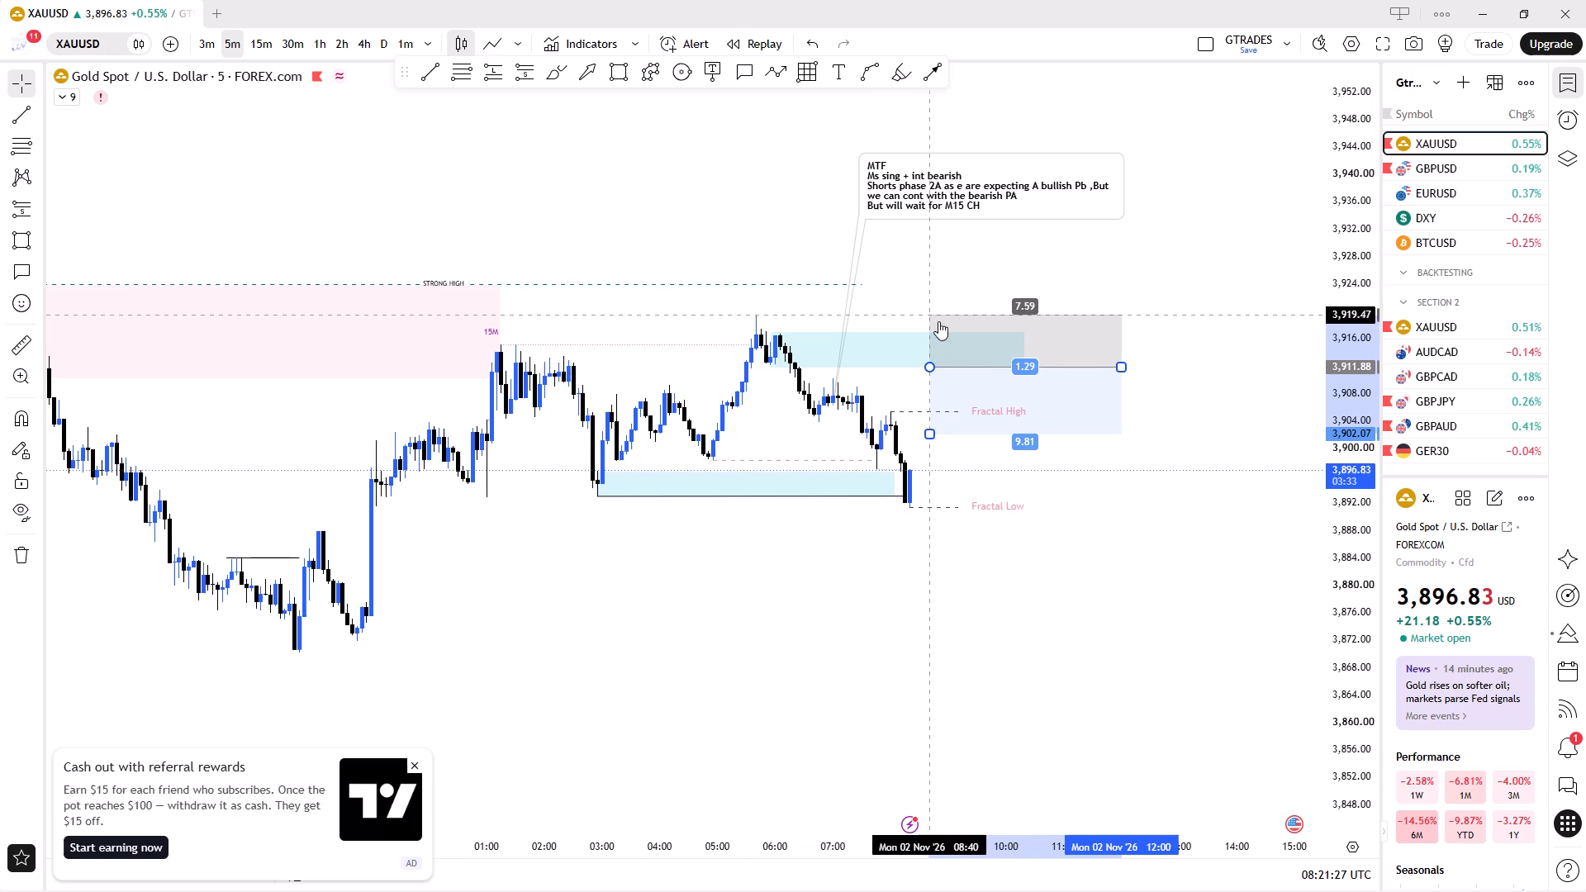
left_click_drag(931, 434, 938, 600)
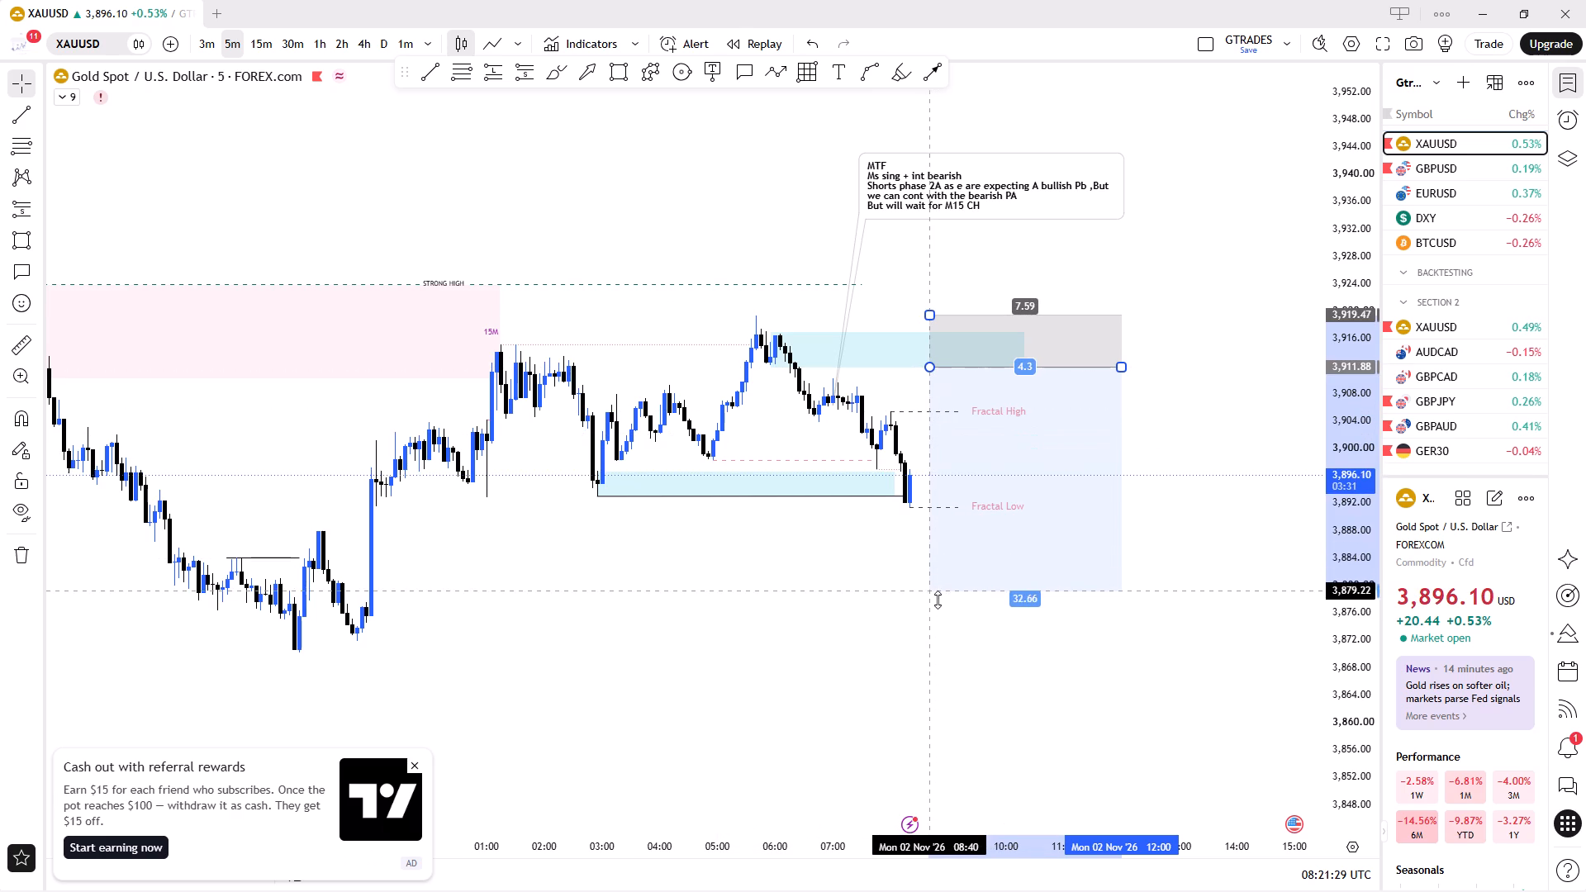
left_click_drag(938, 600, 934, 654)
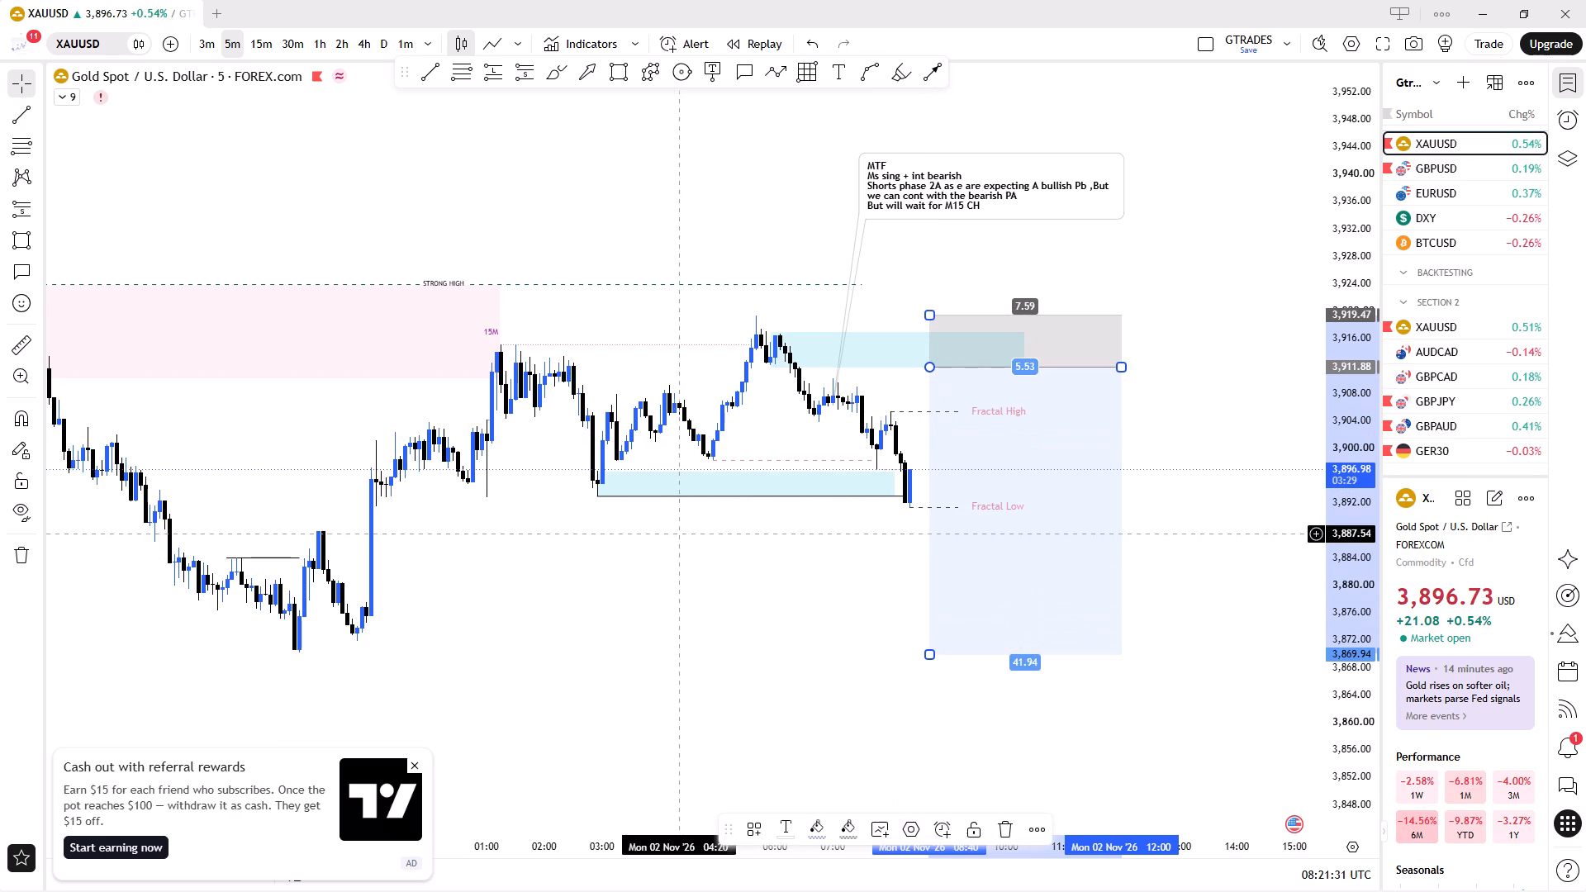
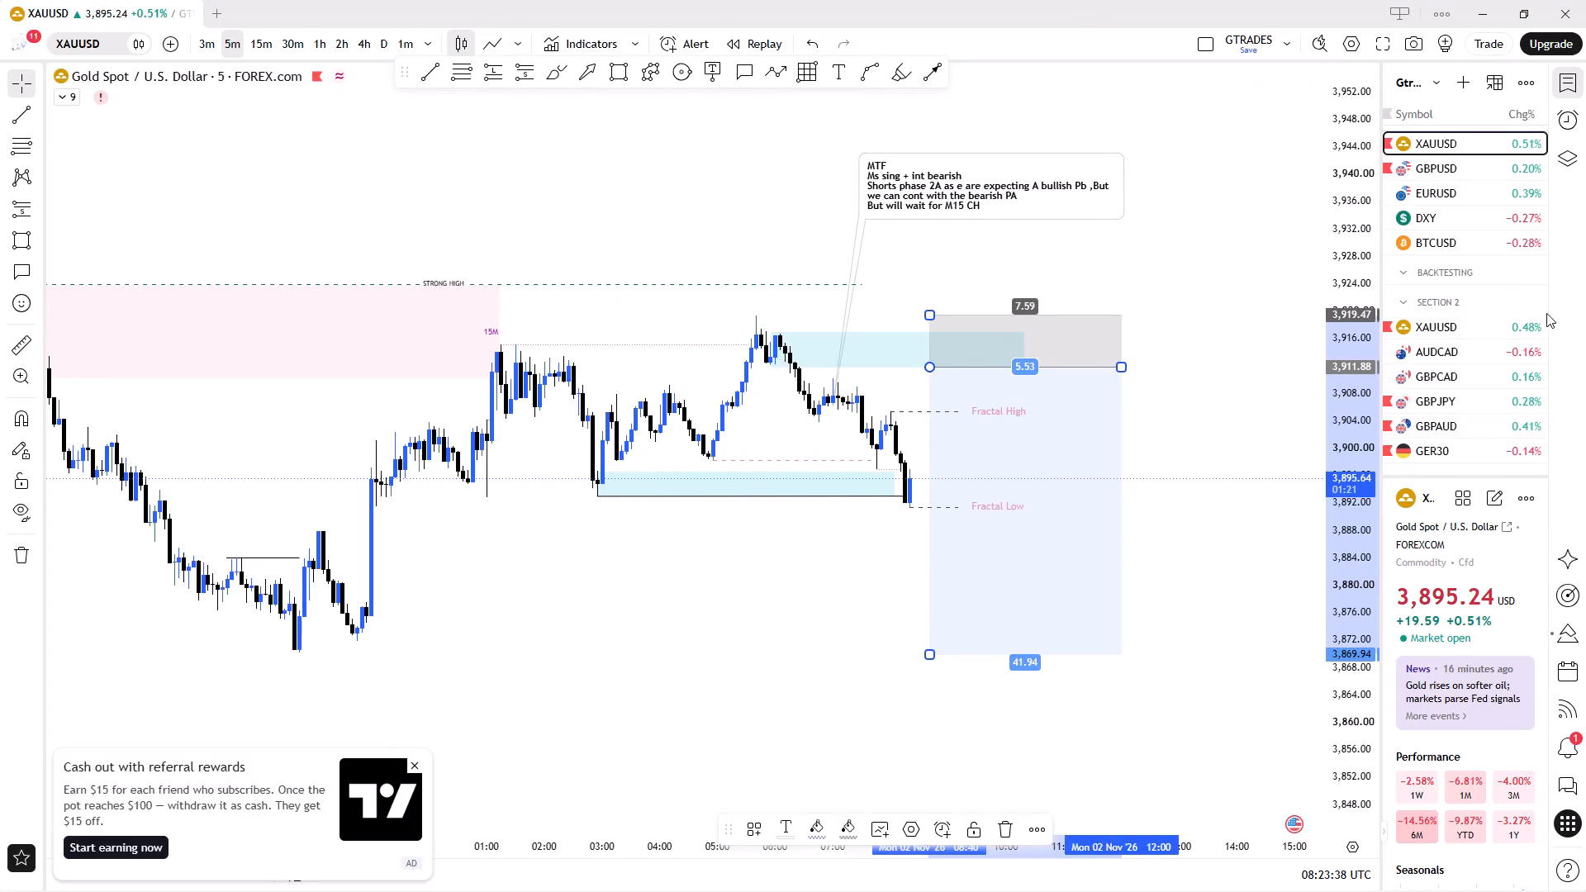
Review GBPUSD, EURUSD, DXY and BTCUSD on the 5-minute chart, plus BTCUSD price action around the long position on the 15-minute chart.
left_click(1470, 178)
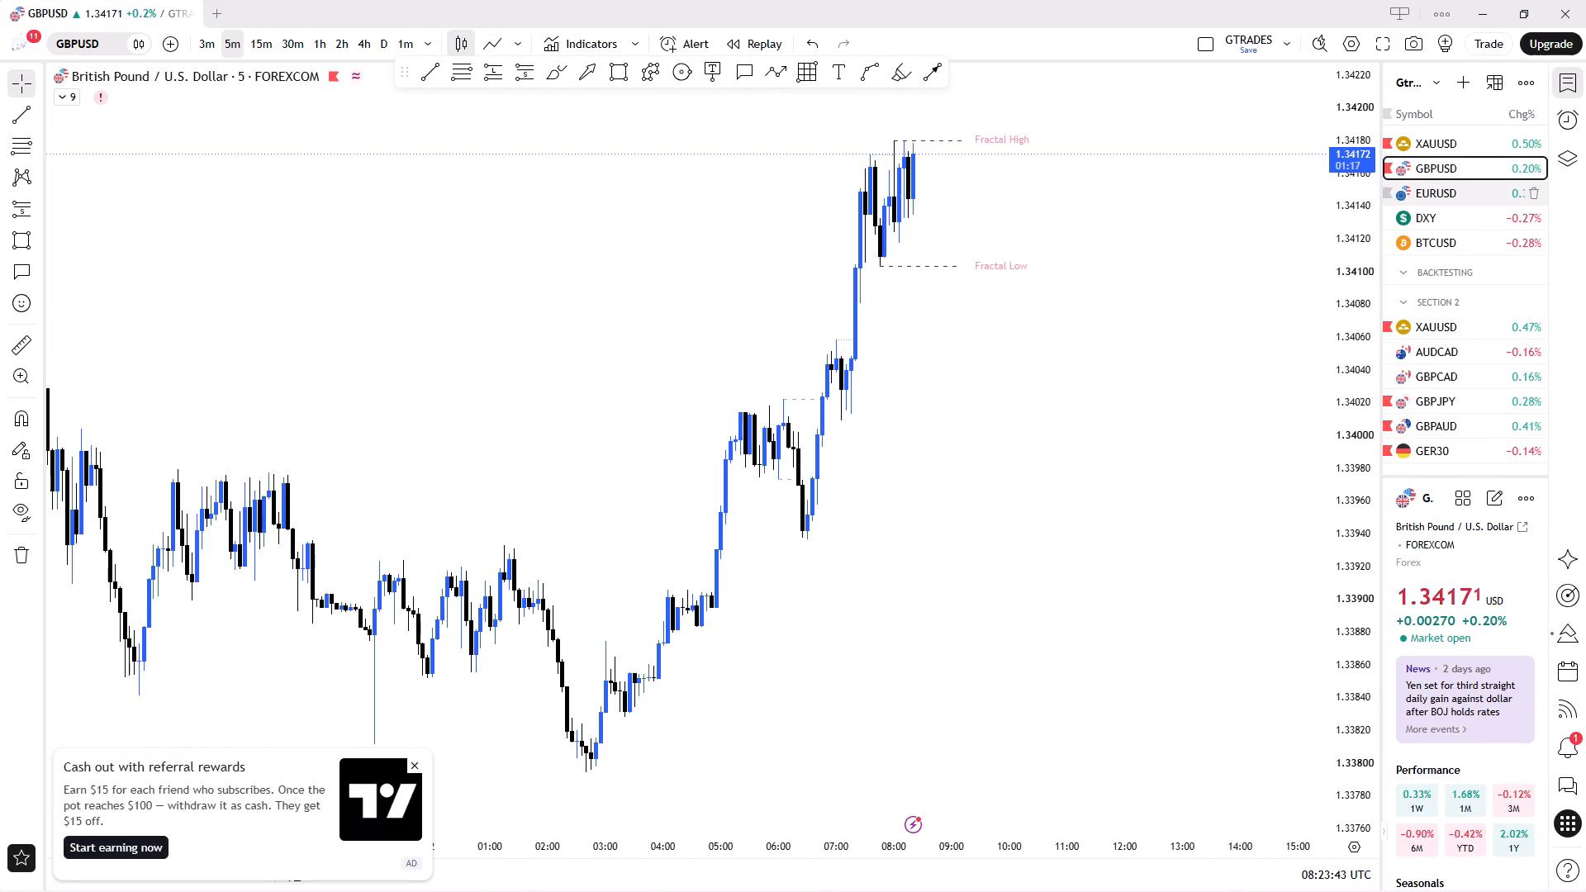
scroll(1053, 419, "down", 4)
left_click_drag(1071, 395, 1101, 453)
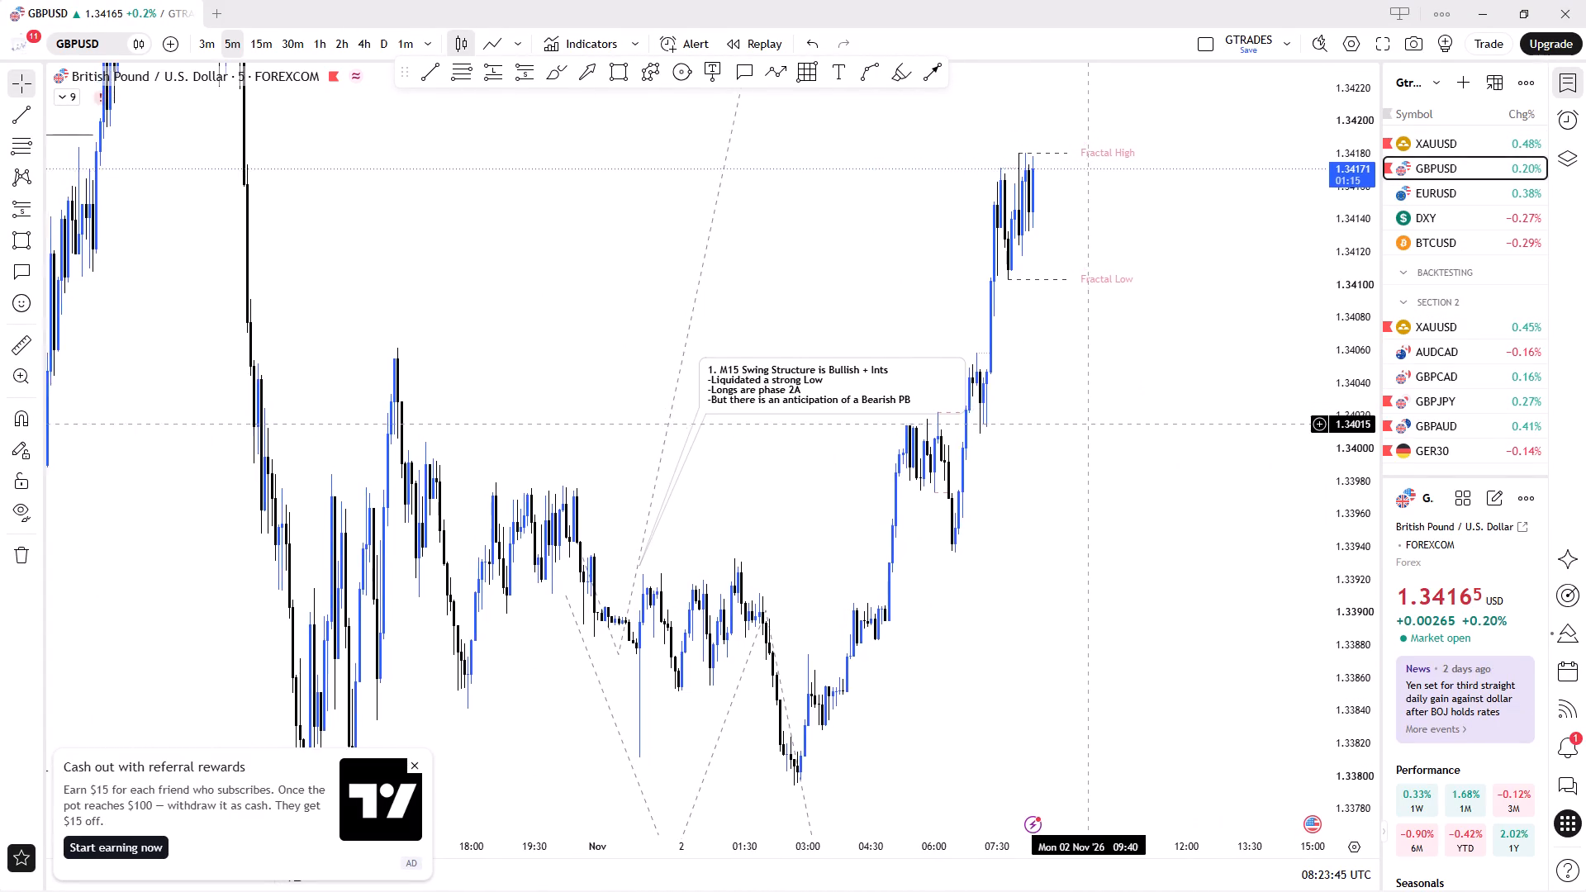
left_click_drag(1101, 453, 1128, 496)
left_click(1423, 201)
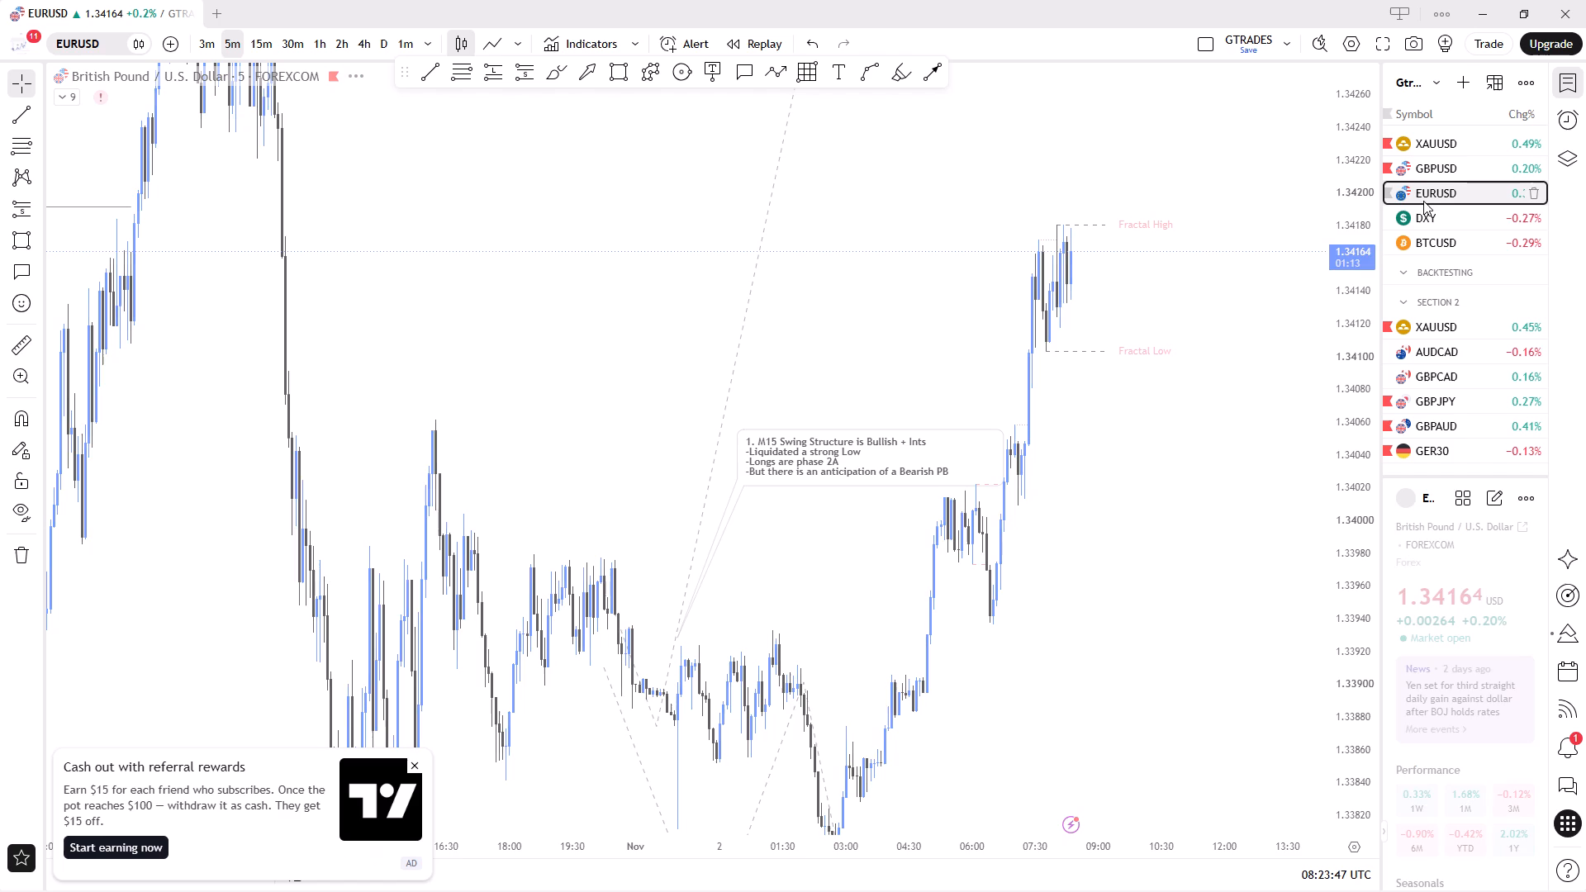
left_click(1435, 212)
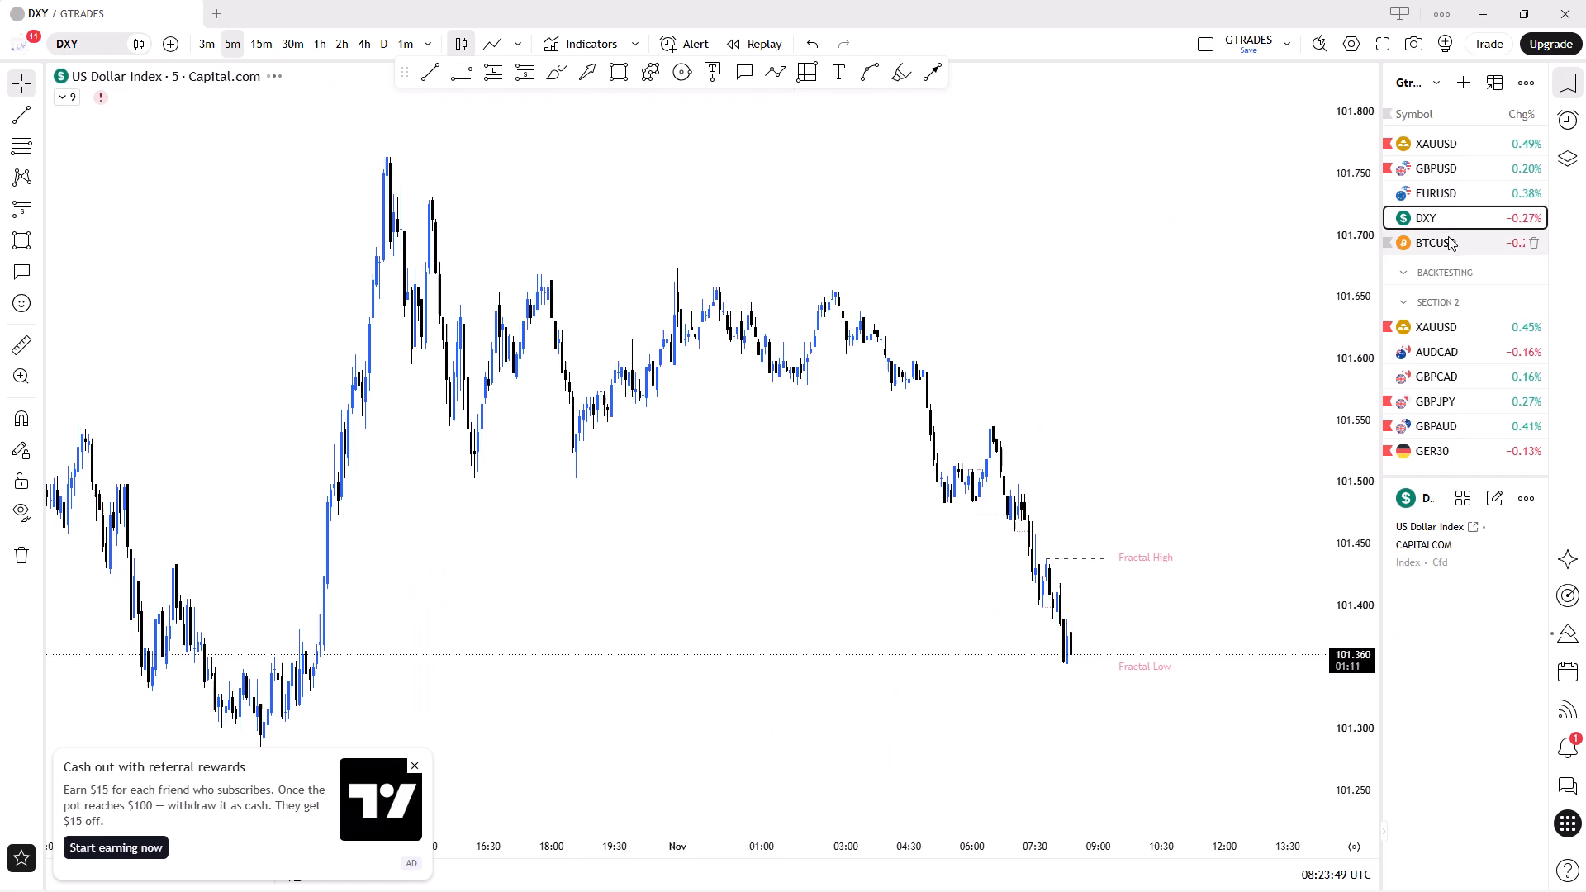
left_click(1450, 240)
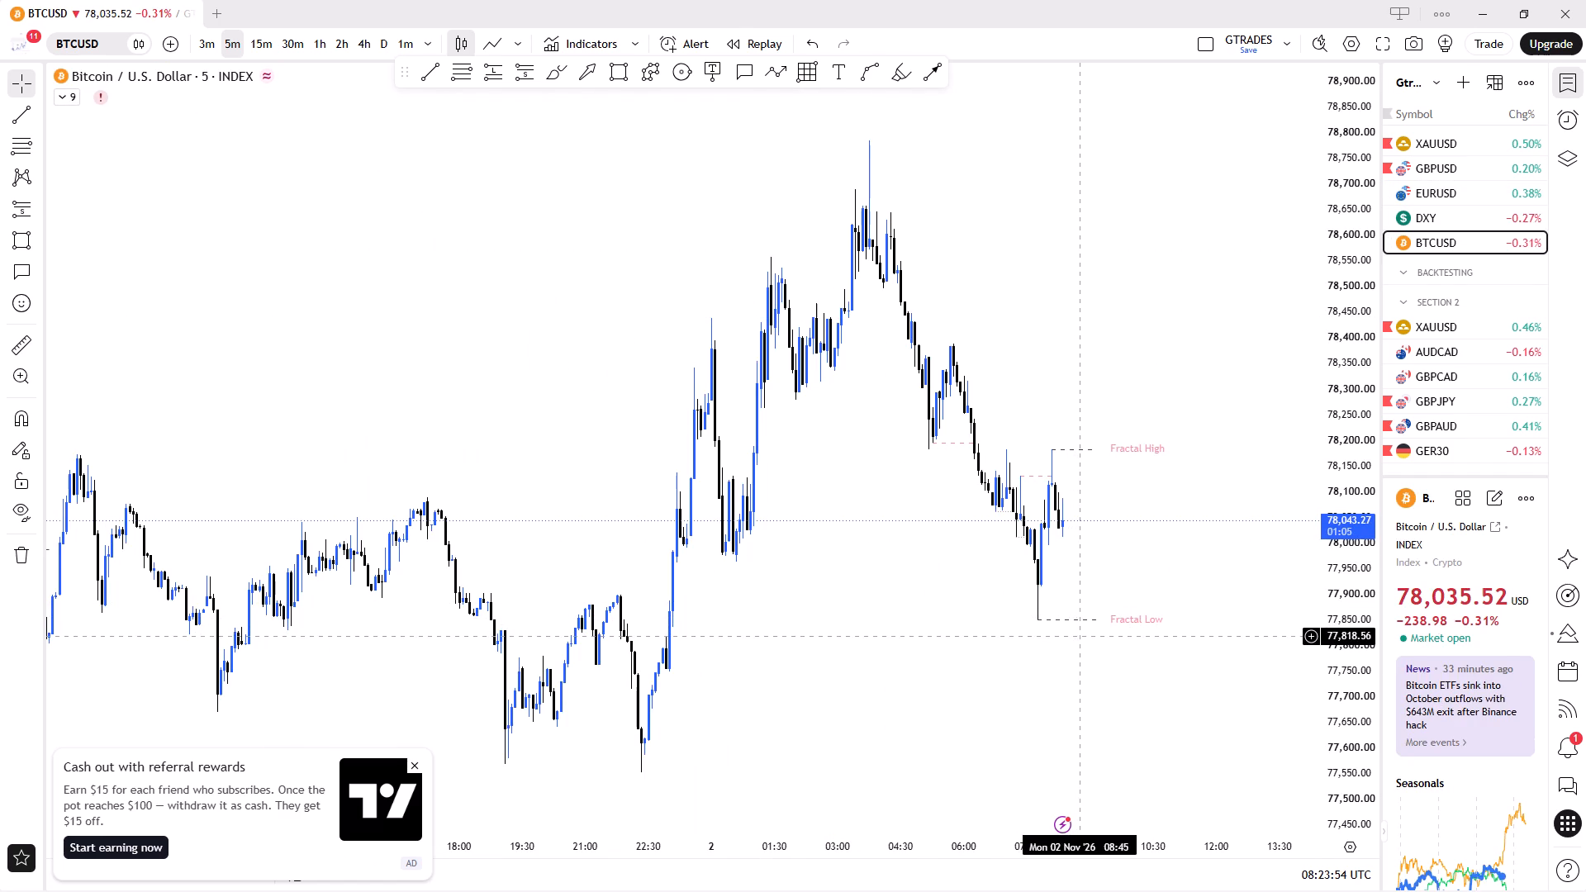
left_click(272, 46)
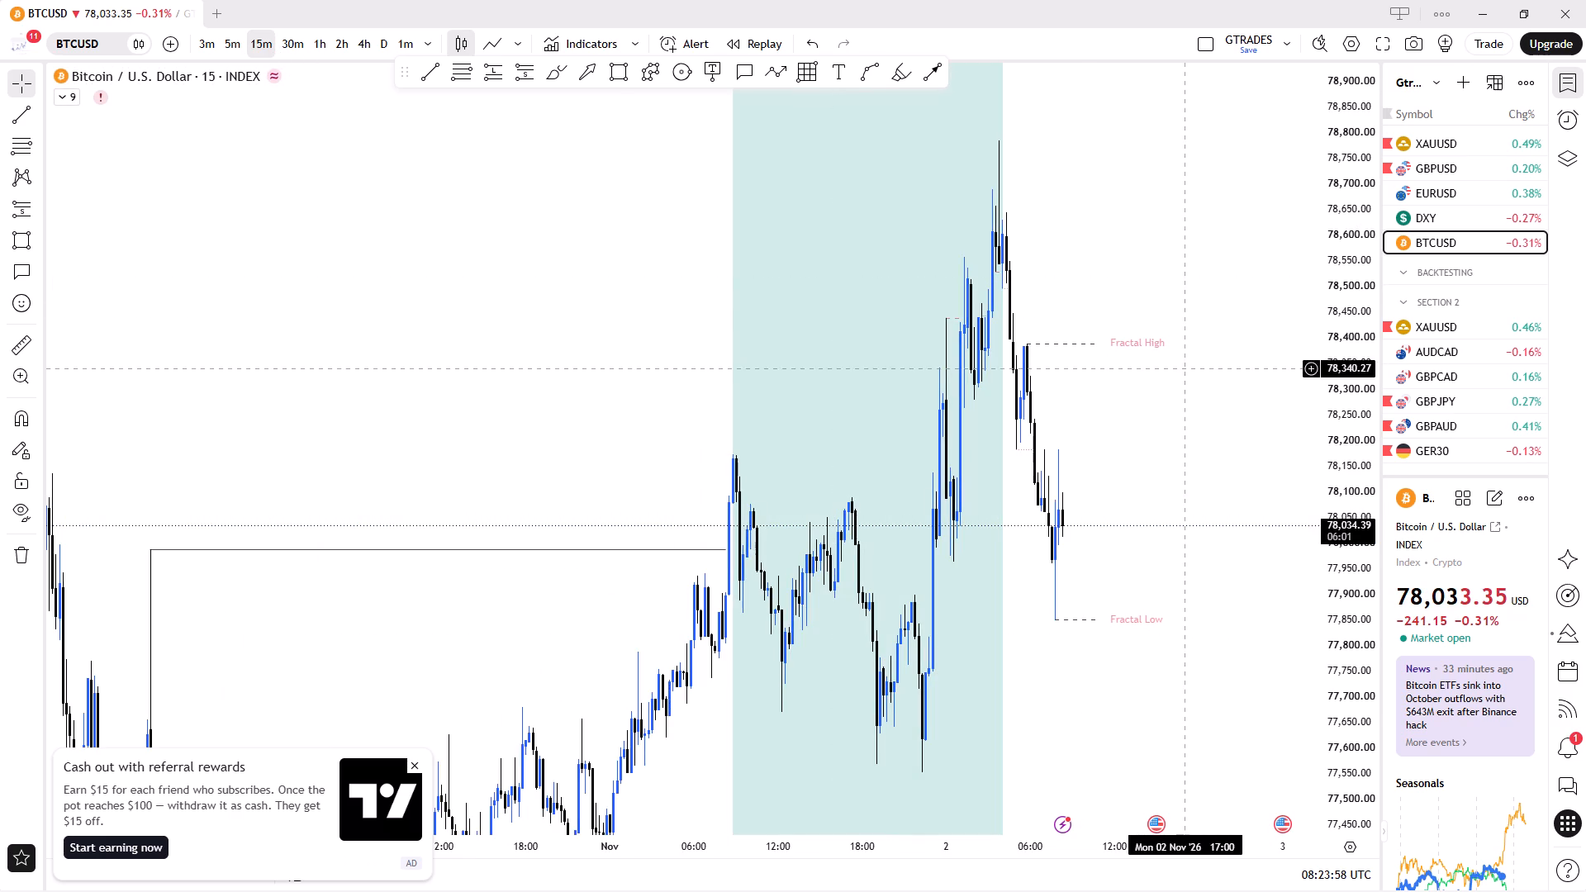
right_click(1102, 266)
left_click(1137, 274)
scroll(1243, 450, "down", 5)
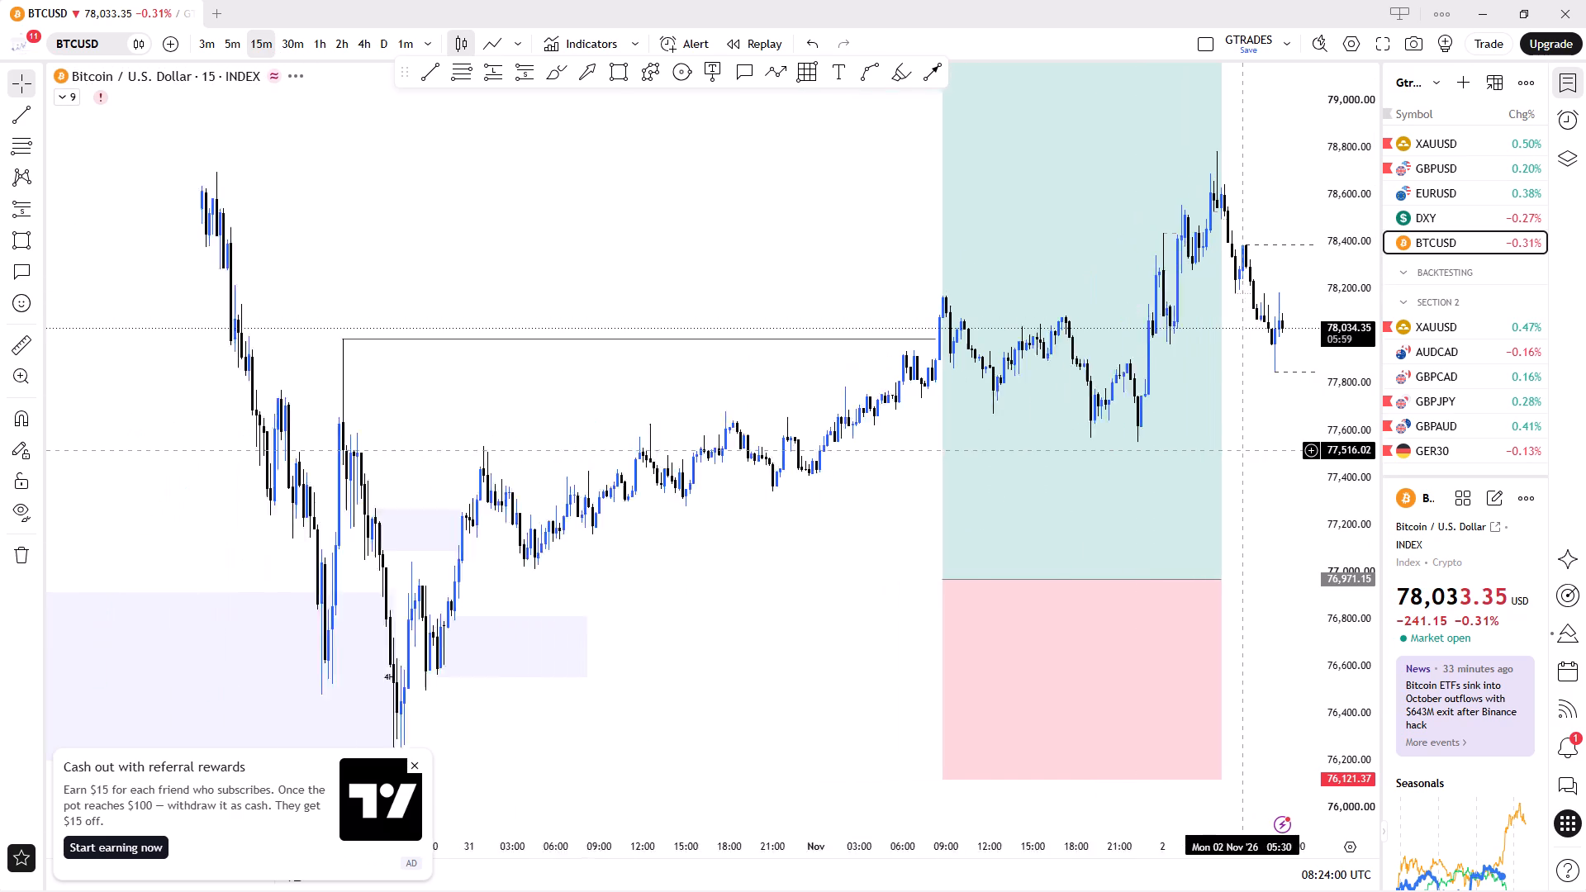
left_click_drag(1294, 470, 864, 543)
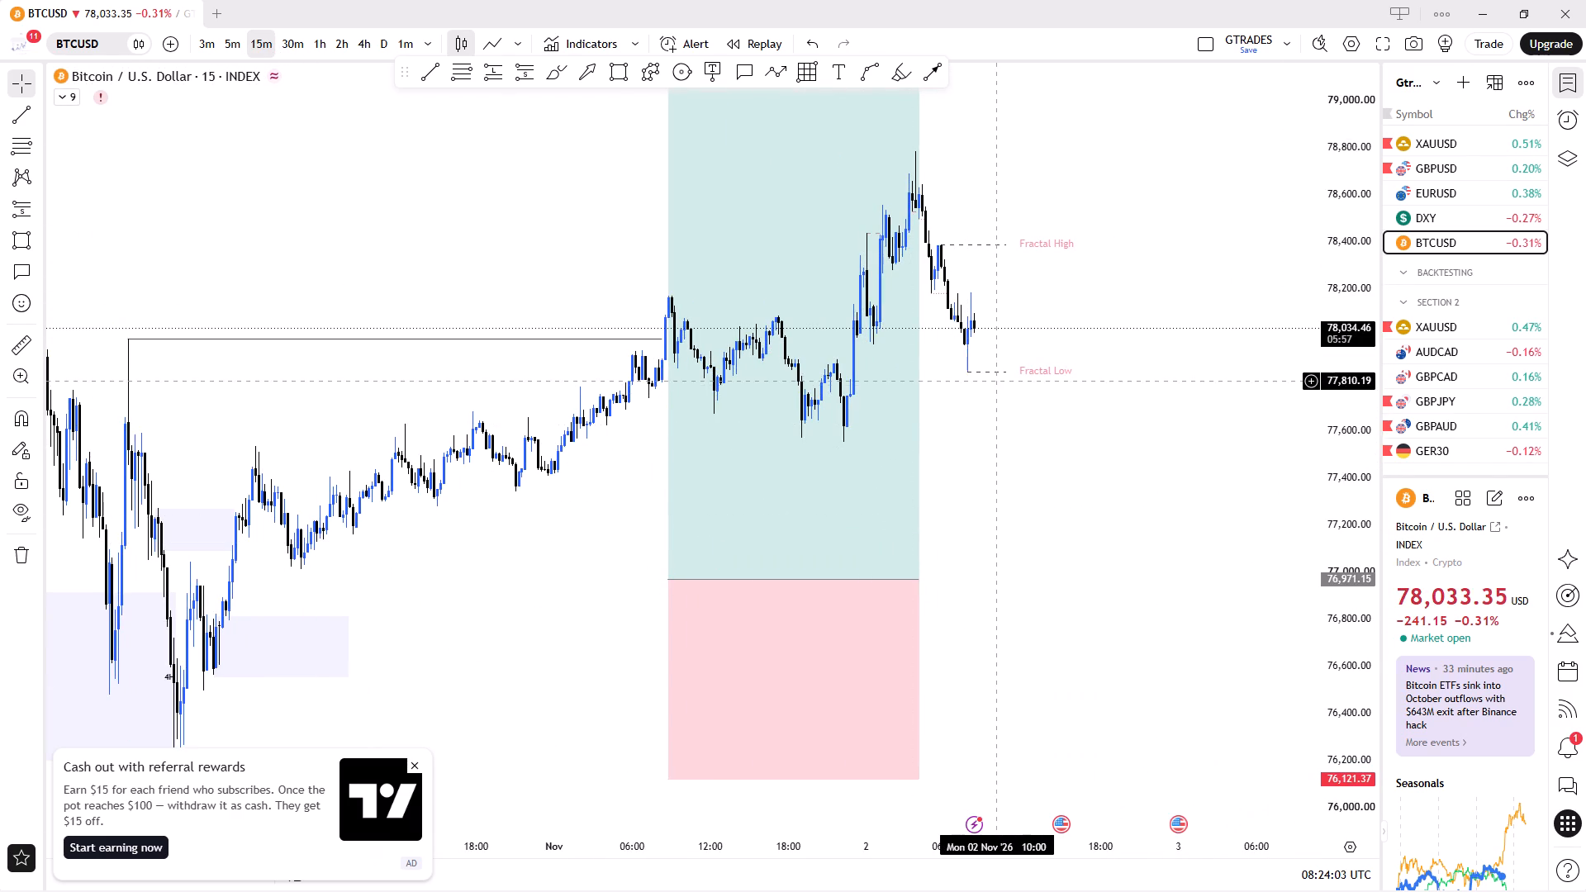
On the EURUSD 15-minute chart, extend the short position's target down to about 1.11359.
left_click(1455, 187)
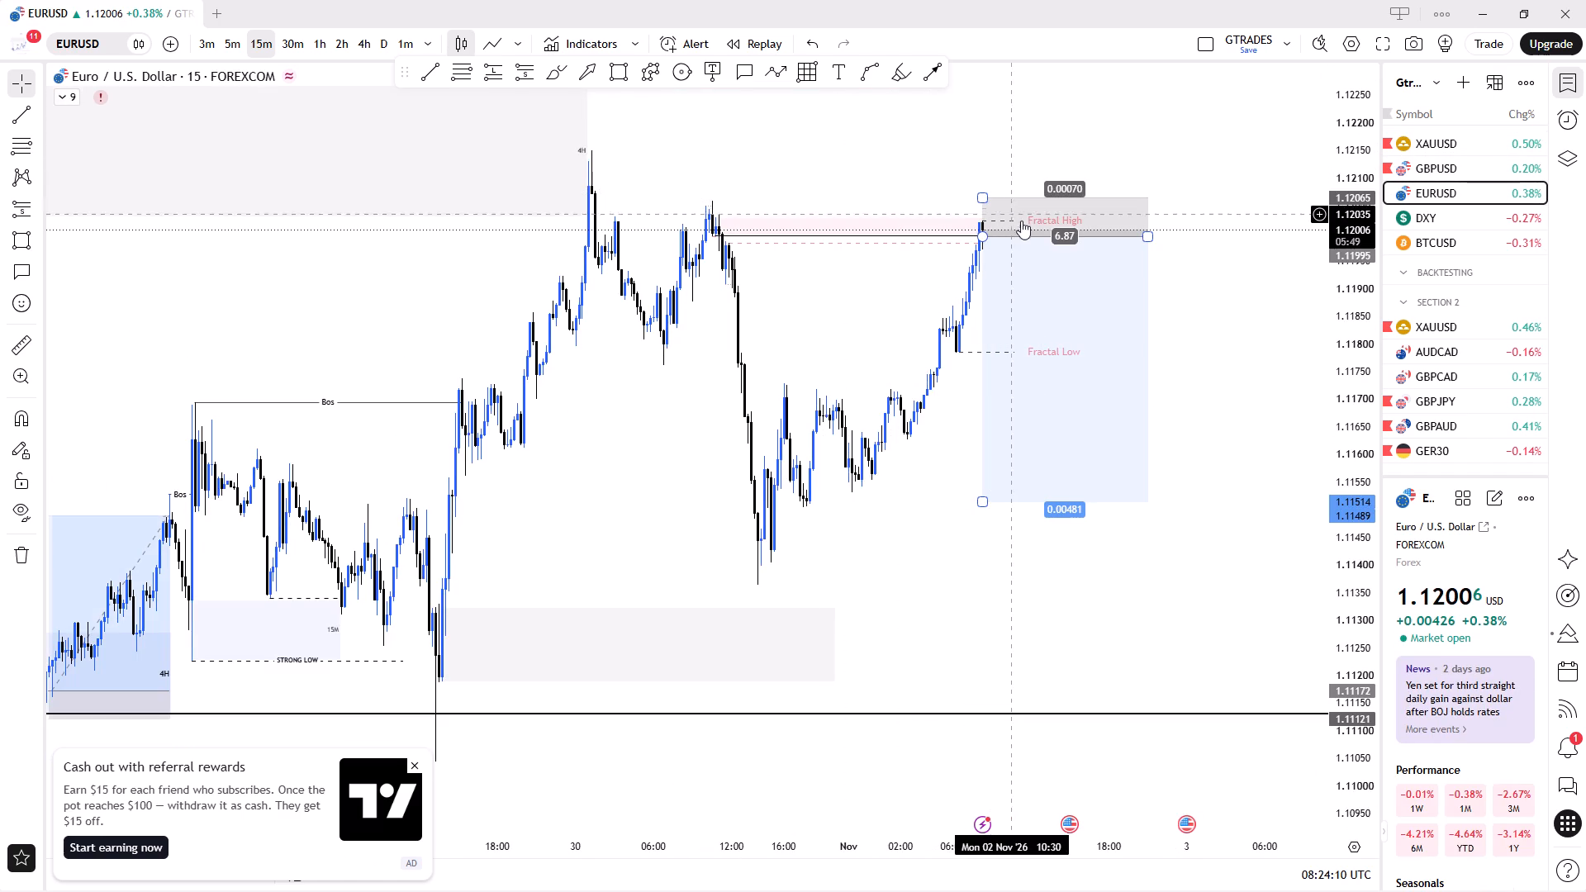
left_click(983, 504)
left_click_drag(981, 515, 971, 562)
left_click_drag(971, 562, 967, 575)
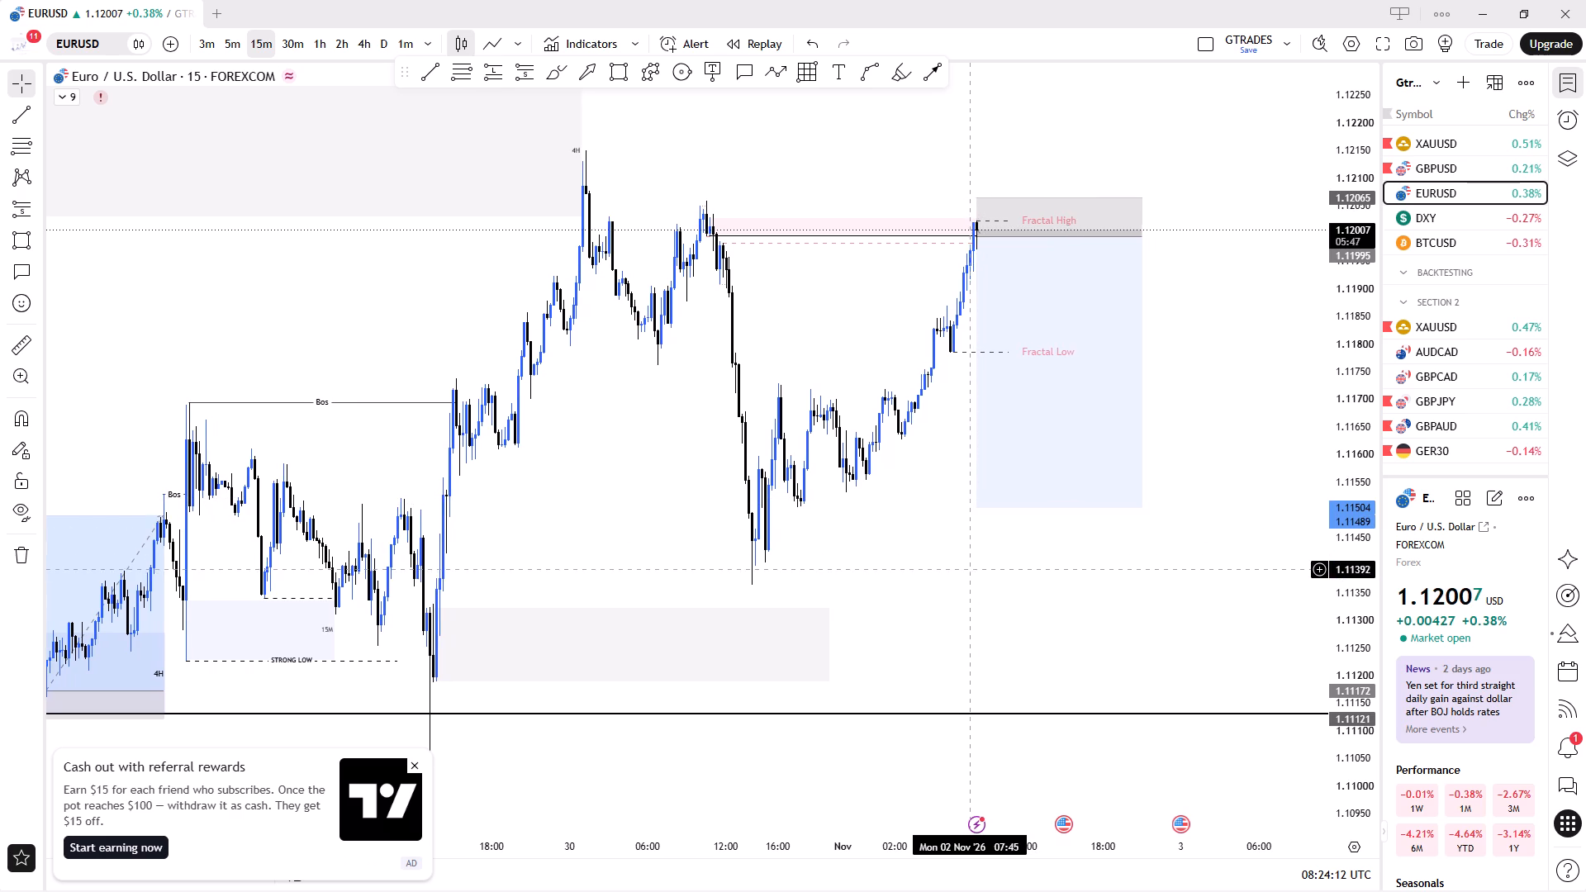
left_click_drag(967, 575, 967, 576)
left_click_drag(975, 510, 965, 580)
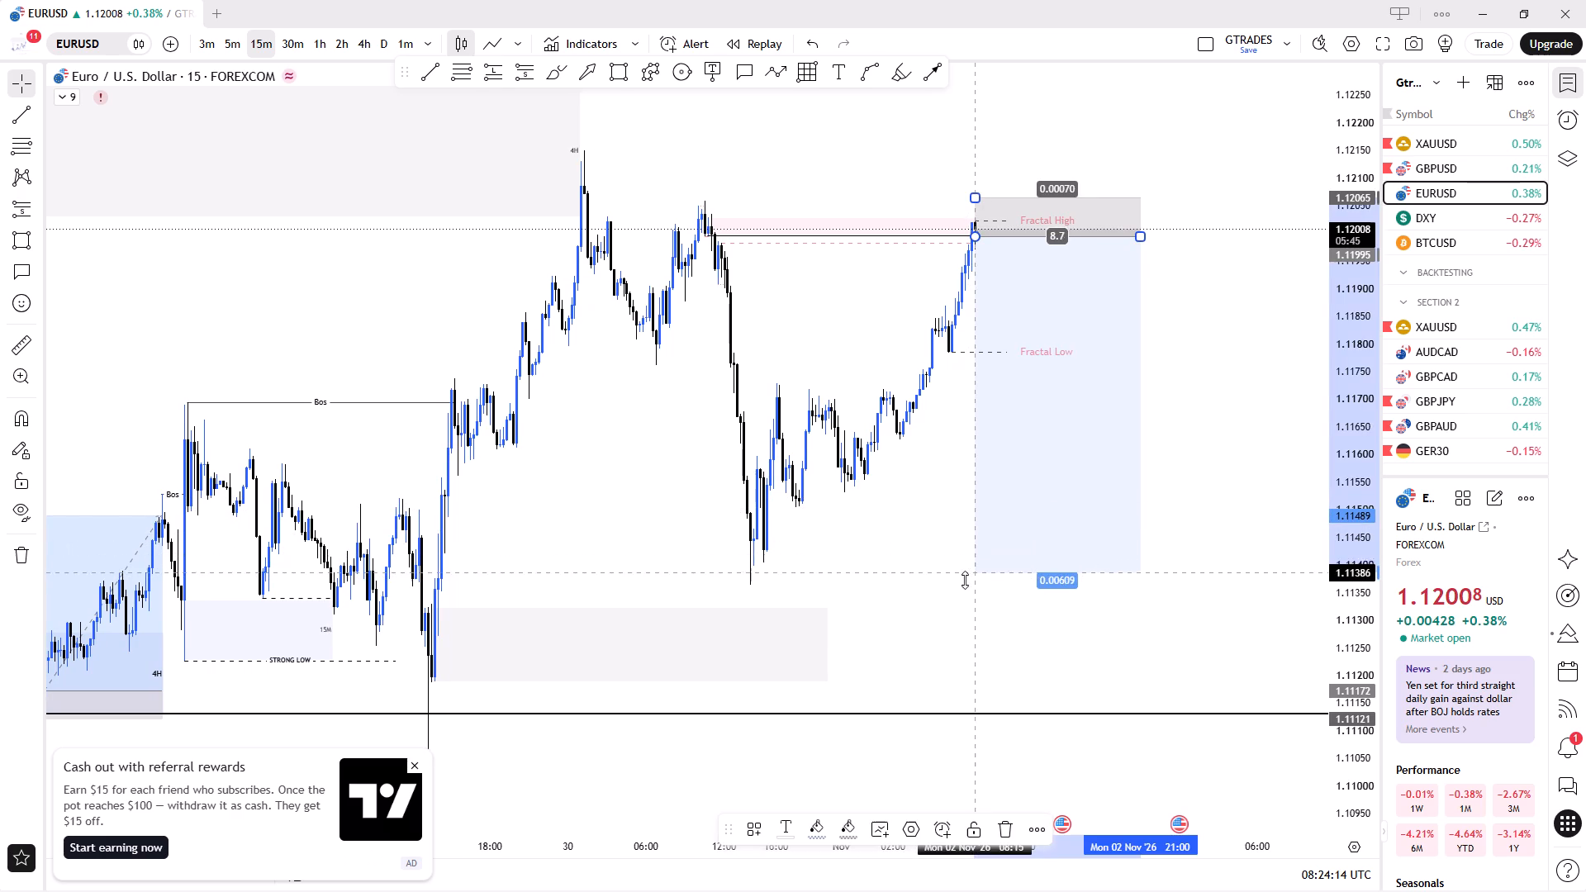
left_click_drag(965, 580, 963, 587)
scroll(860, 353, "up", 2)
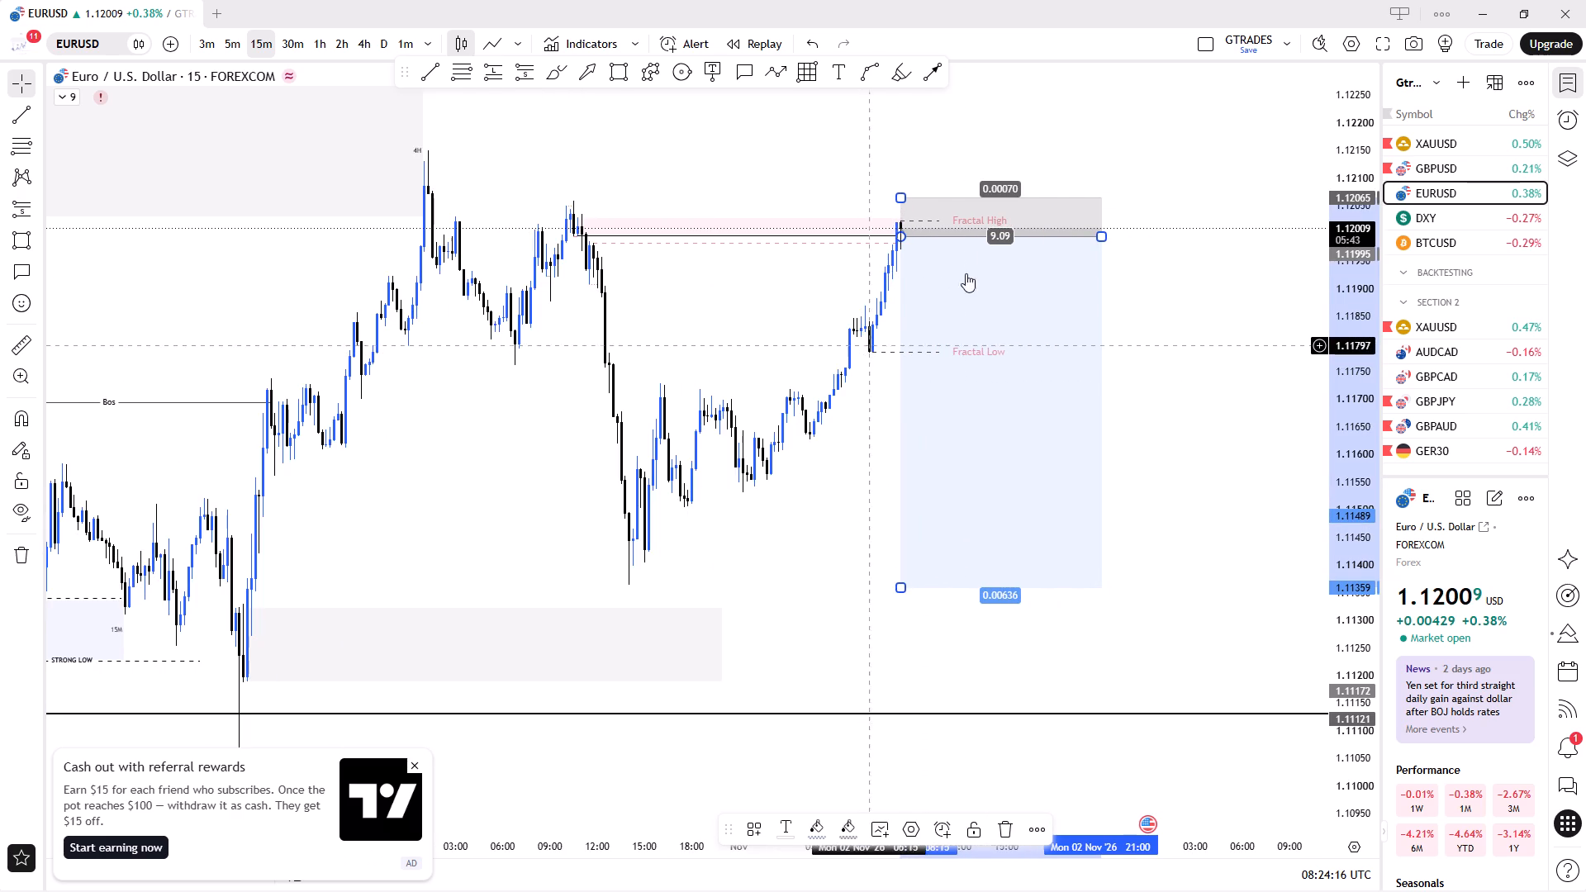
Adjust the end point of the black level line under the pink EURUSD zone to 08:00 at about 1.1200.
left_click(981, 165)
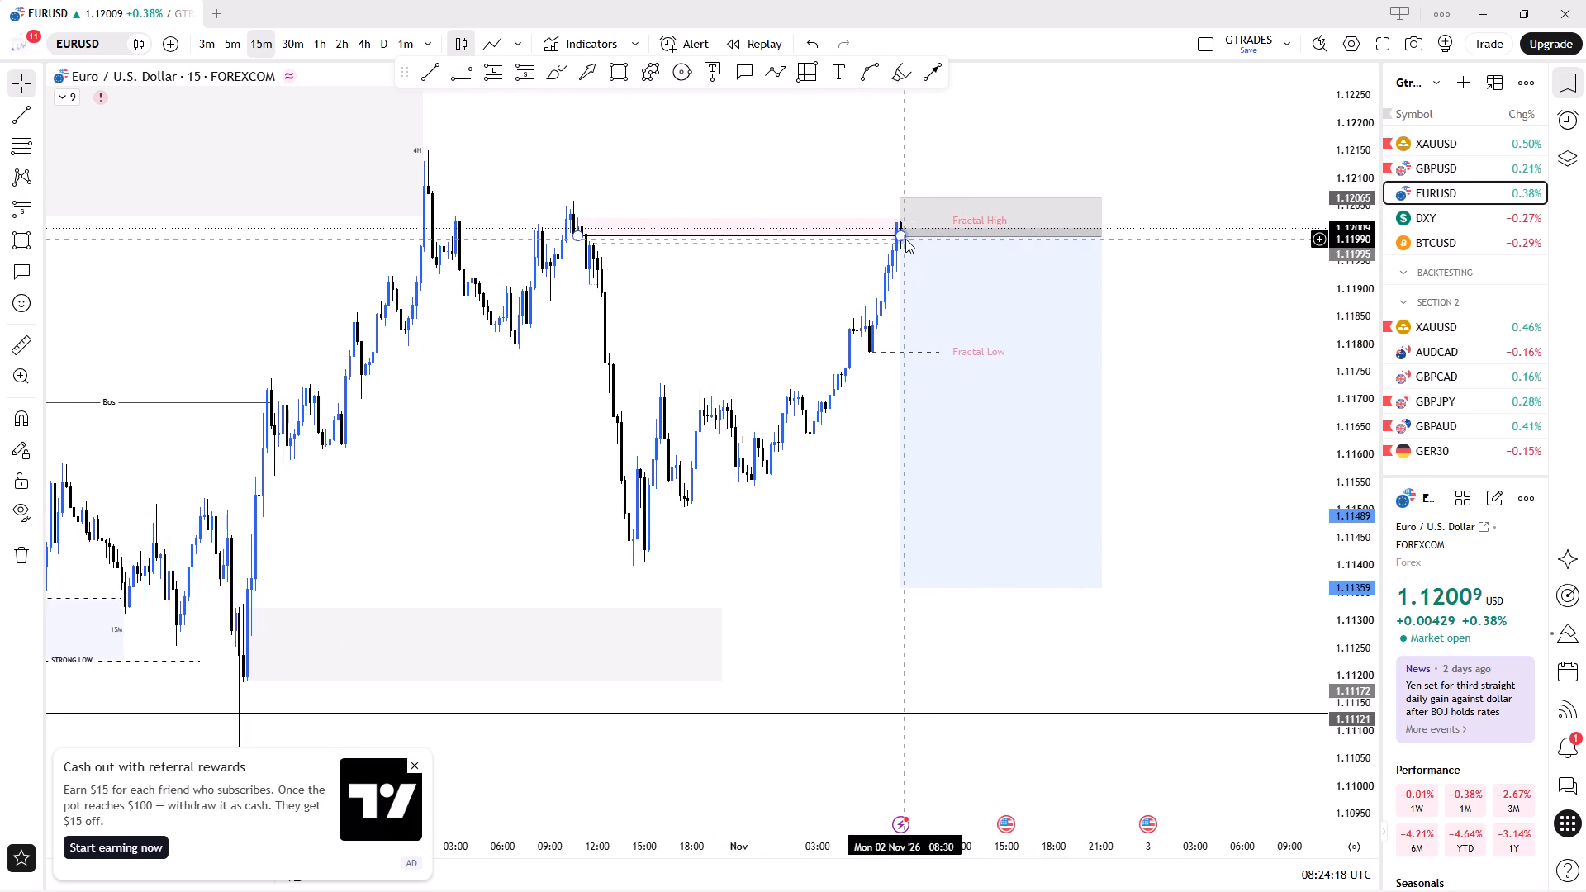
left_click_drag(905, 239, 896, 240)
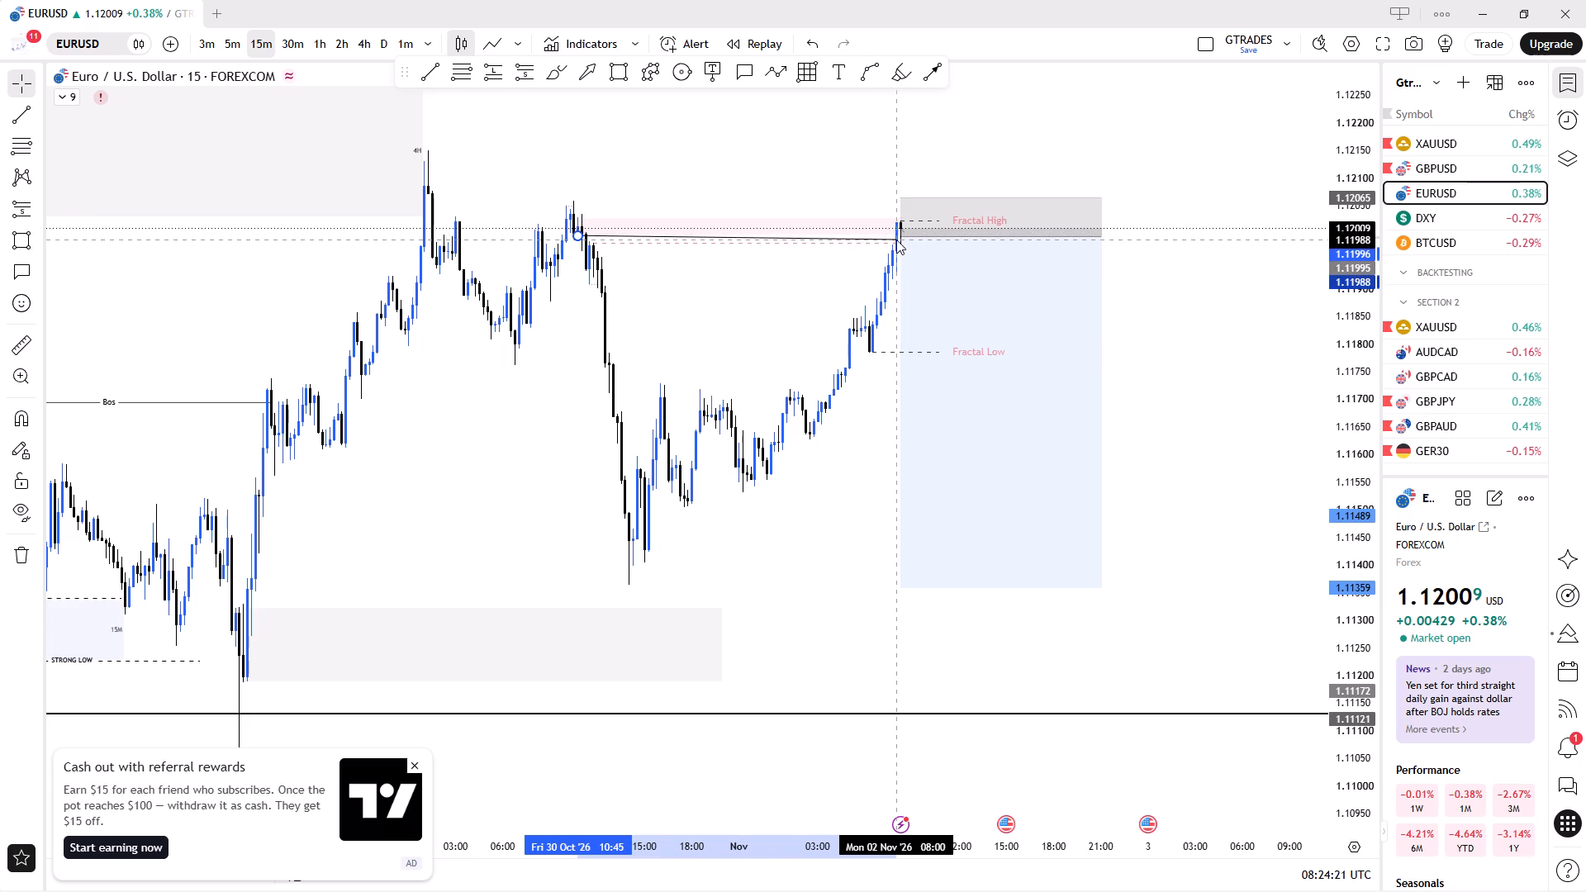
left_click_drag(896, 240, 895, 235)
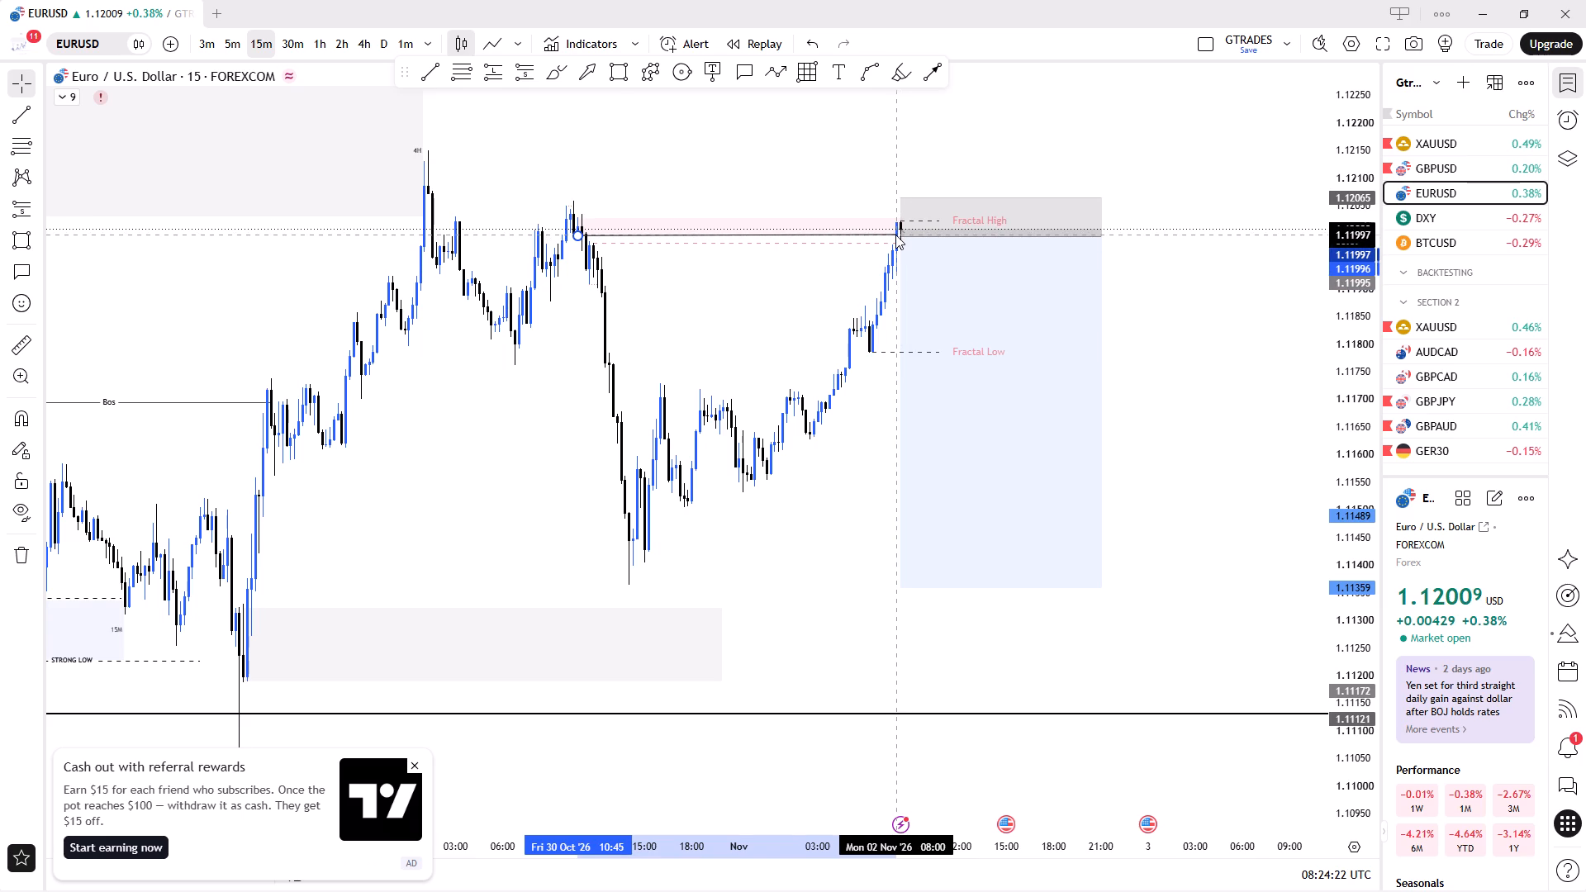
left_click_drag(895, 235, 895, 235)
left_click(886, 183)
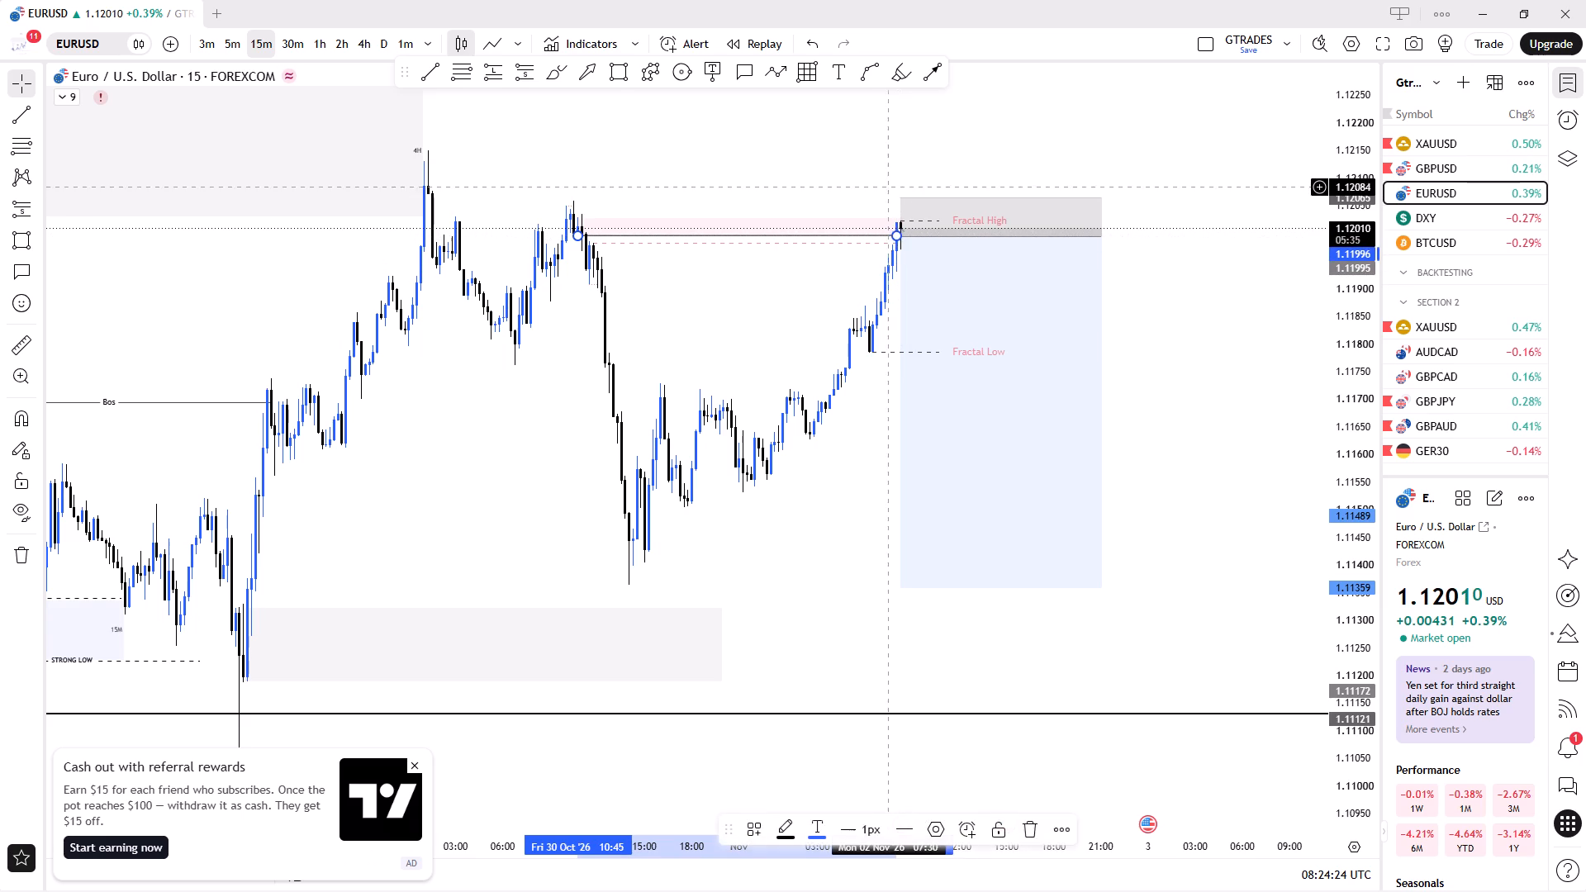
left_click(905, 237)
left_click(933, 183)
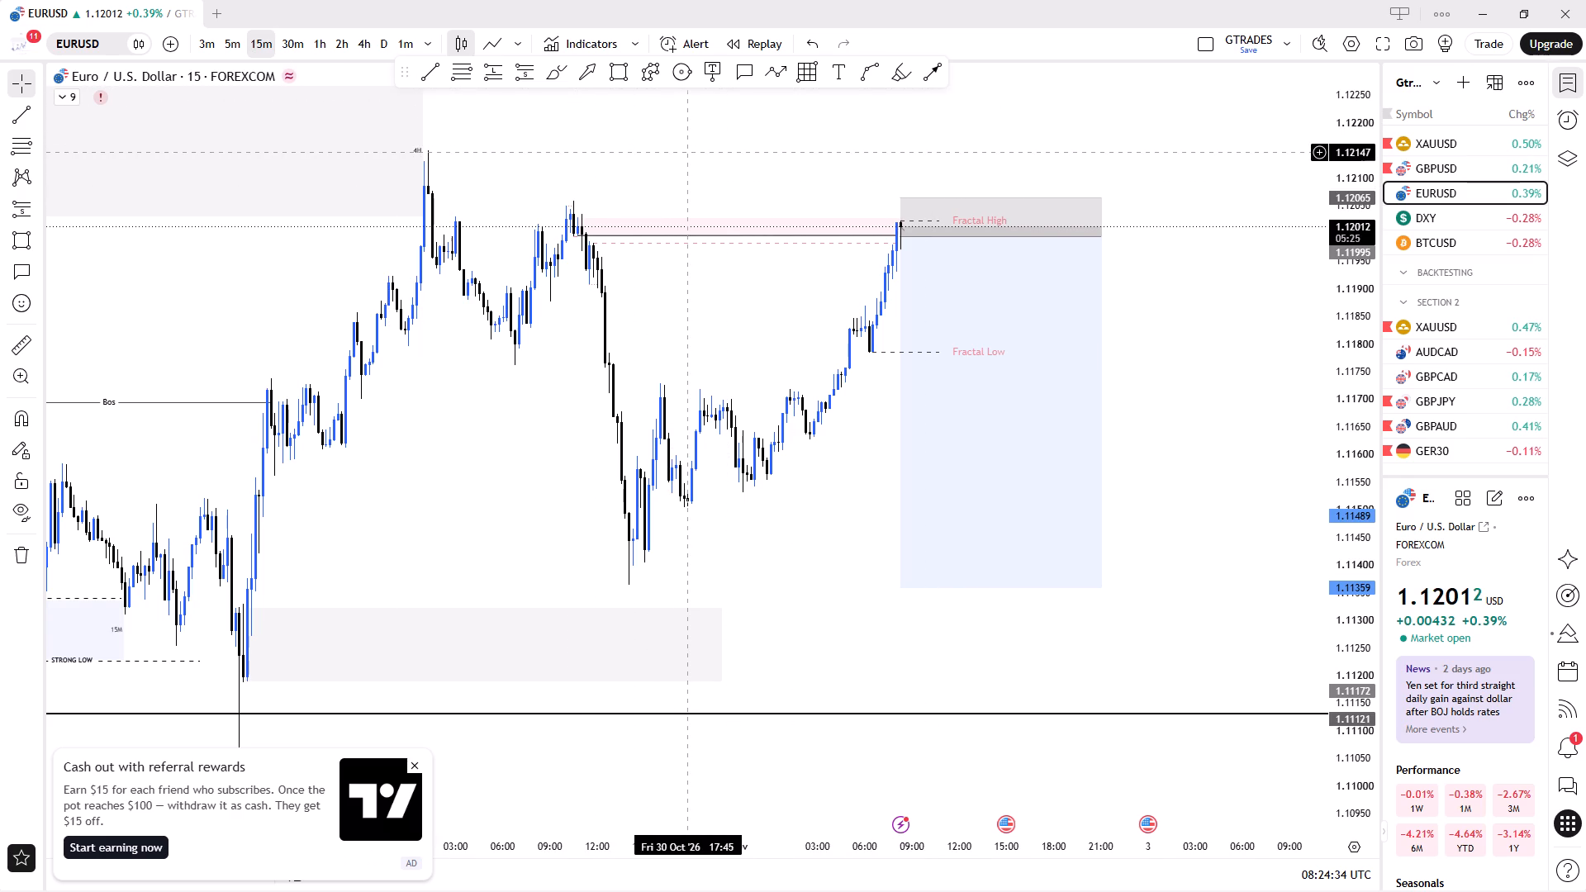
Examine EURUSD price action around the short entry and pink zone on the 15-minute, 3-minute and 1-minute charts.
scroll(688, 152, "down", 4)
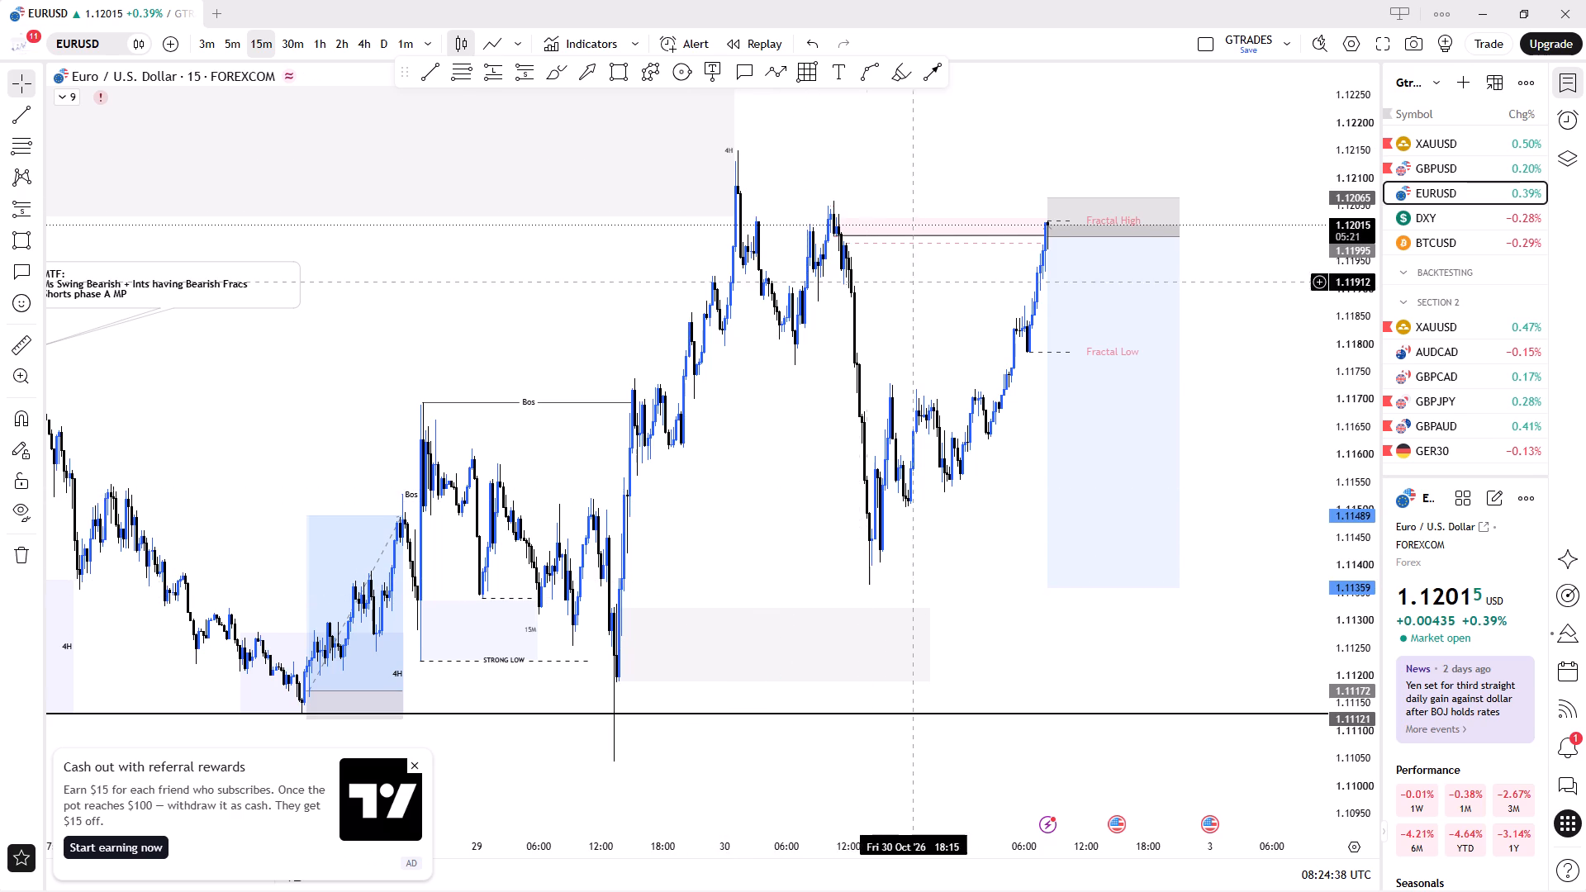
left_click(217, 47)
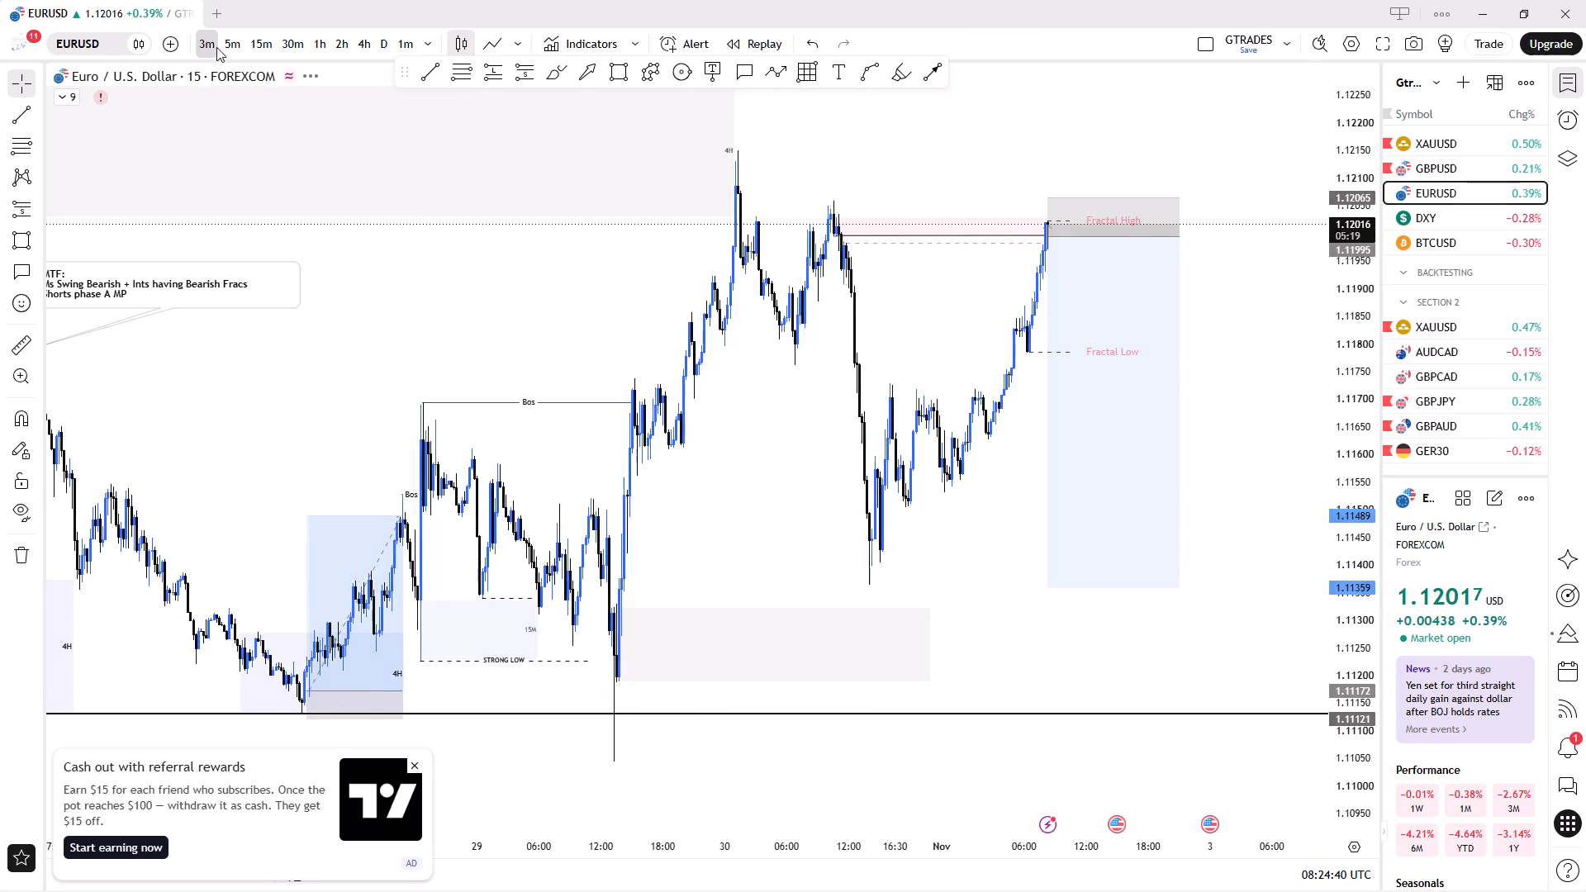
scroll(907, 216, "up", 3)
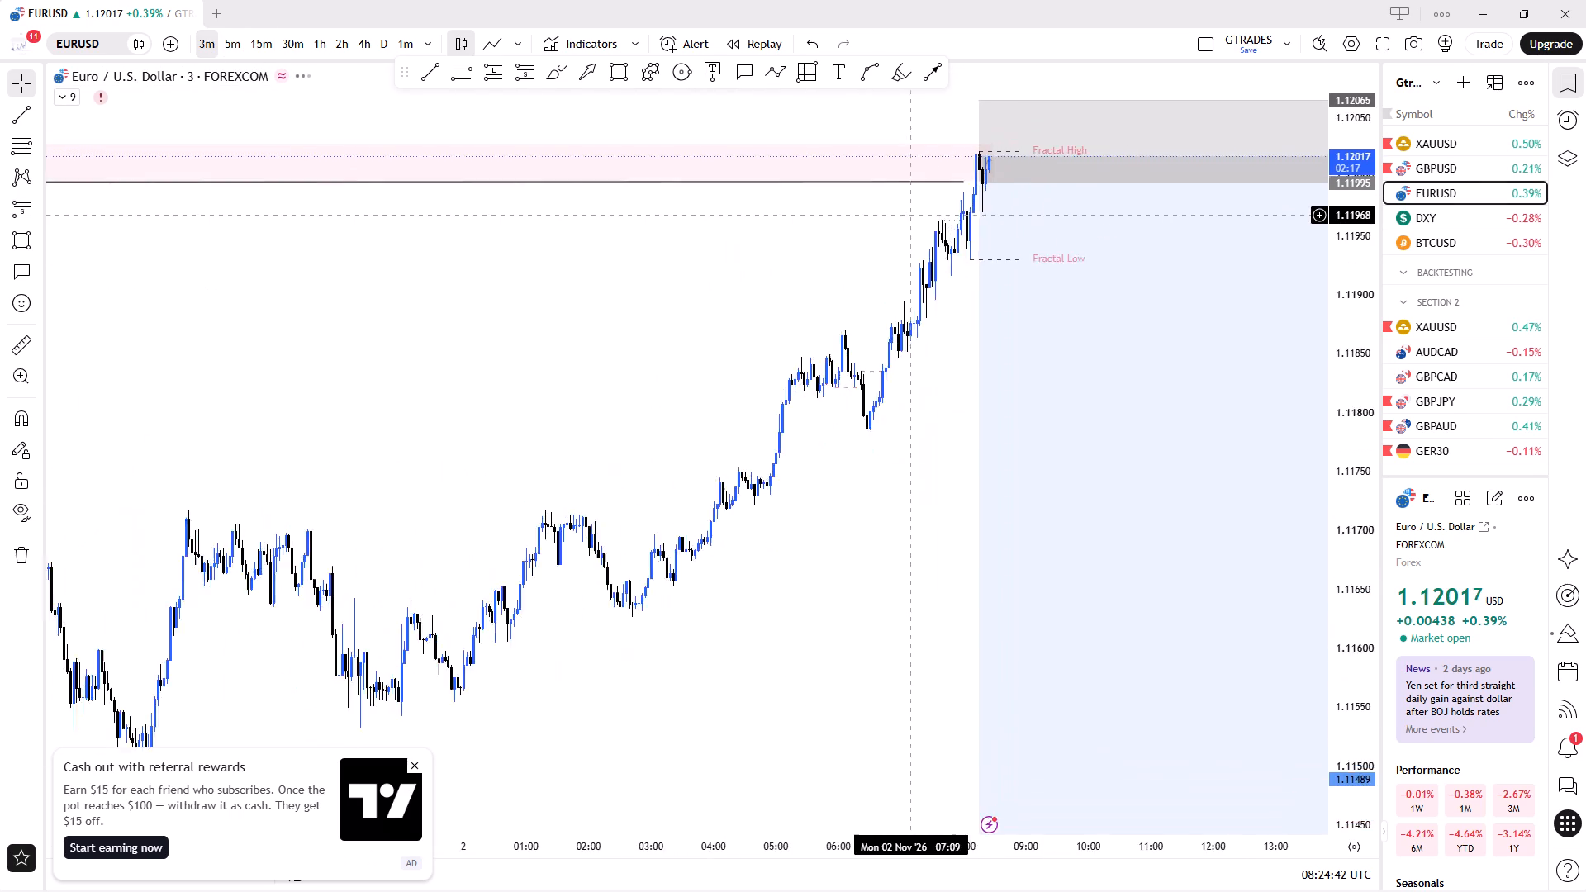
scroll(910, 214, "up", 4)
scroll(911, 214, "down", 4)
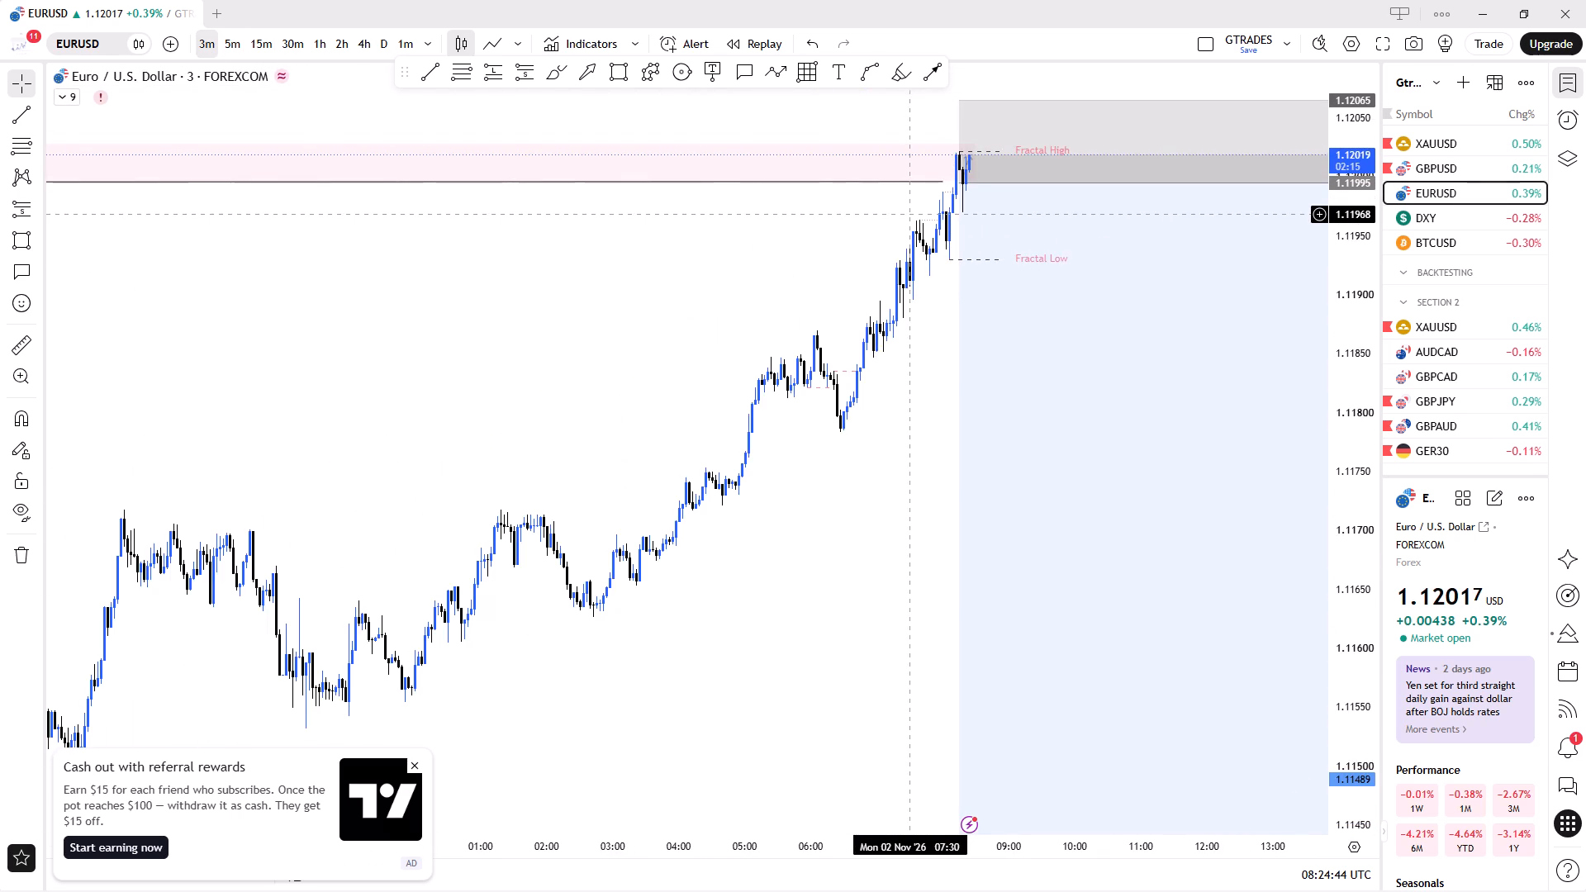
scroll(911, 214, "down", 4)
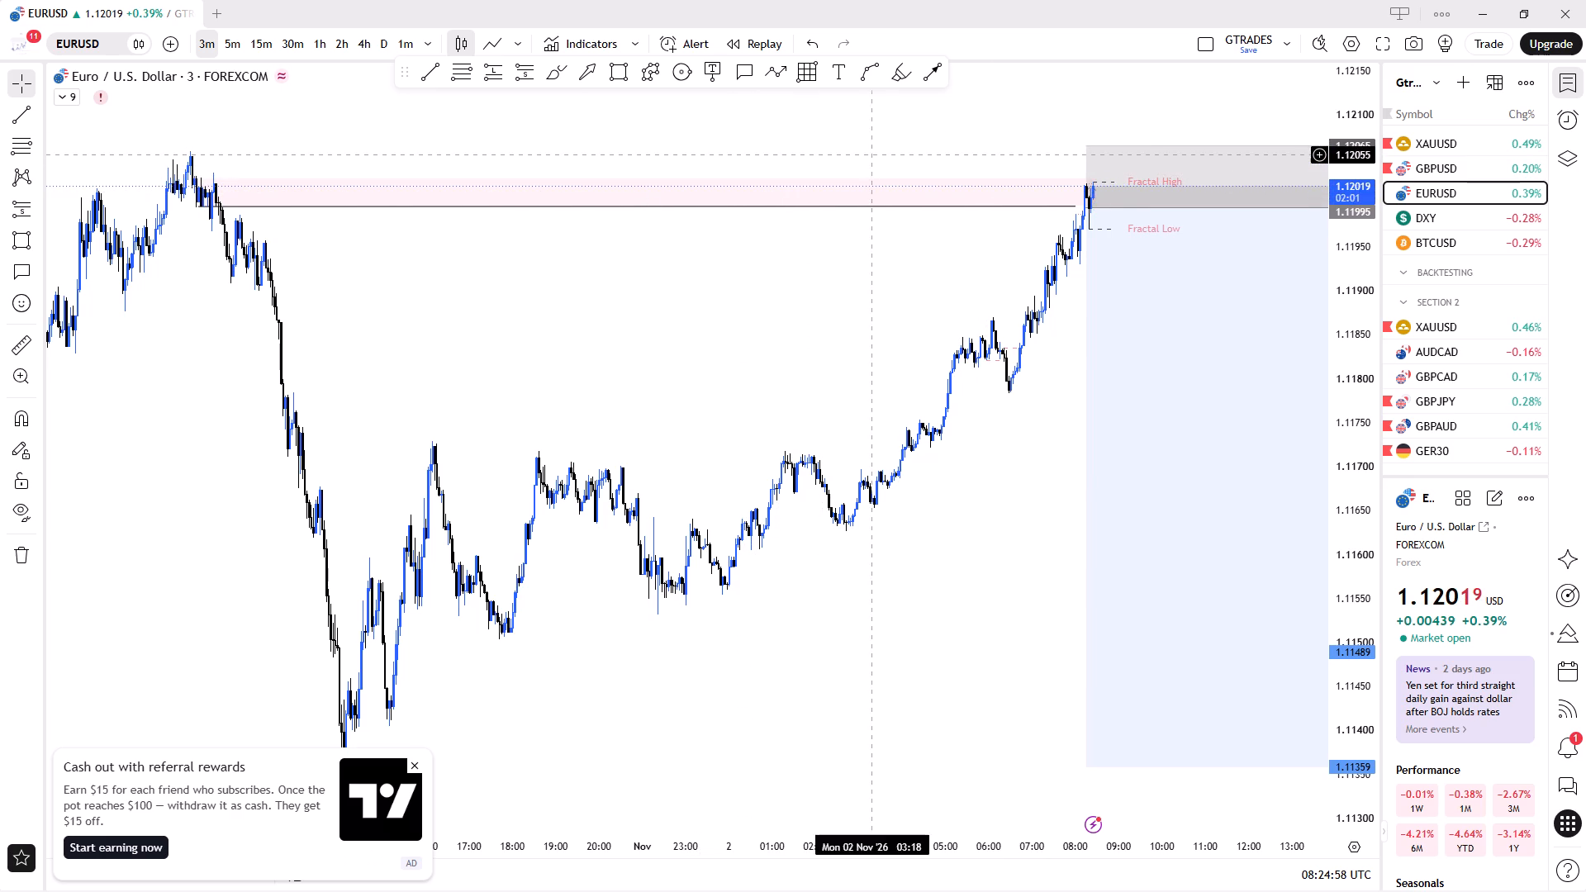
scroll(962, 150, "up", 3)
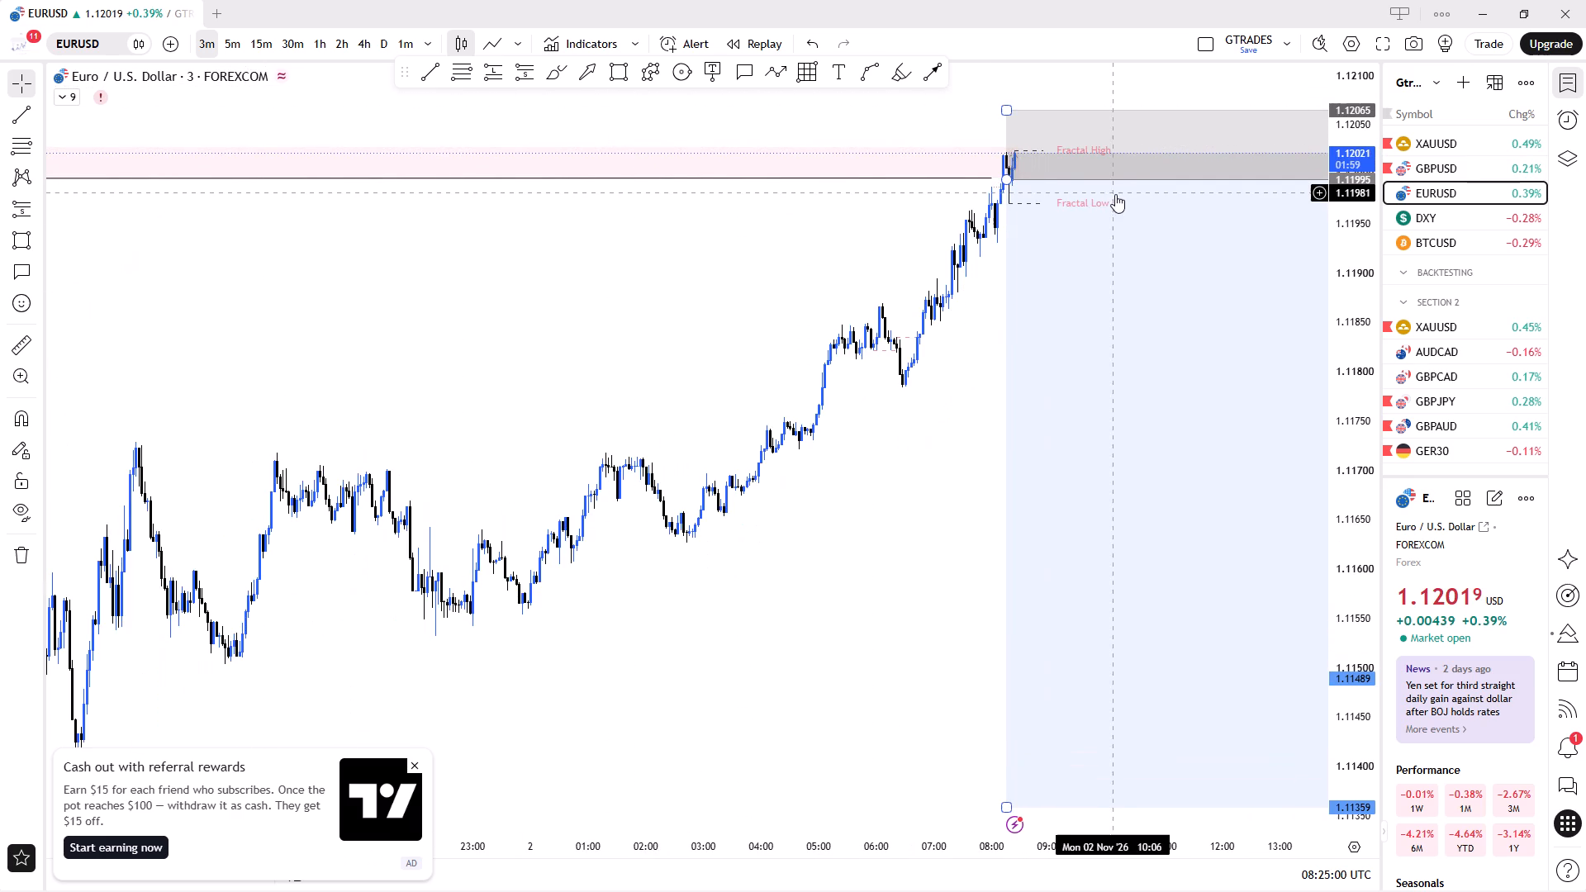
scroll(1107, 197, "up", 4)
scroll(800, 171, "up", 3)
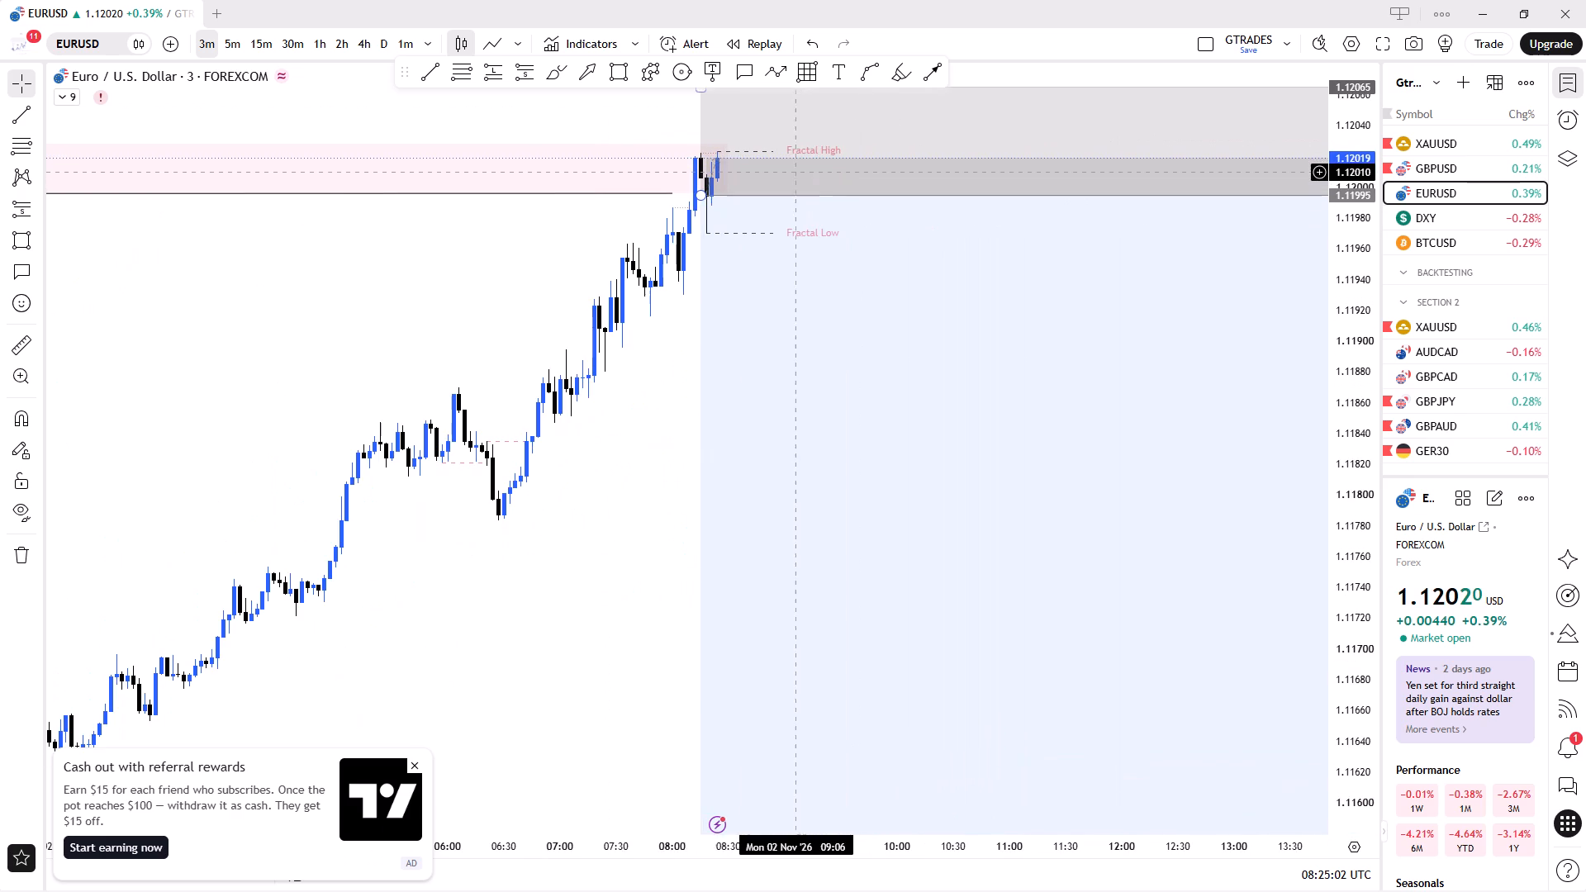
left_click(414, 47)
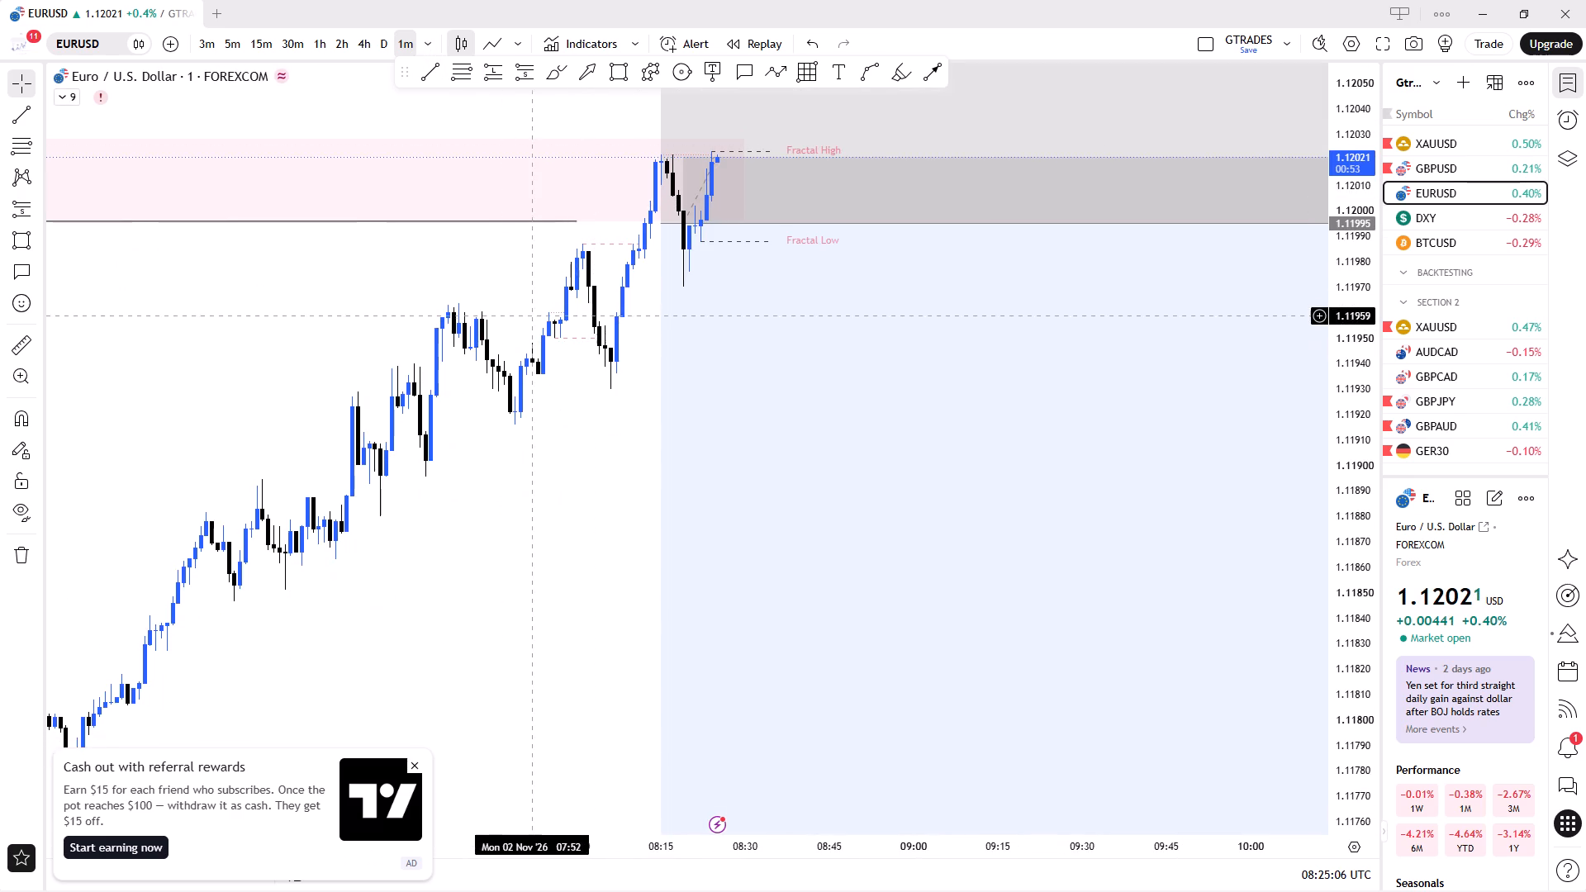
scroll(781, 225, "down", 4)
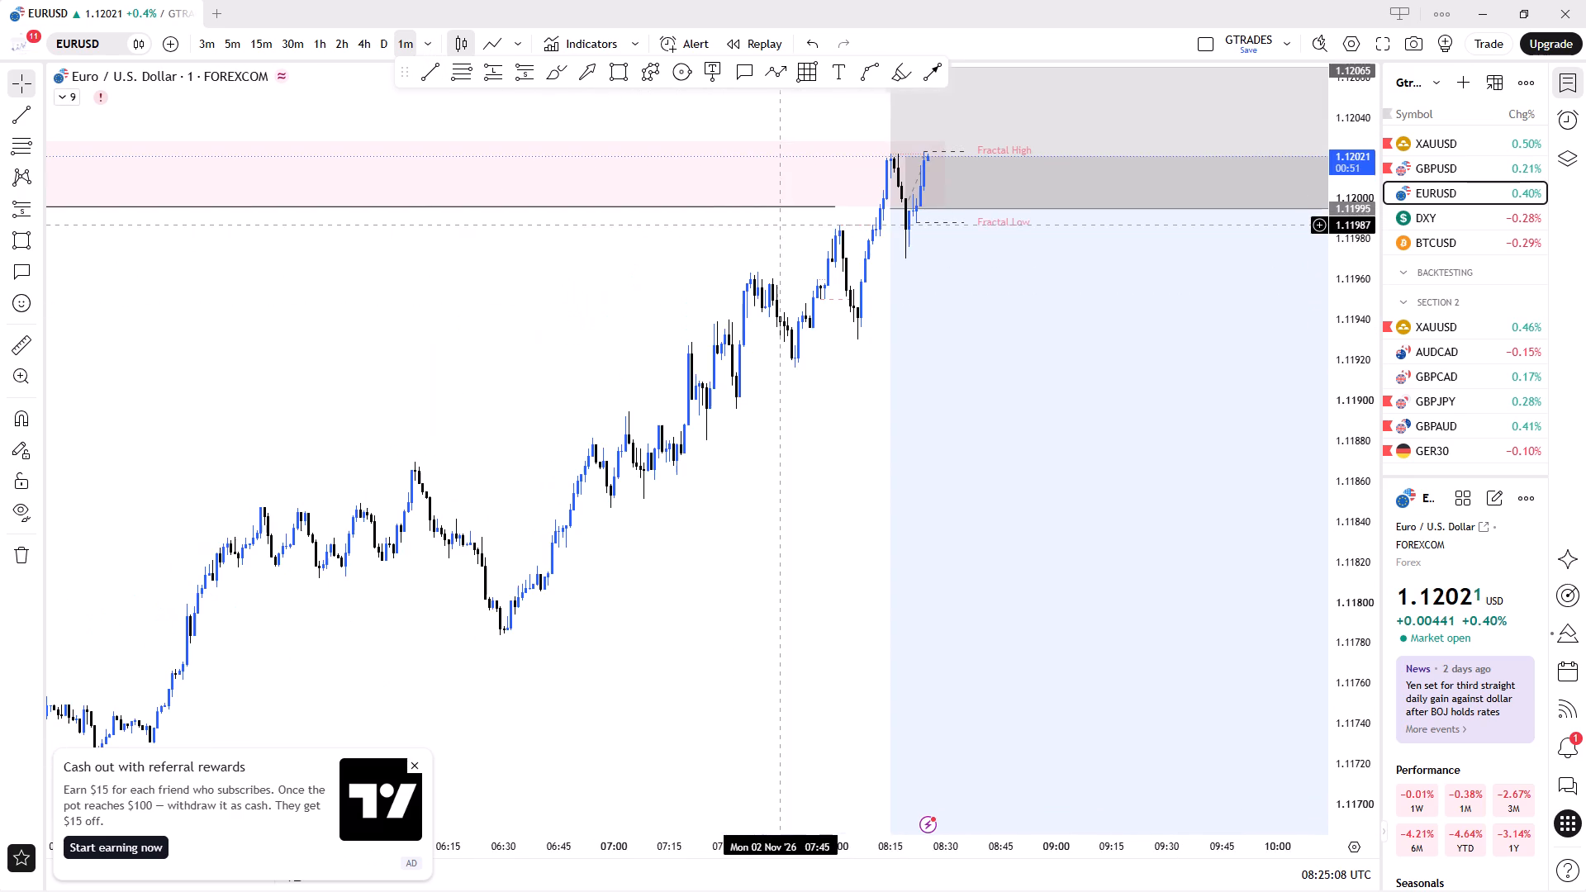
Review GER30 on the 1-minute and 15-minute charts around its short position and the 15M supply zone.
left_click(1447, 443)
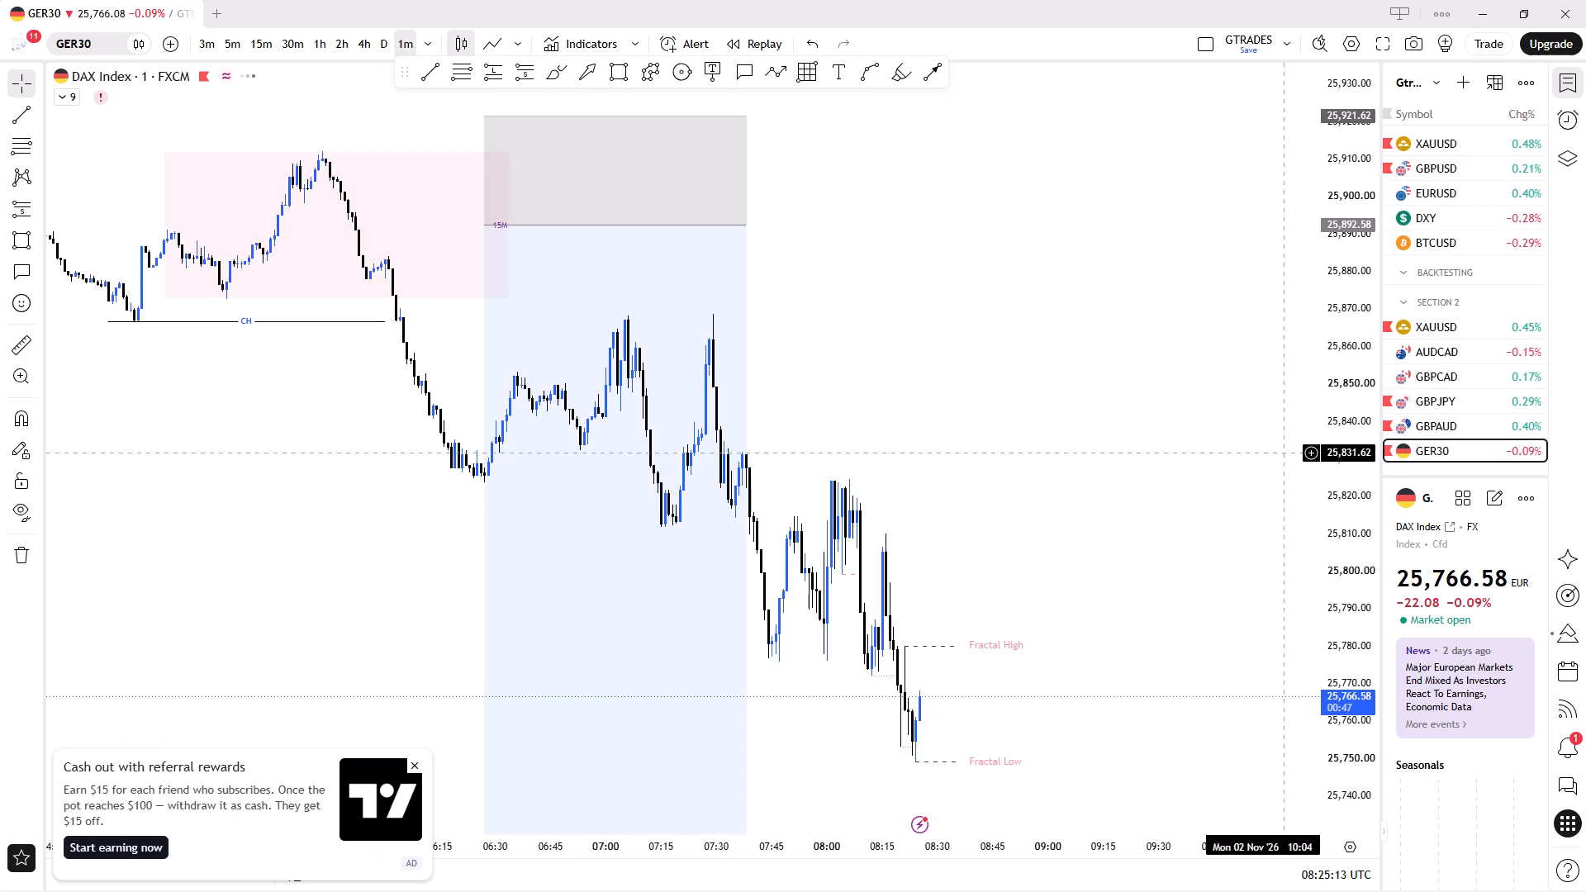
left_click(270, 40)
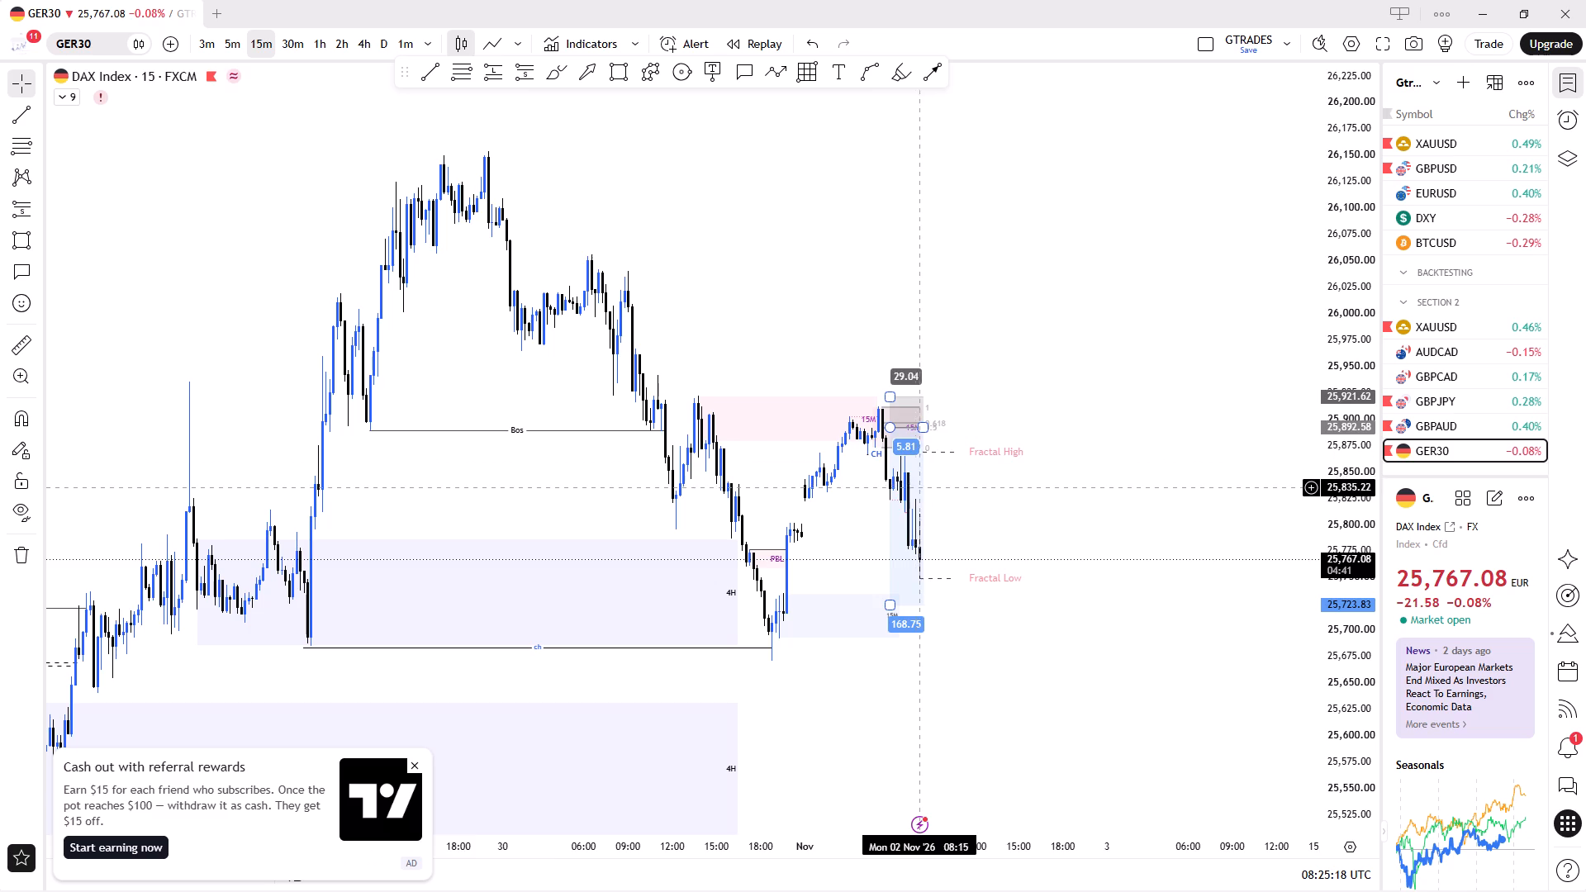
scroll(1055, 495, "up", 3)
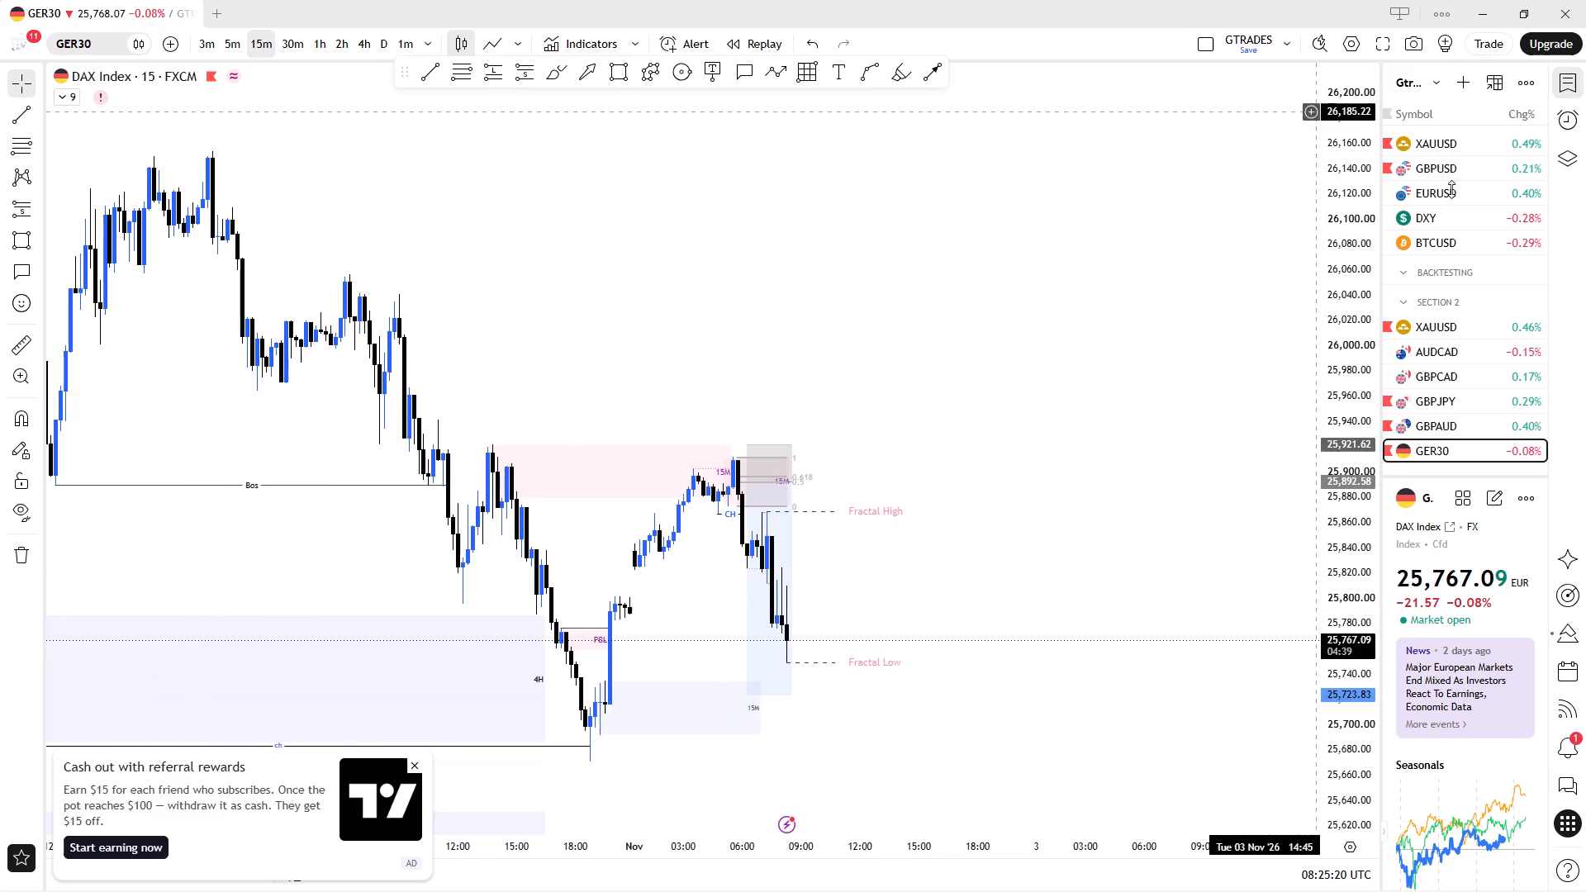
Return to EURUSD and view the short setup on the 15-minute and 30-minute charts.
left_click(1460, 197)
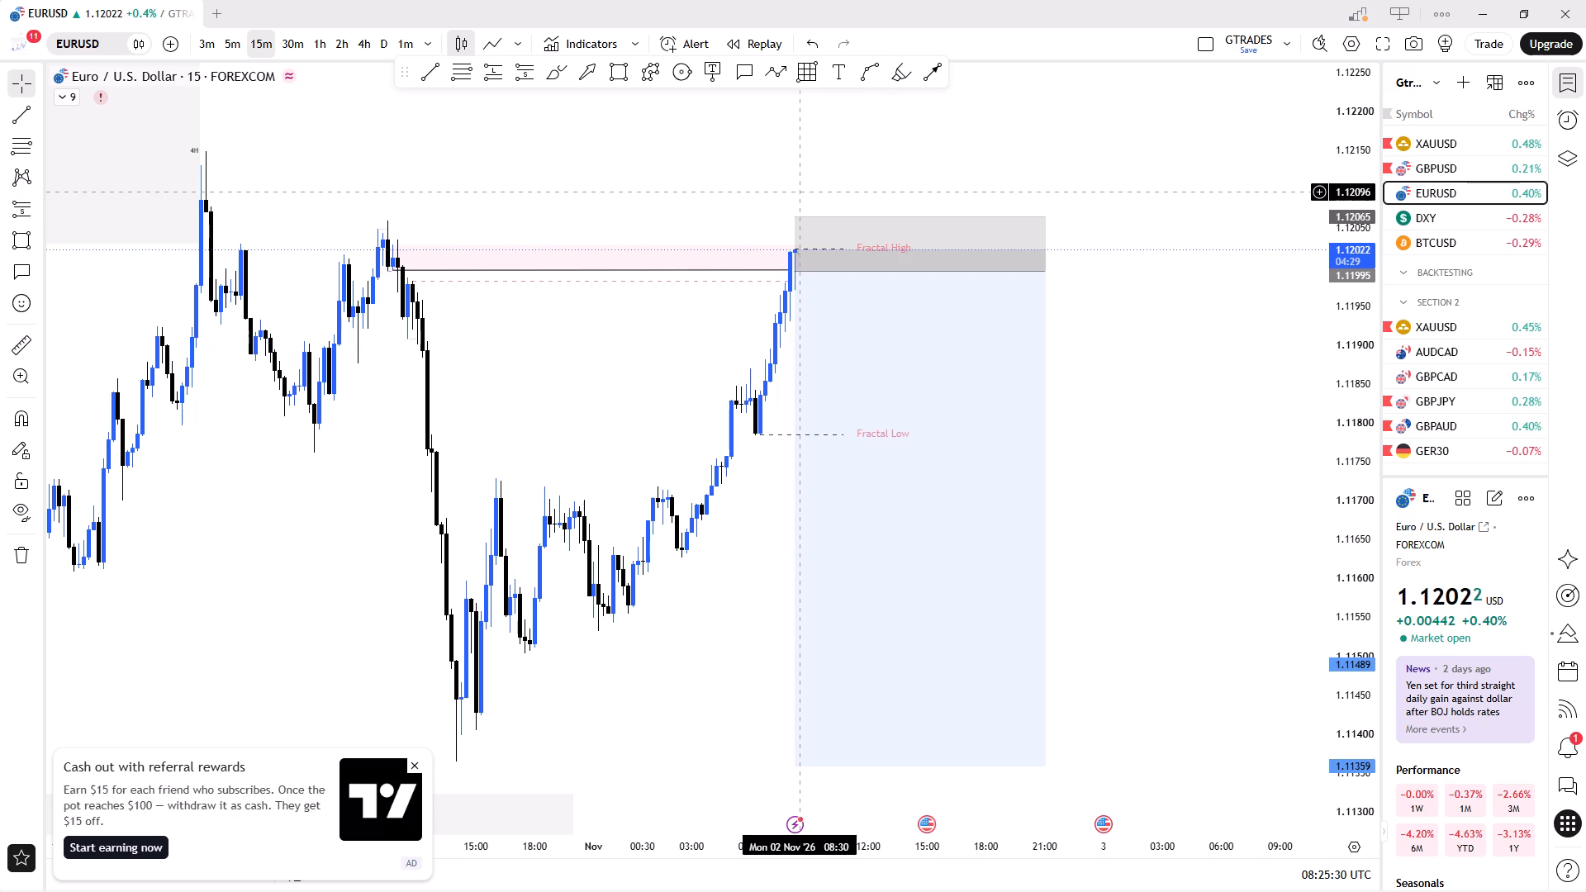
type("30")
key("Return")
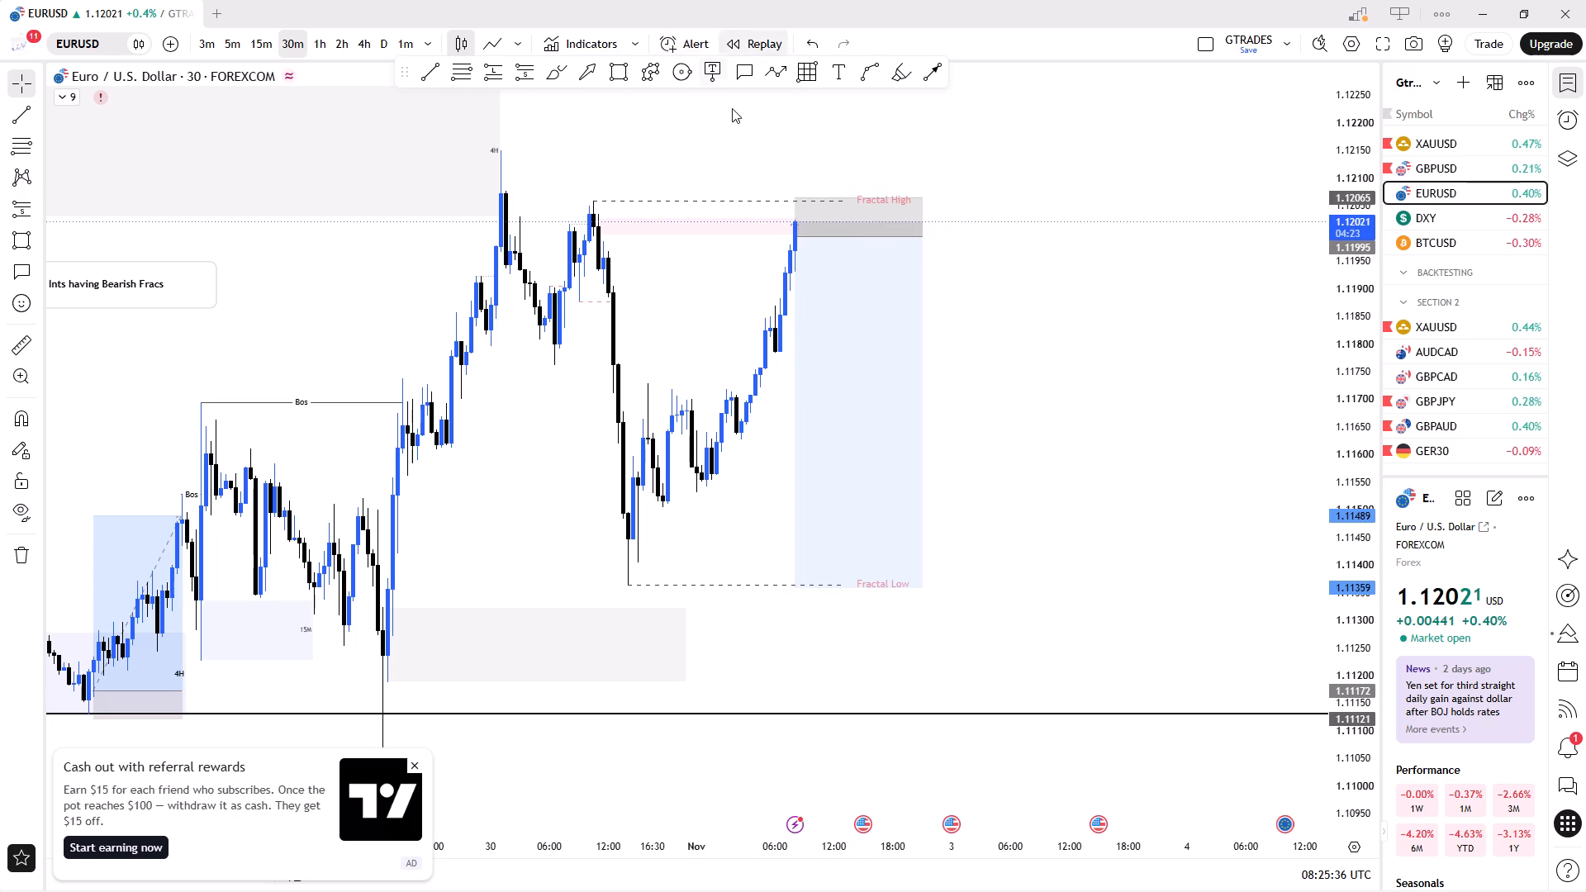
left_click(1074, 263)
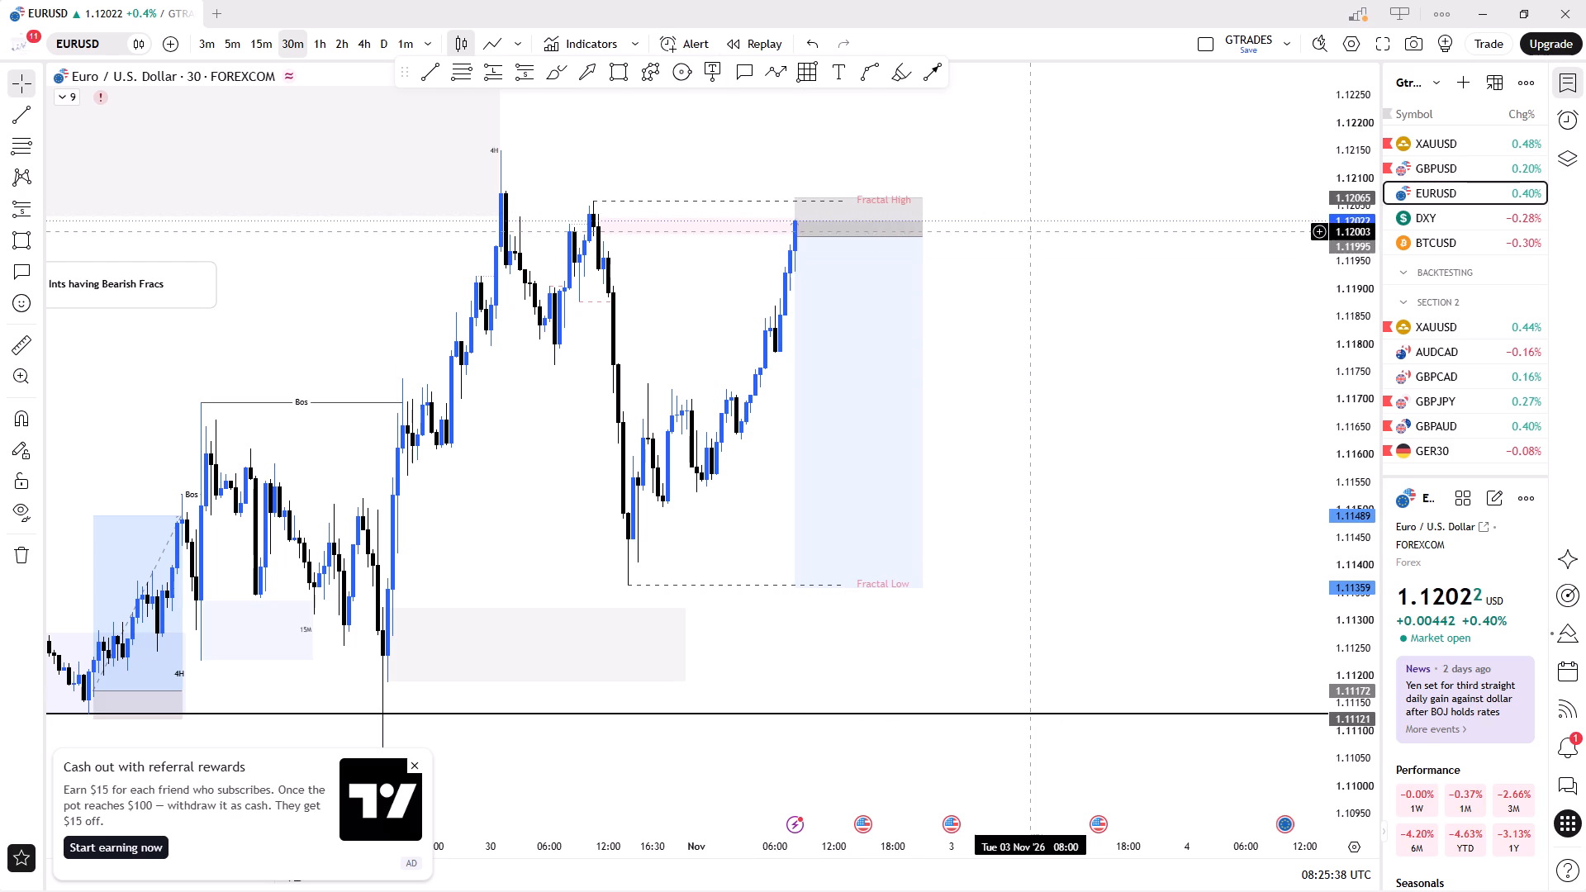
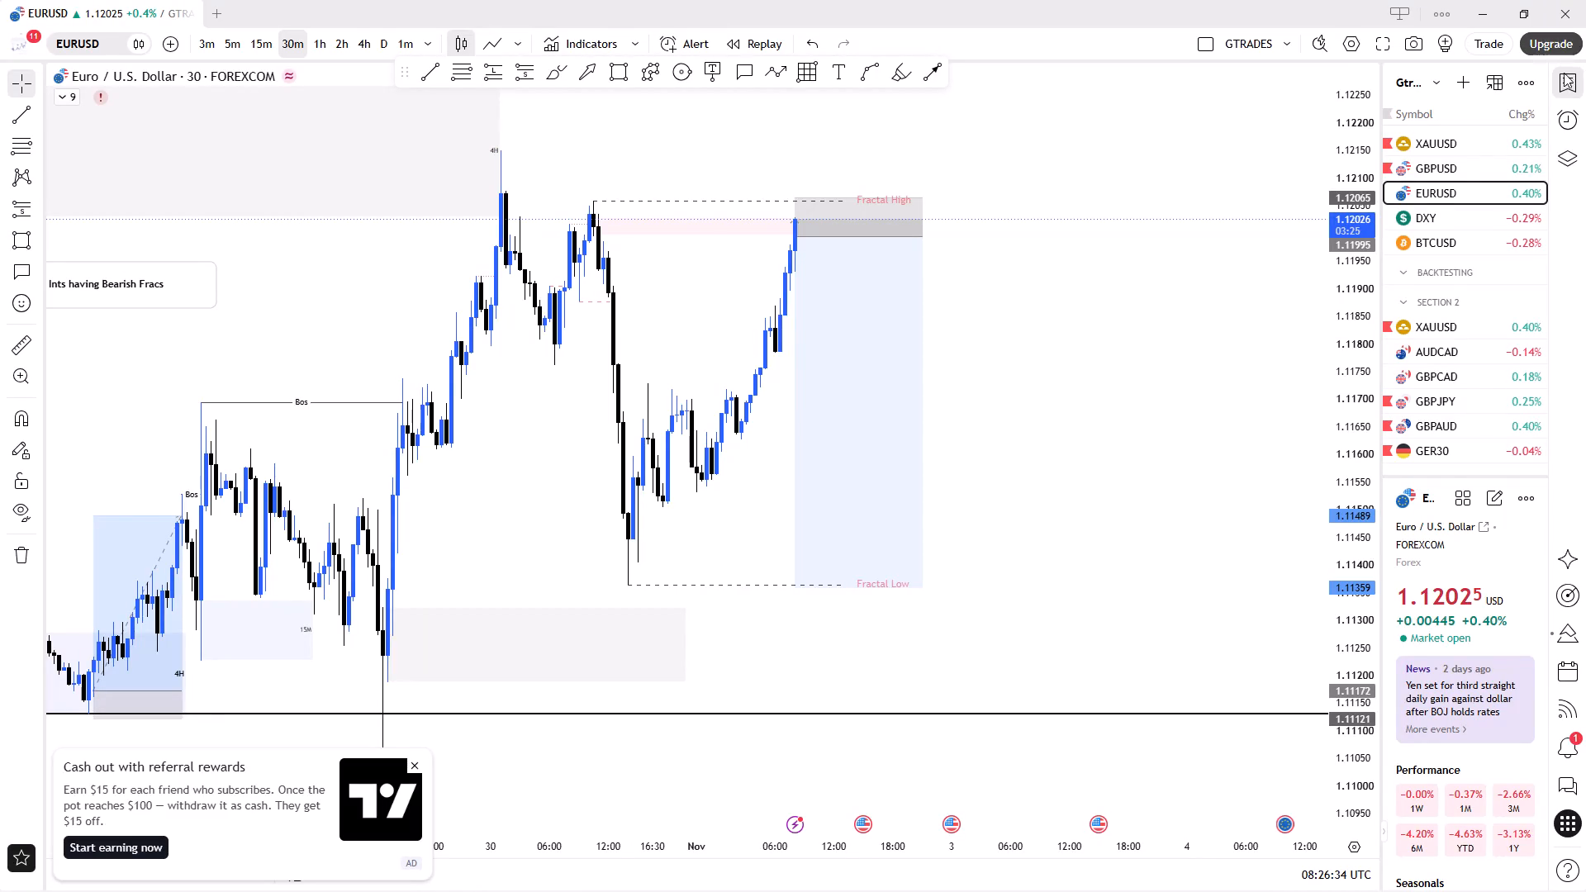
Review XAUUSD on the 30-minute and 15-minute charts around the recent fractal high and low.
left_click(1441, 332)
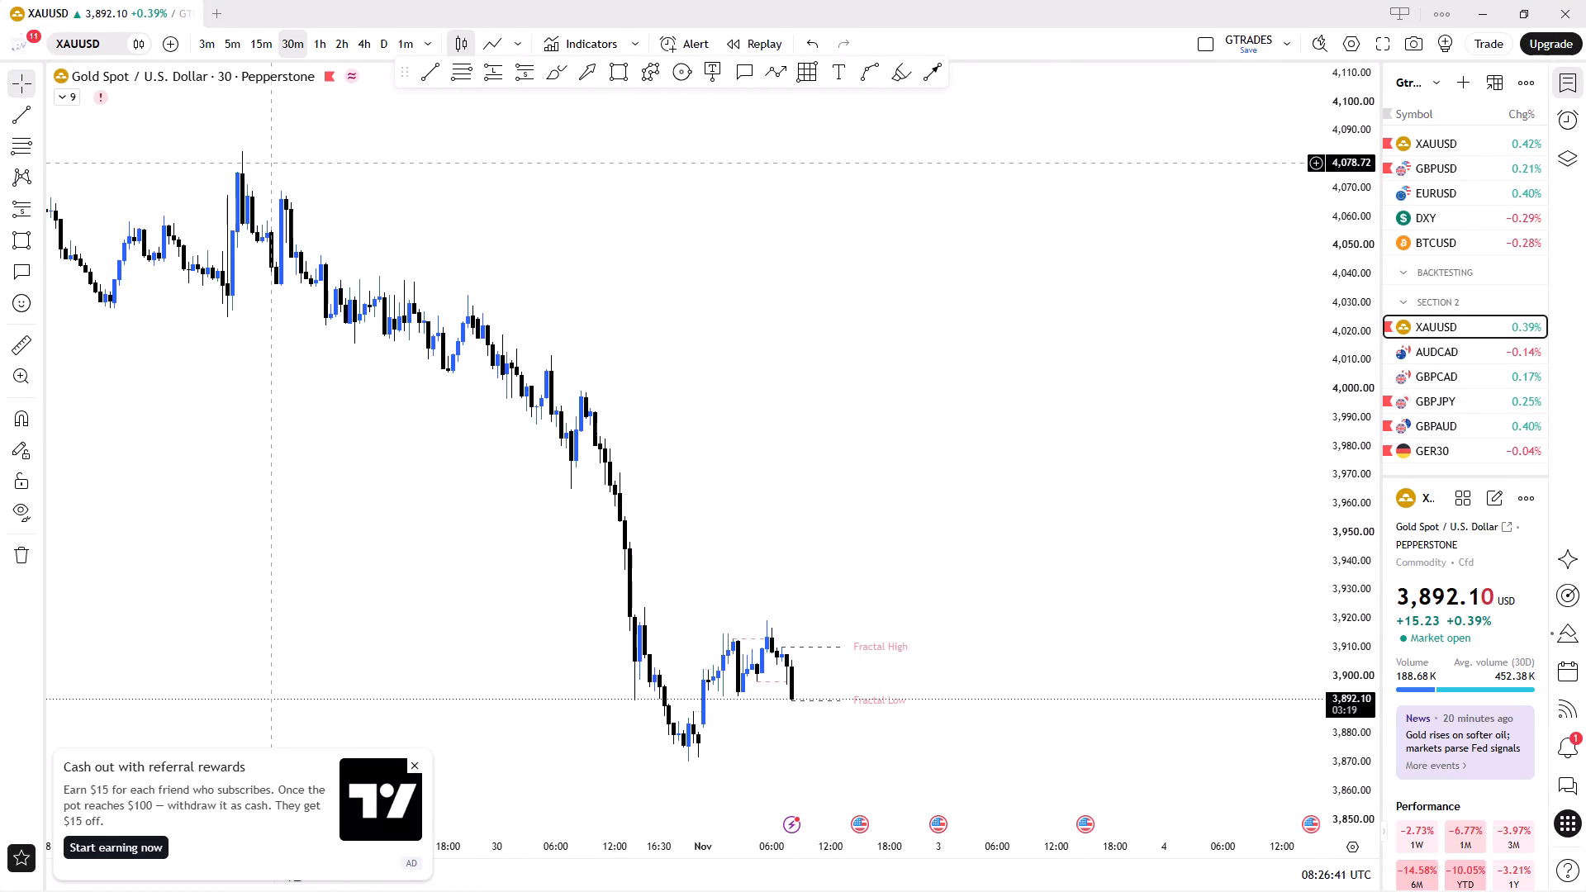
left_click(256, 47)
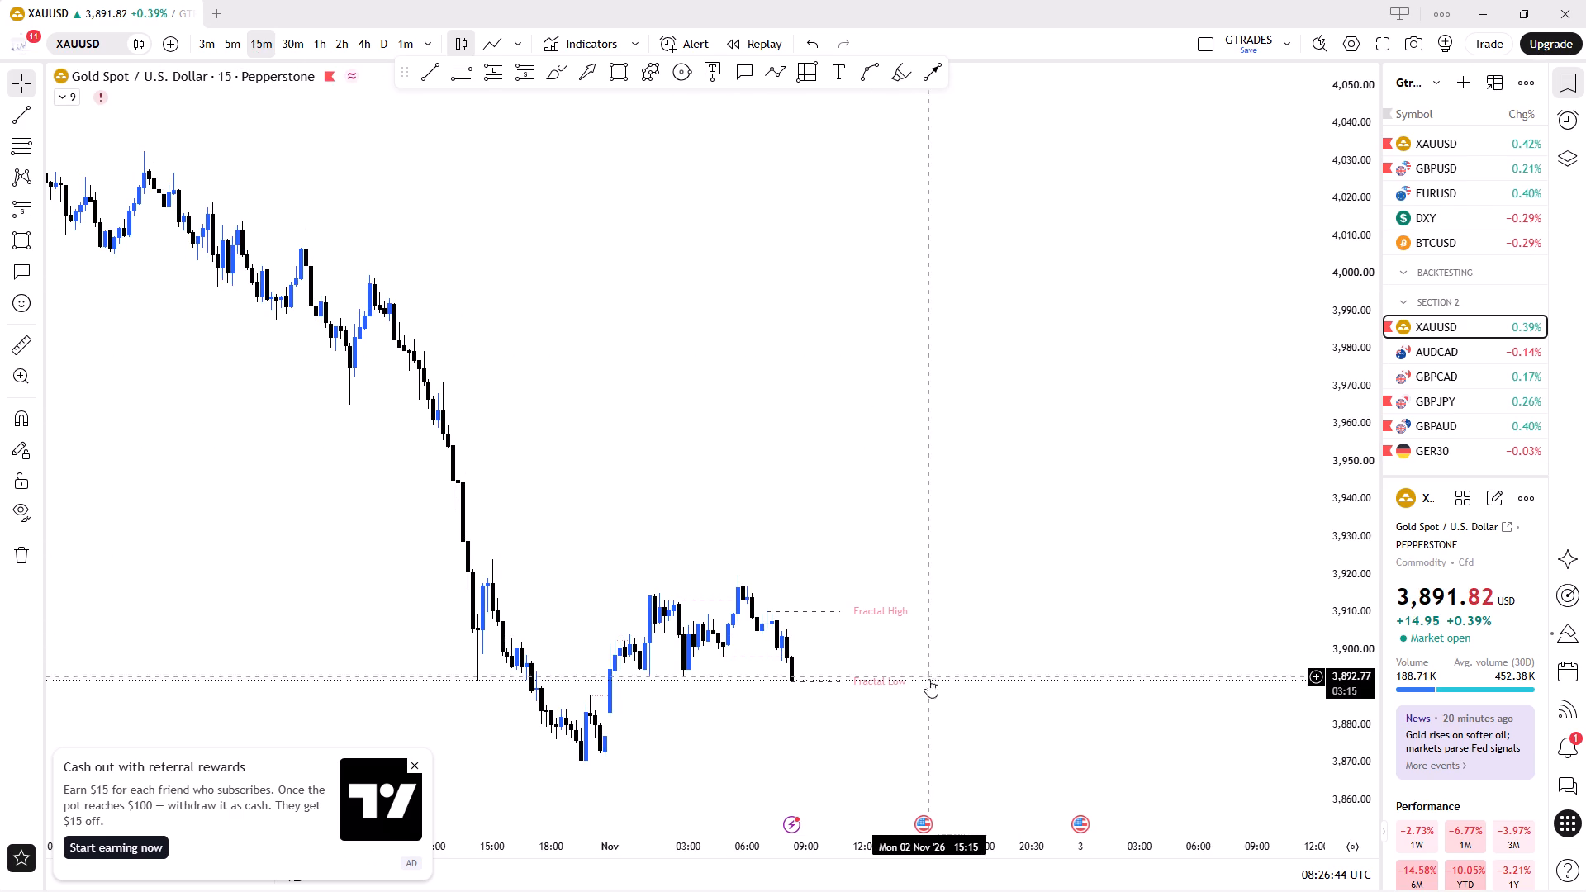
left_click_drag(1361, 716, 1299, 491)
left_click_drag(1147, 574, 1129, 241)
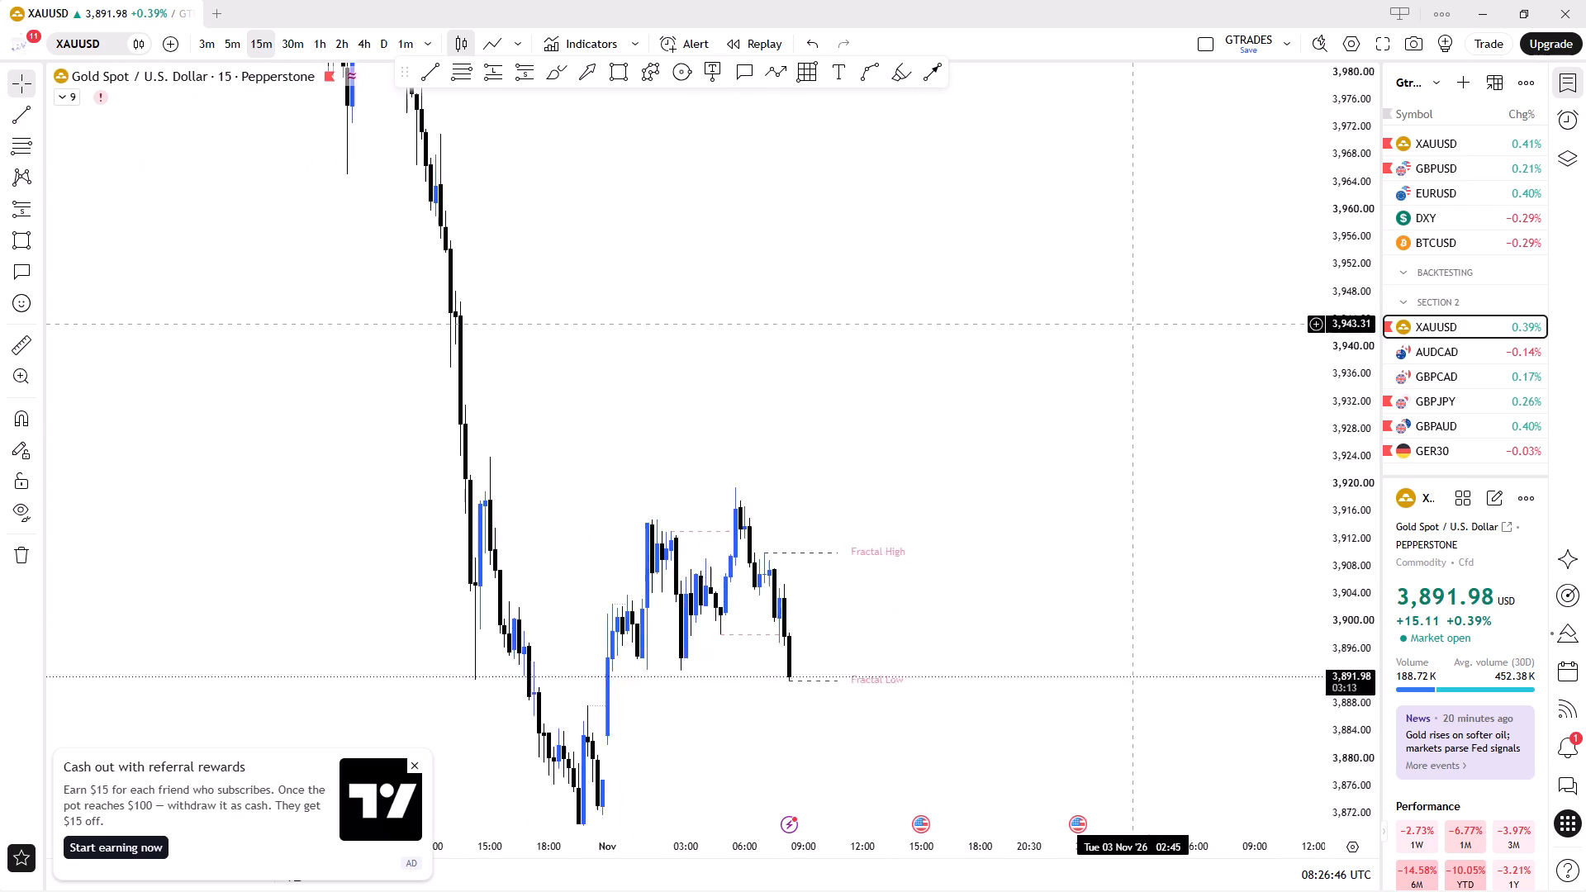
left_click_drag(1129, 241, 1129, 140)
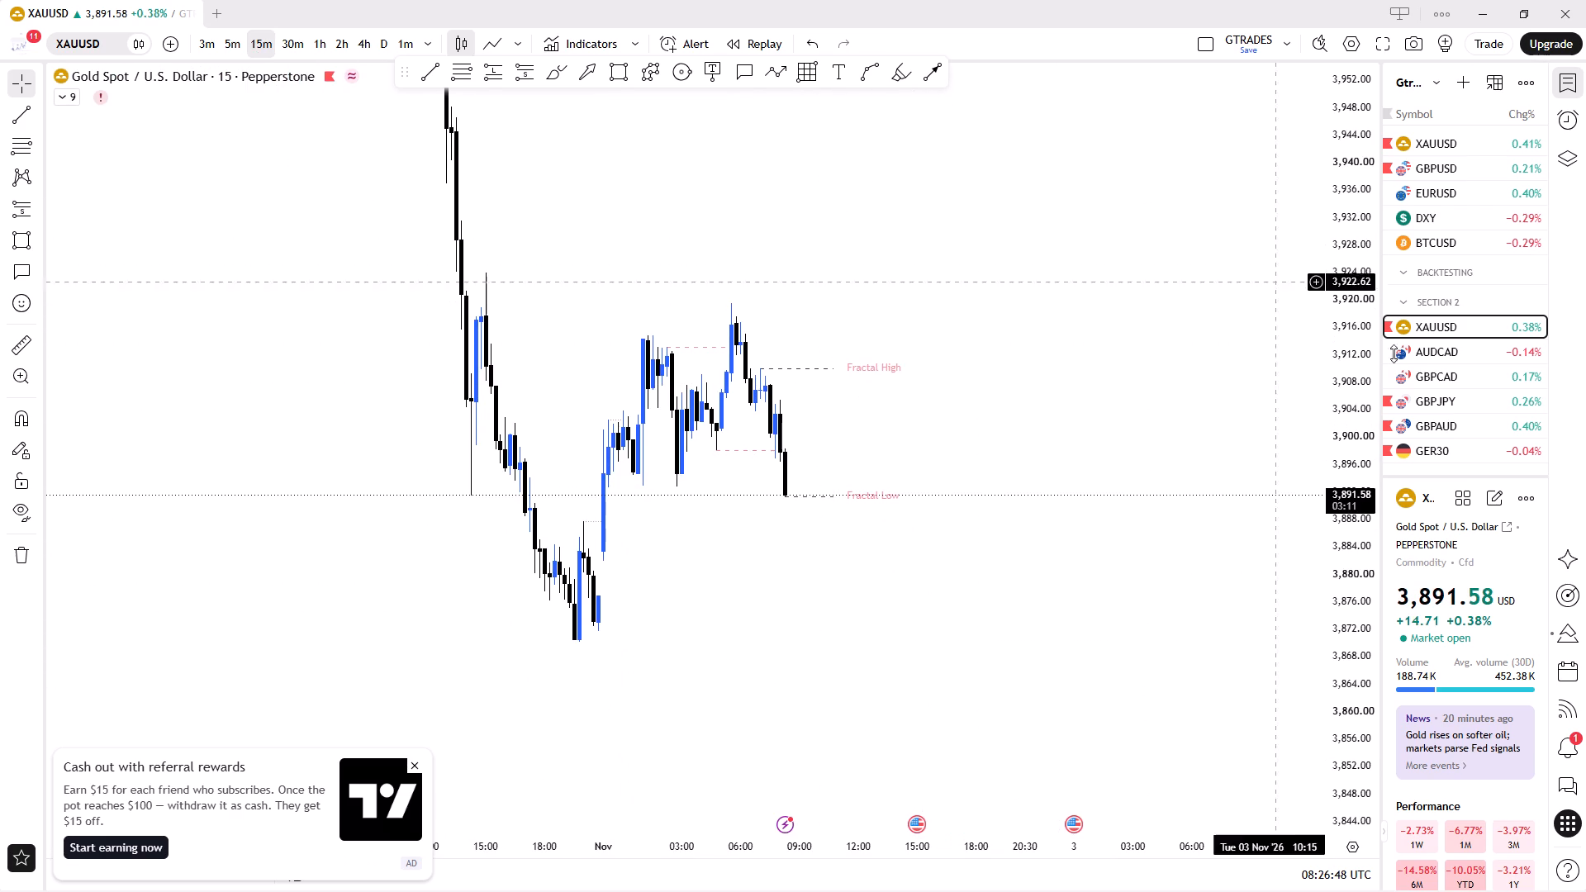
Examine GBPAUD on the 15-minute and 4-hour charts, focusing on recent price action around the daily and 4H supply zones.
left_click(1451, 429)
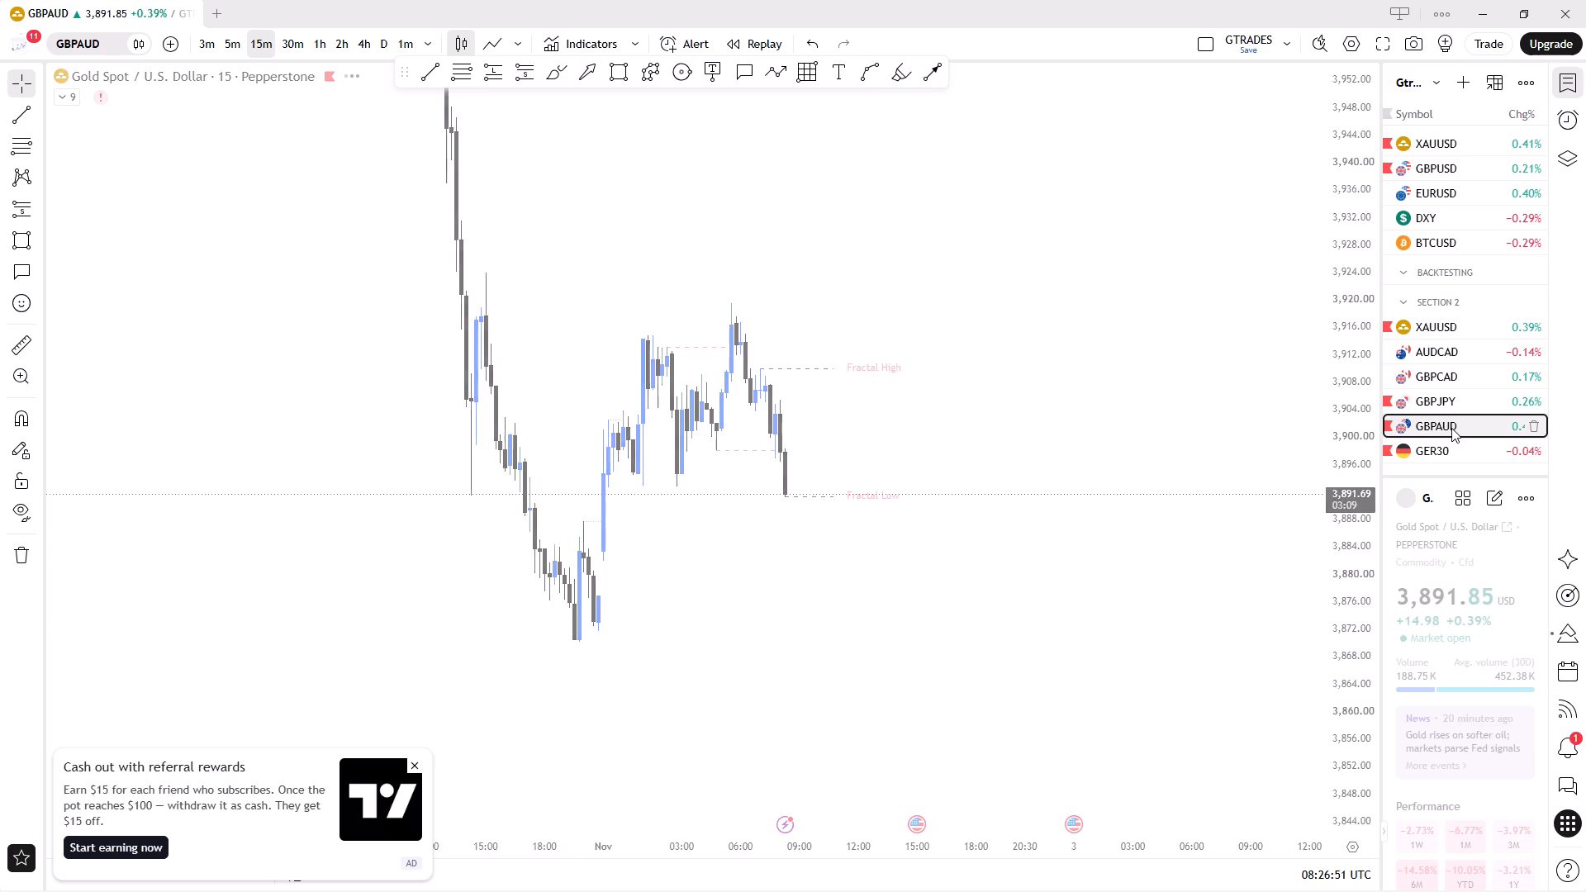
scroll(622, 204, "down", 4)
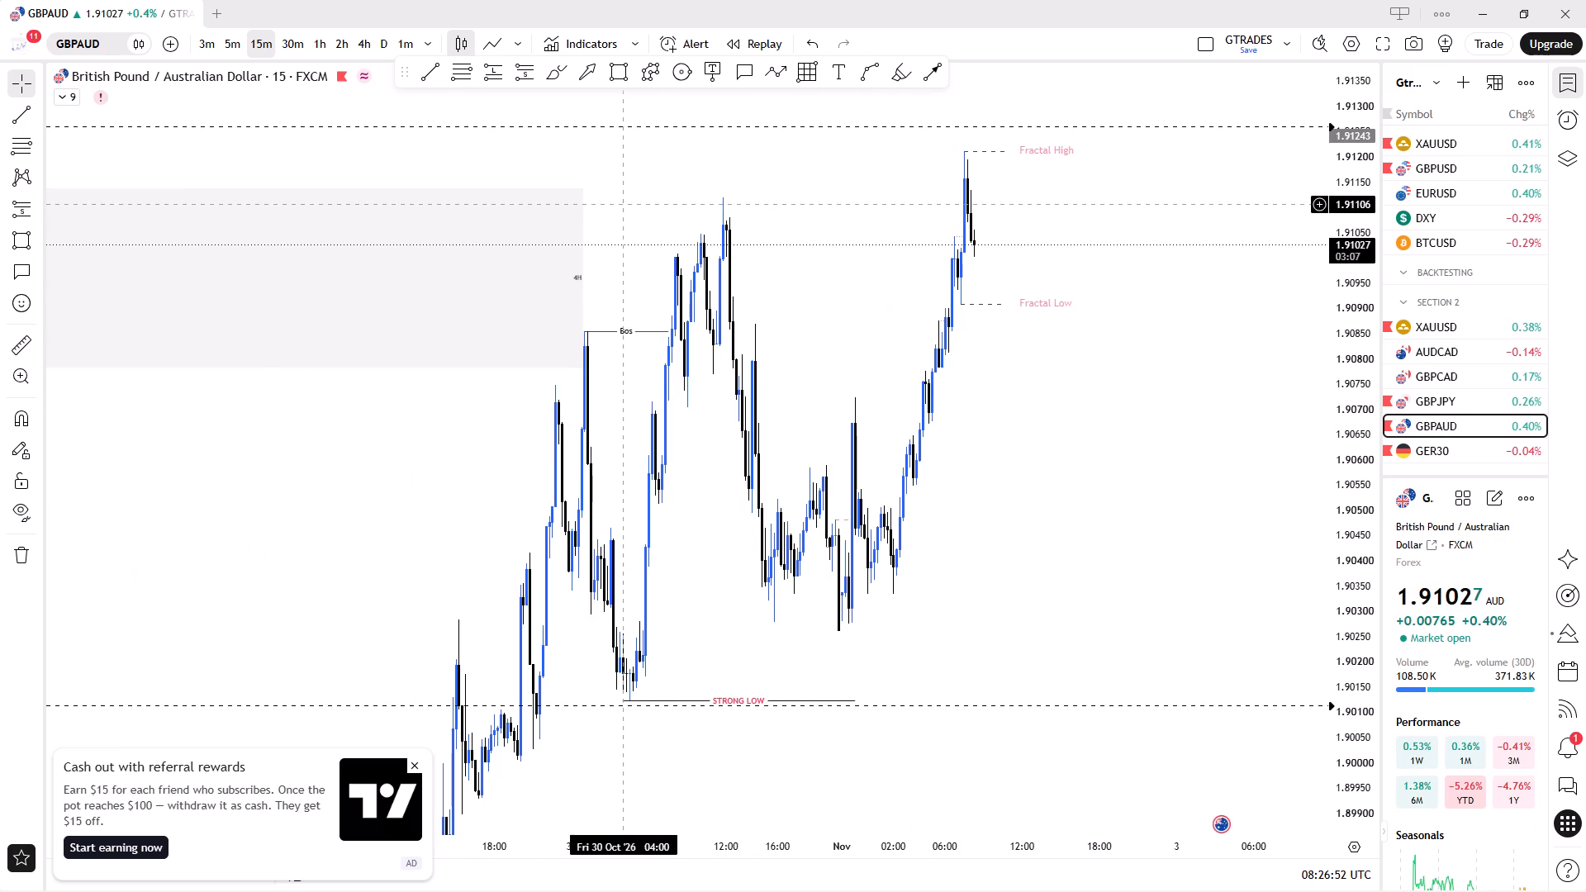
left_click(369, 49)
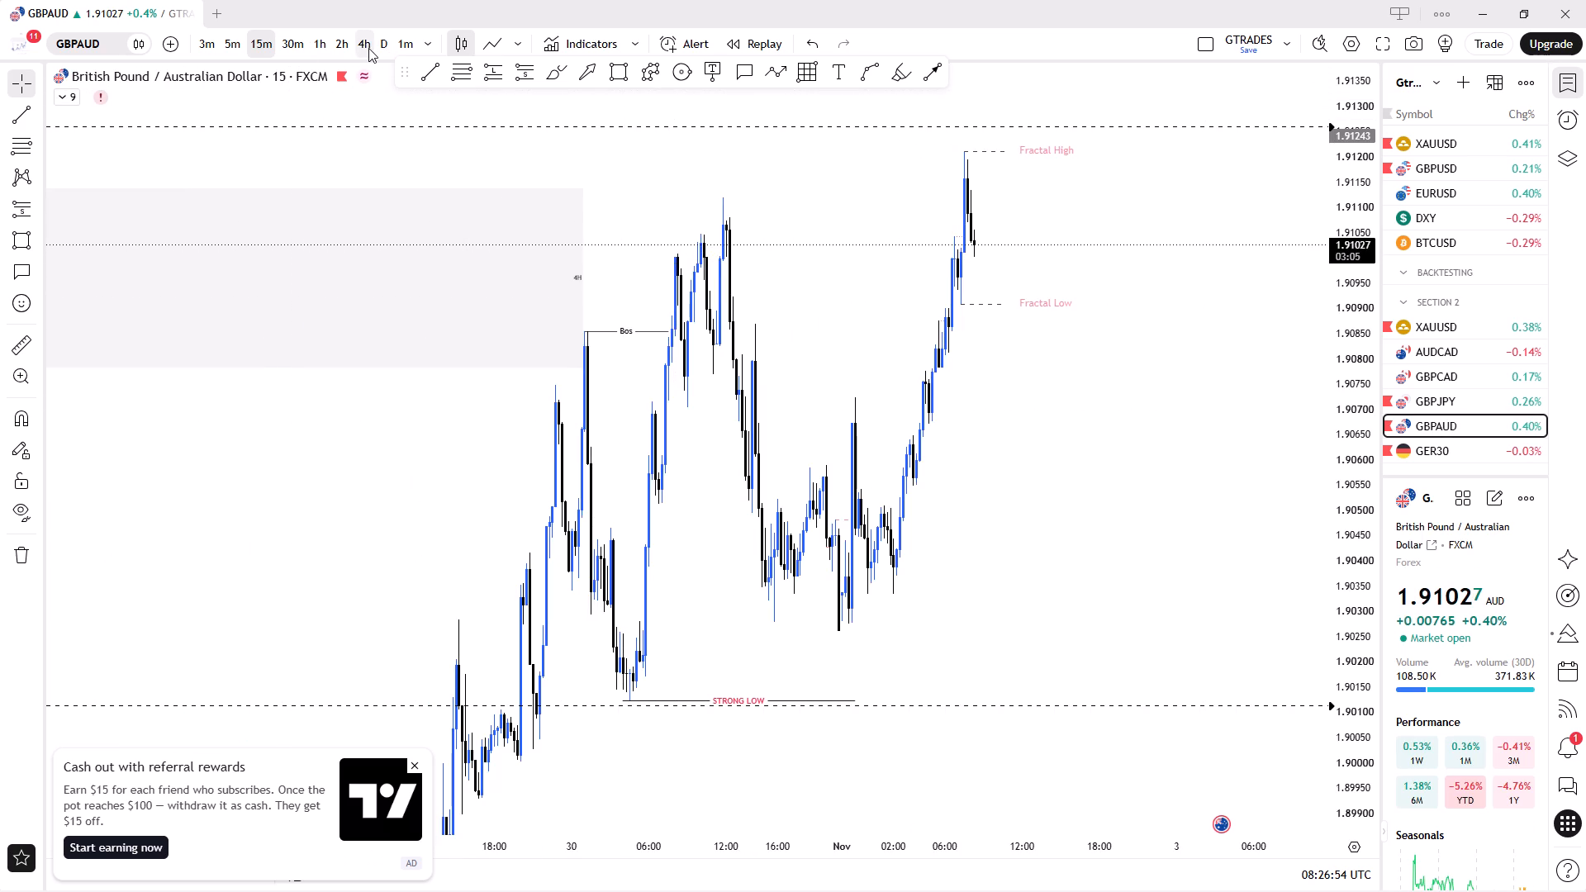
right_click(1047, 350)
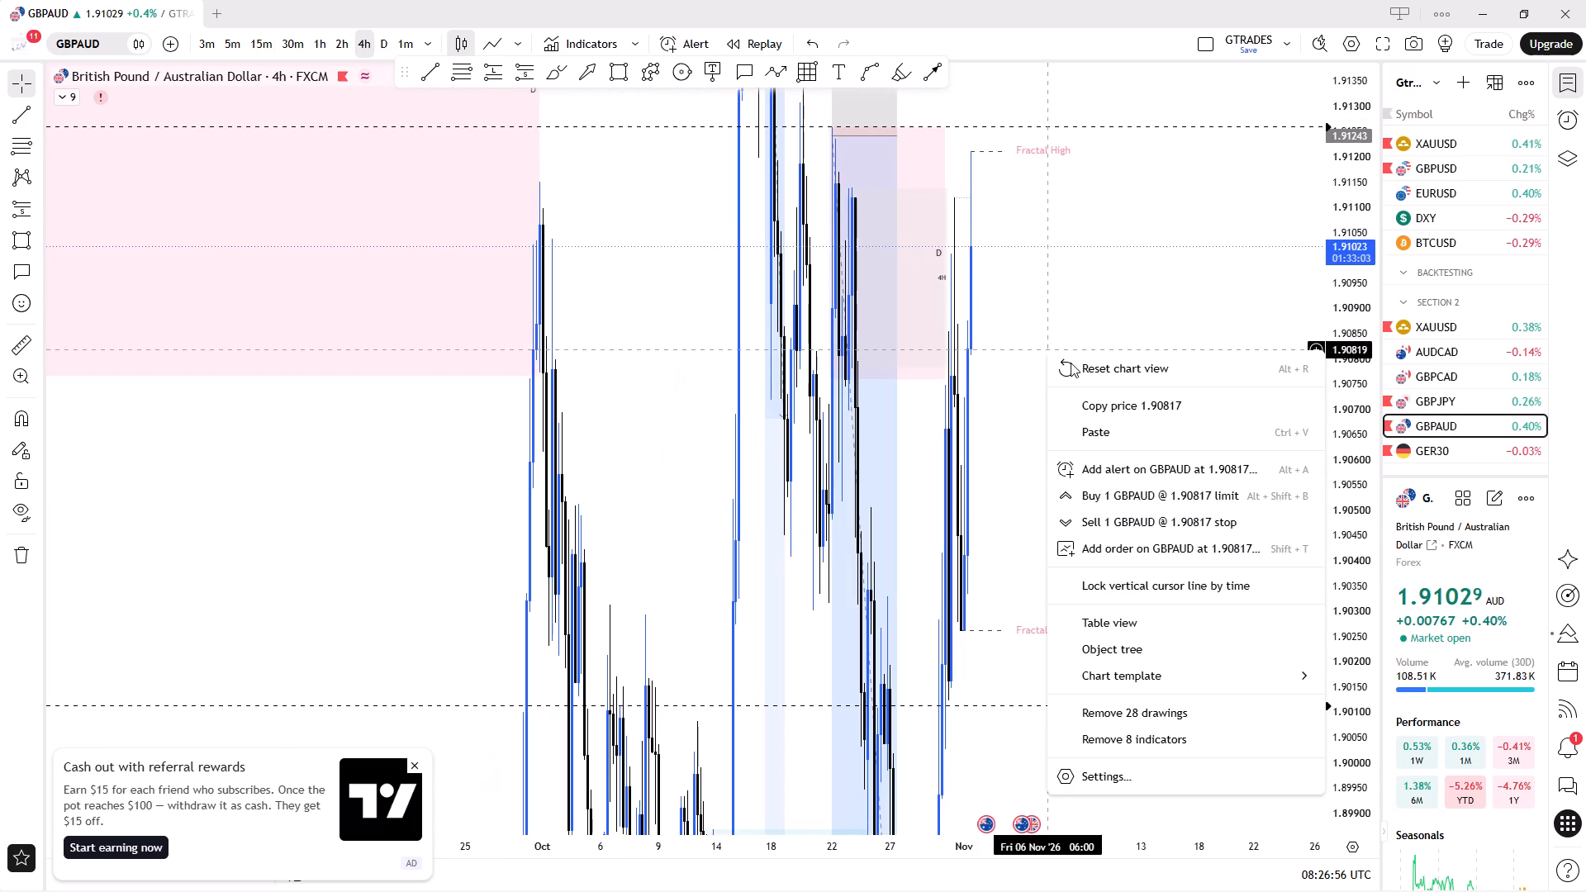
left_click(1080, 363)
scroll(1207, 372, "up", 4)
left_click_drag(1238, 496, 1152, 492)
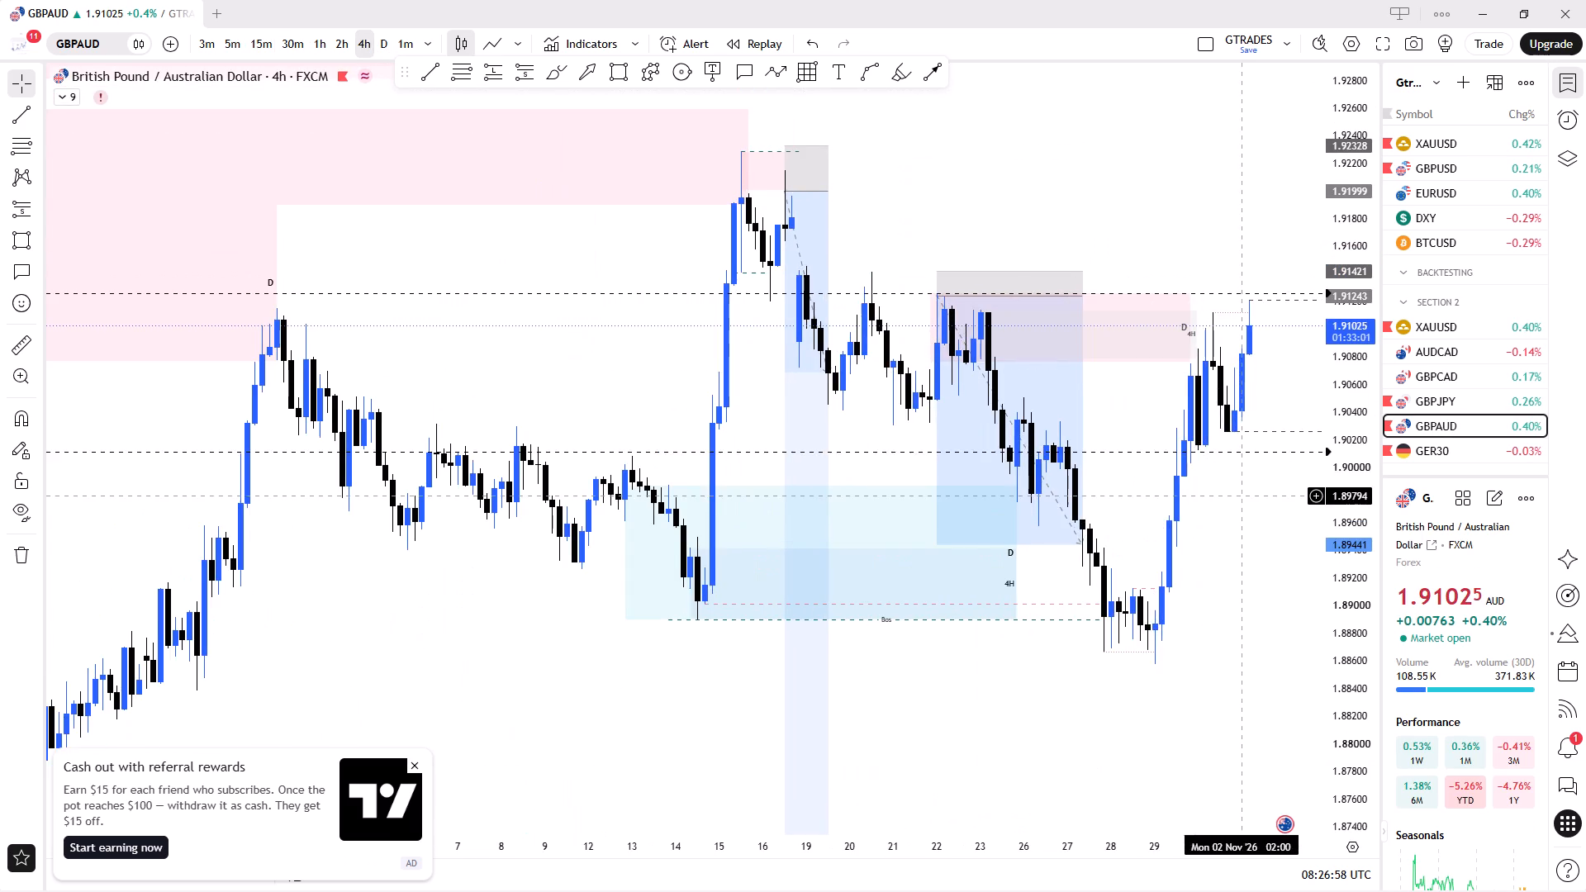
left_click_drag(1152, 492, 974, 491)
scroll(1009, 449, "up", 3)
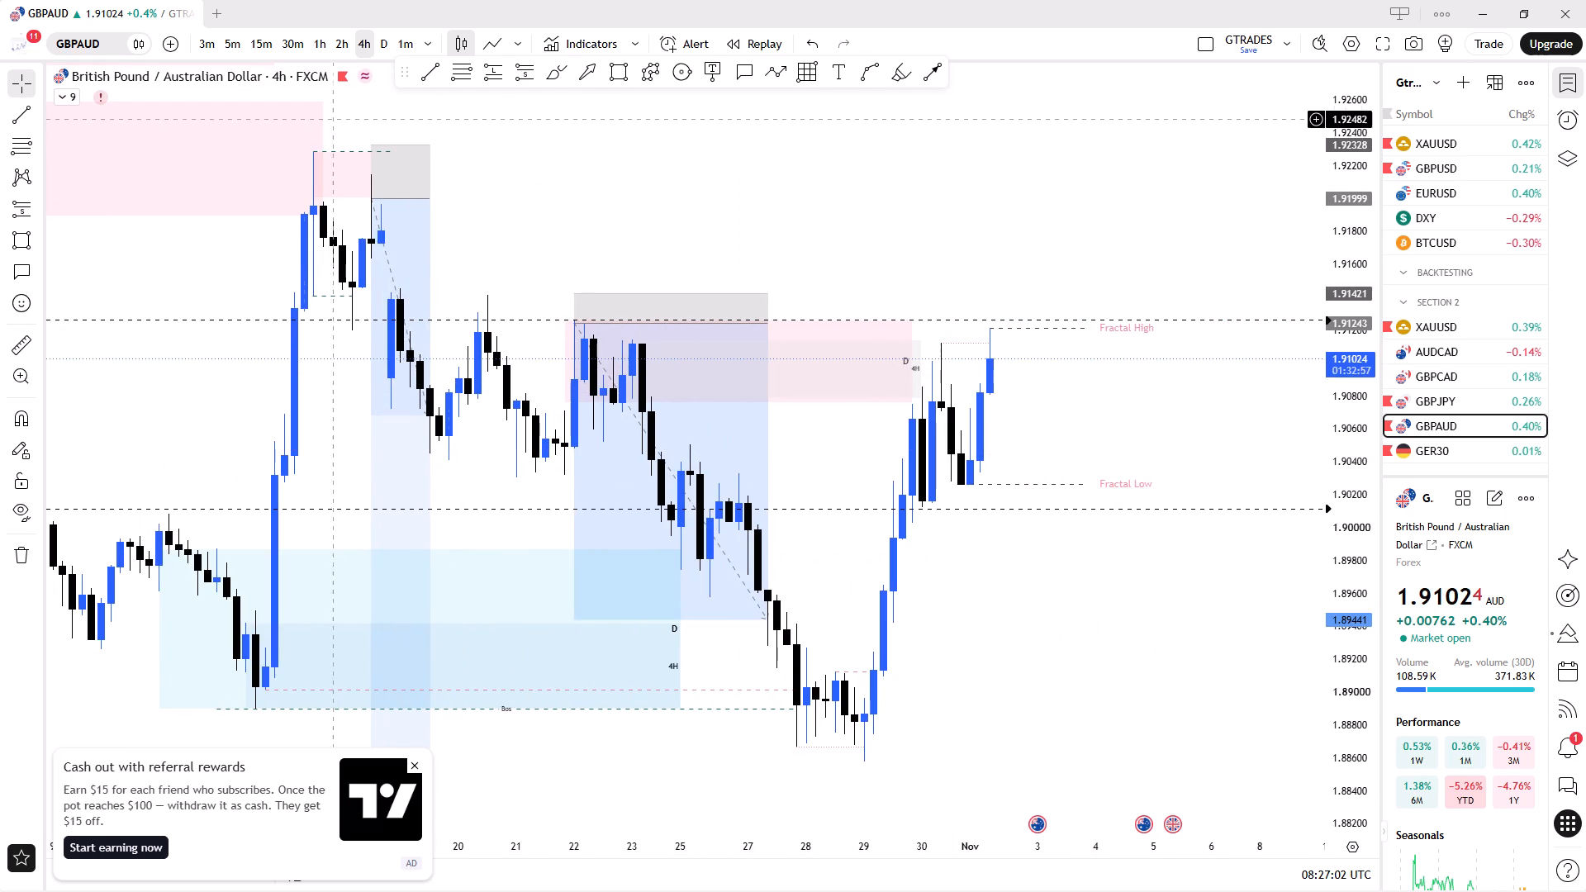
Compare GBPAUD's approach to the upper dashed level and pink supply zone on the 15-minute, 2-hour and 4-hour charts.
left_click(268, 32)
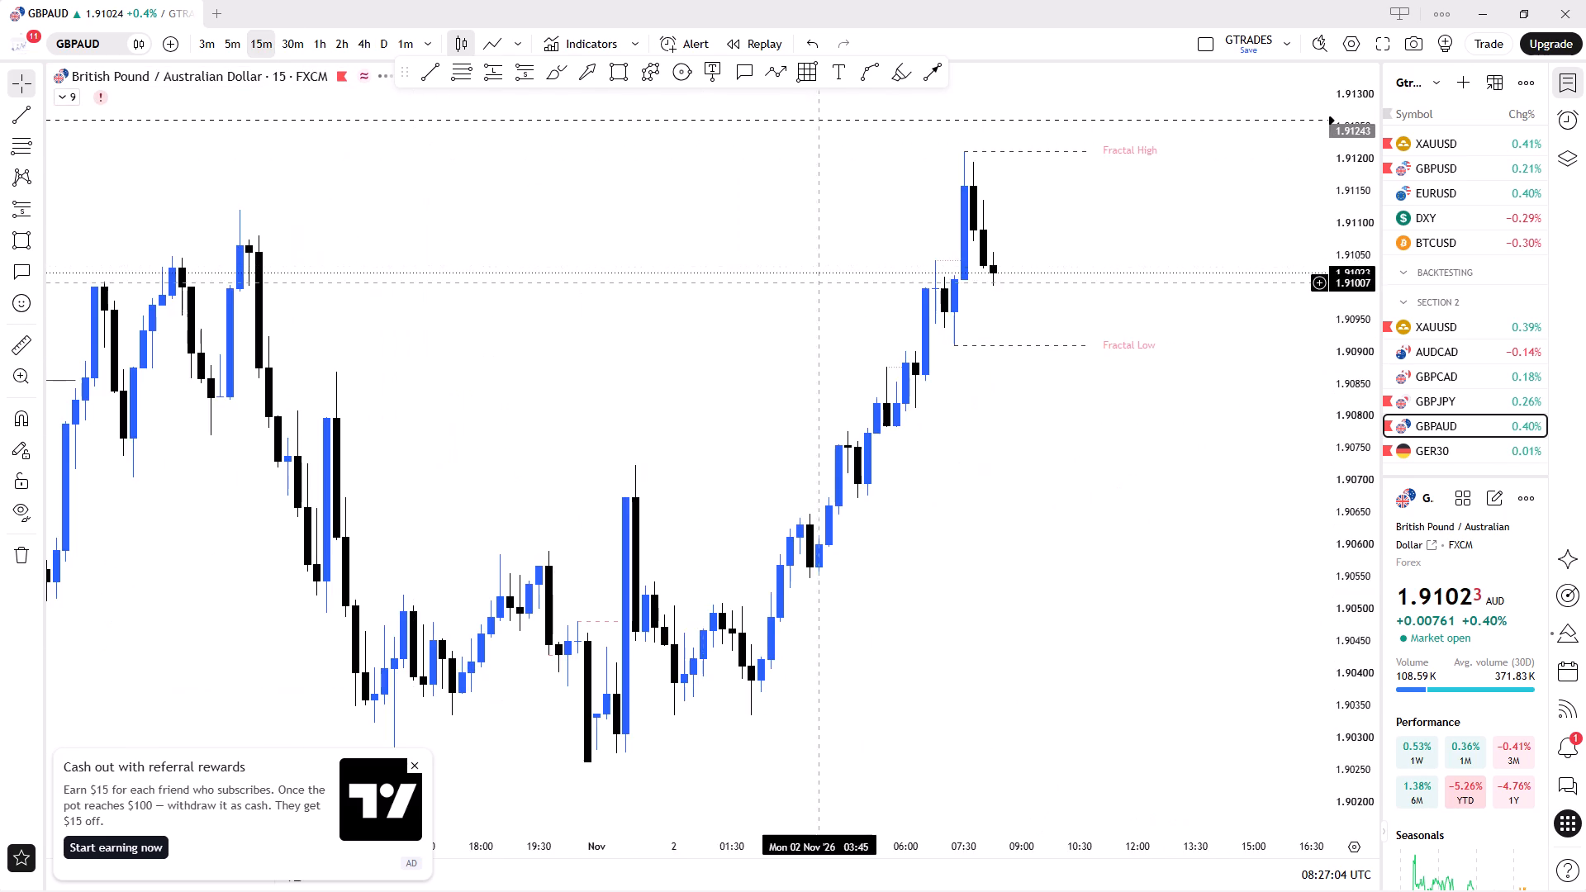
scroll(836, 282, "down", 9)
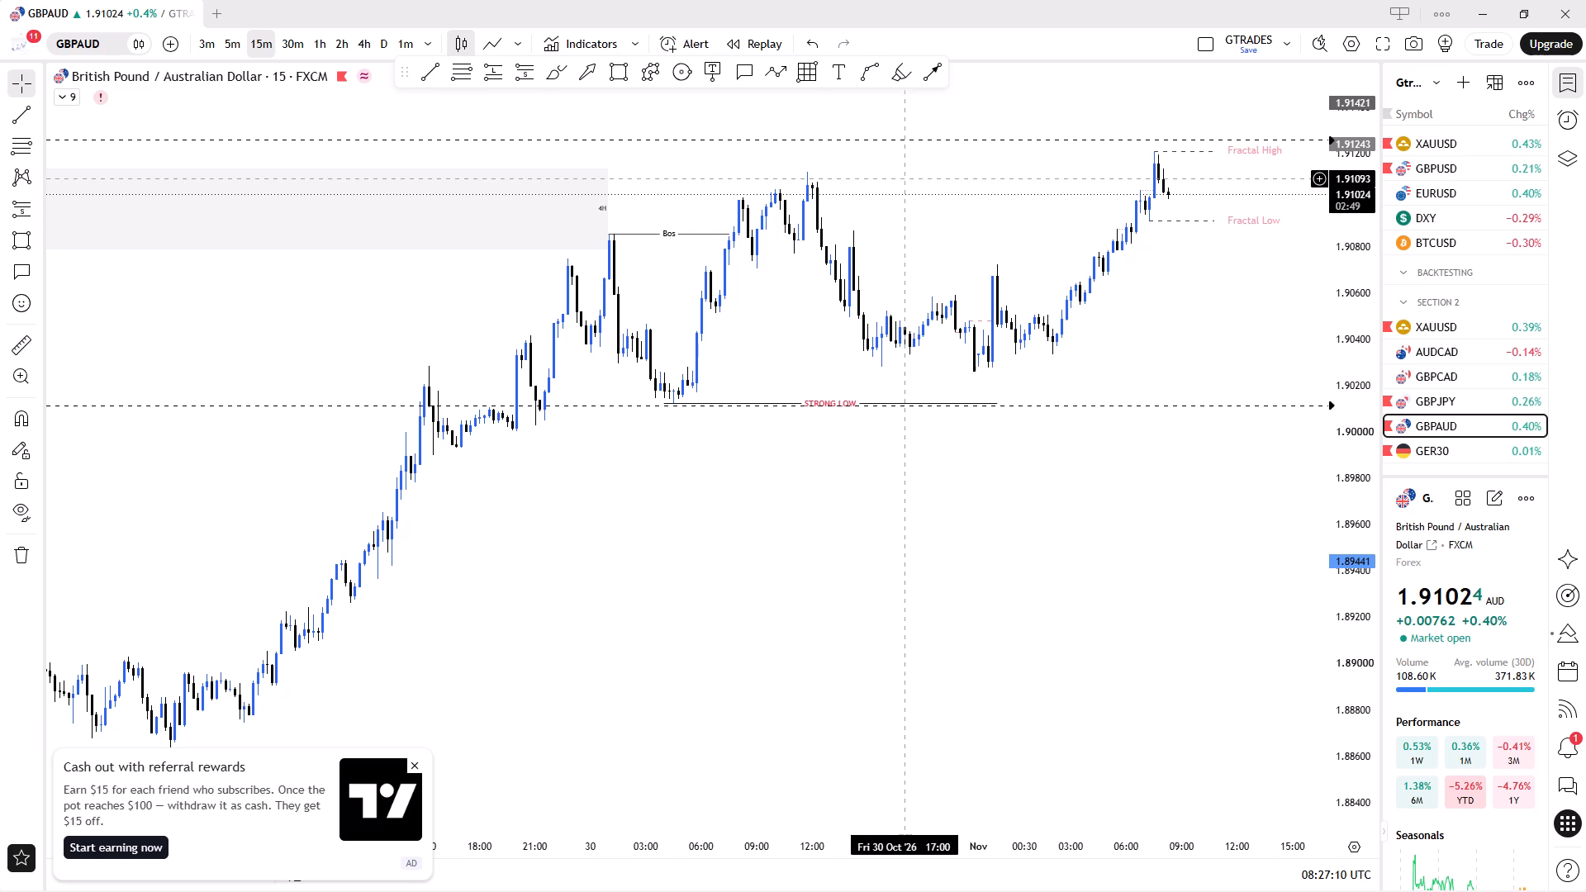
scroll(904, 173, "down", 9)
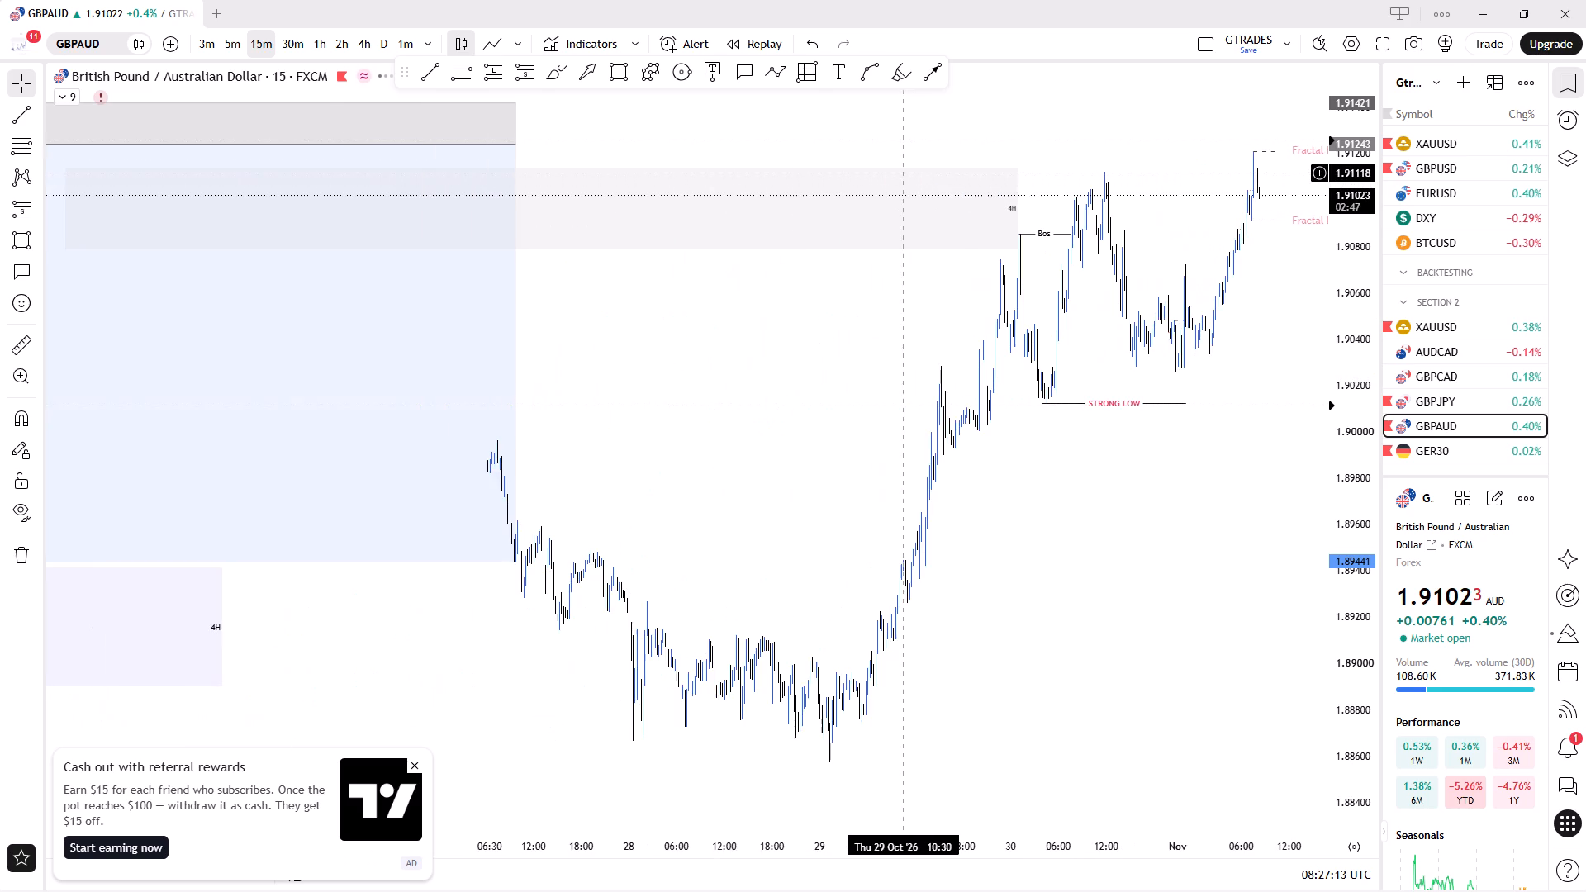
scroll(576, 247, "down", 8)
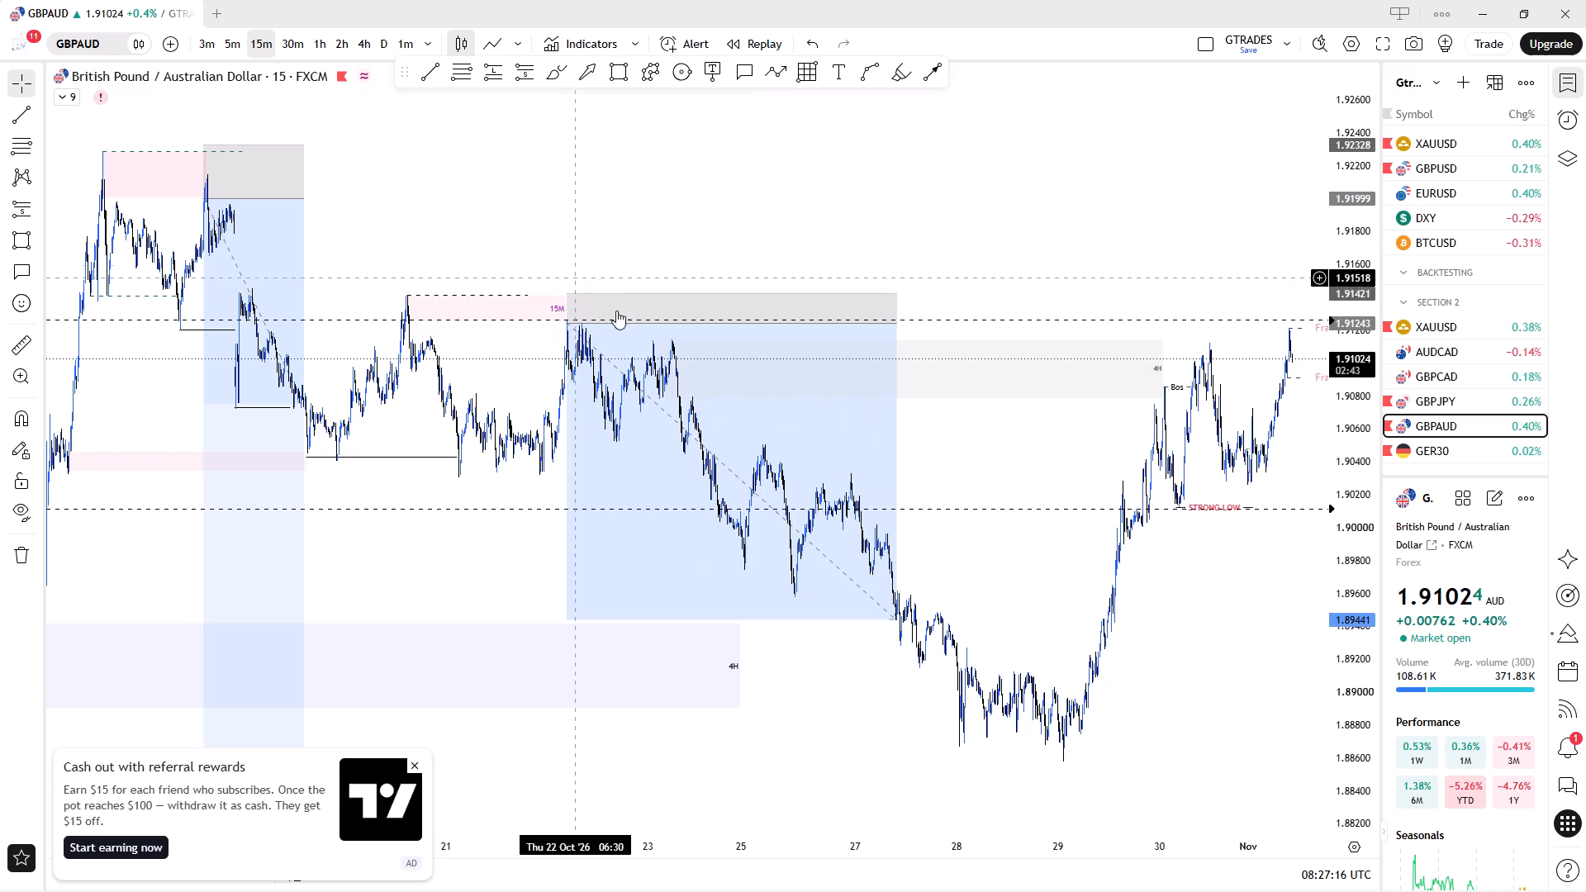
left_click(340, 48)
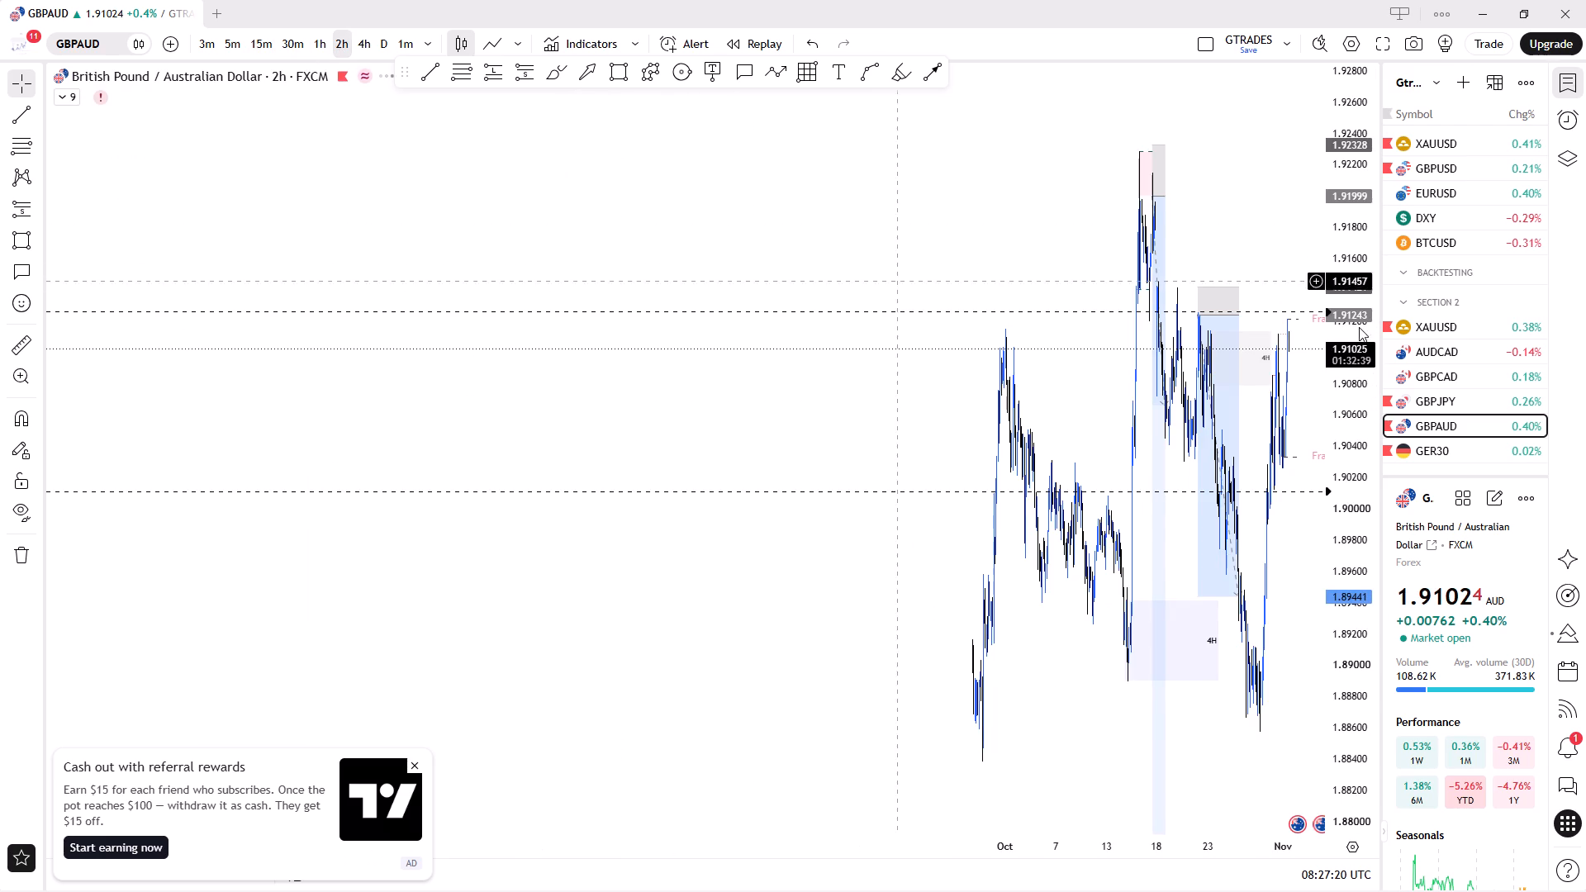
right_click(1220, 240)
left_click(1242, 258)
scroll(1242, 258, "up", 4)
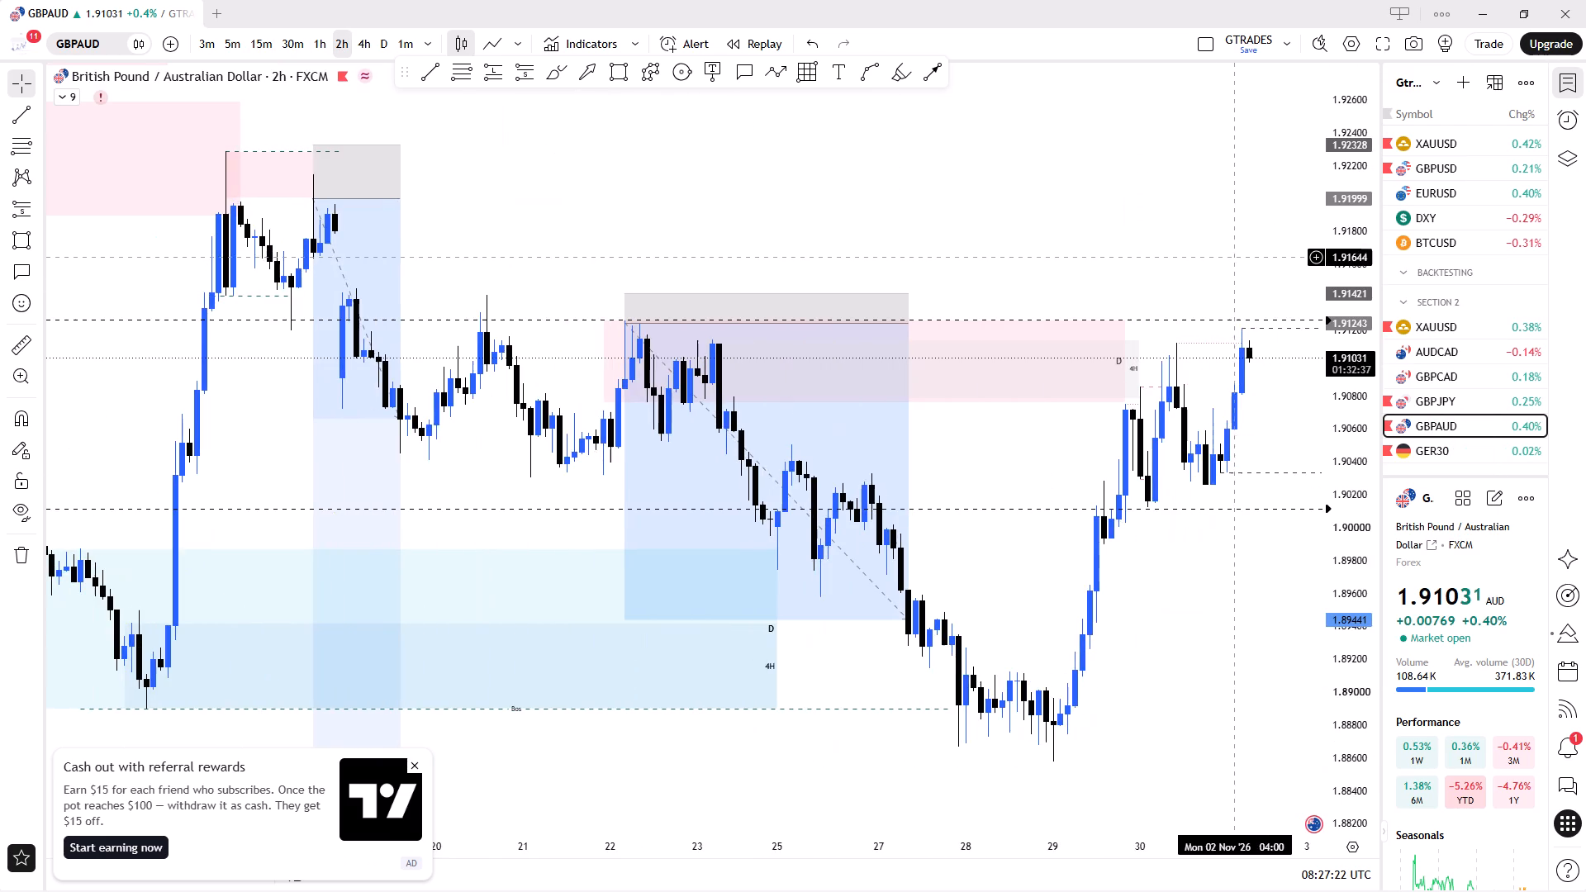
scroll(1164, 243, "up", 2)
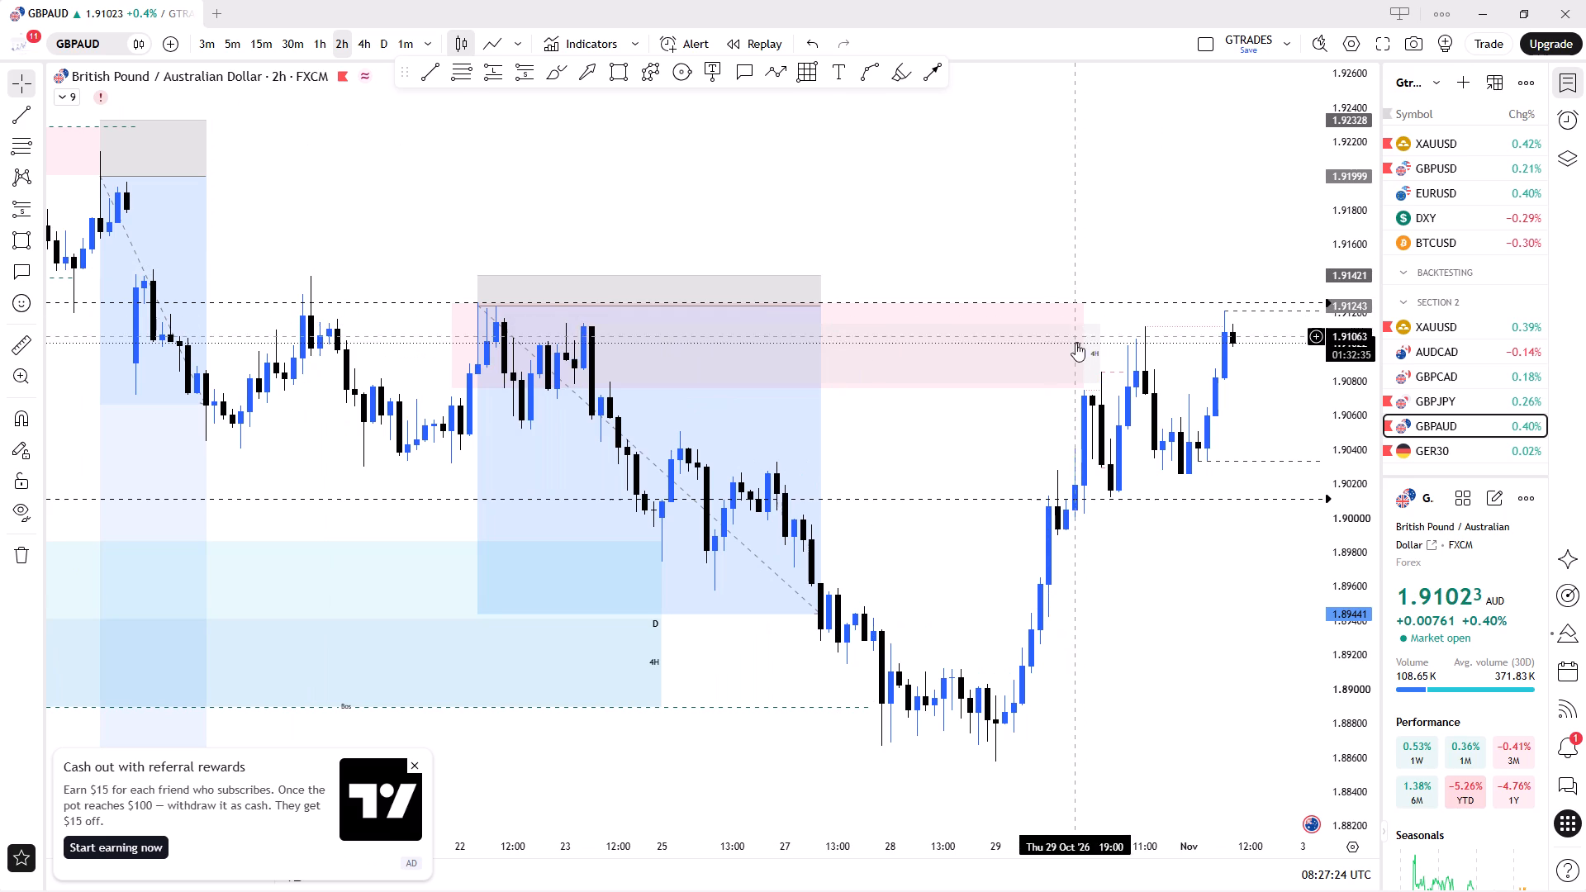
left_click(367, 48)
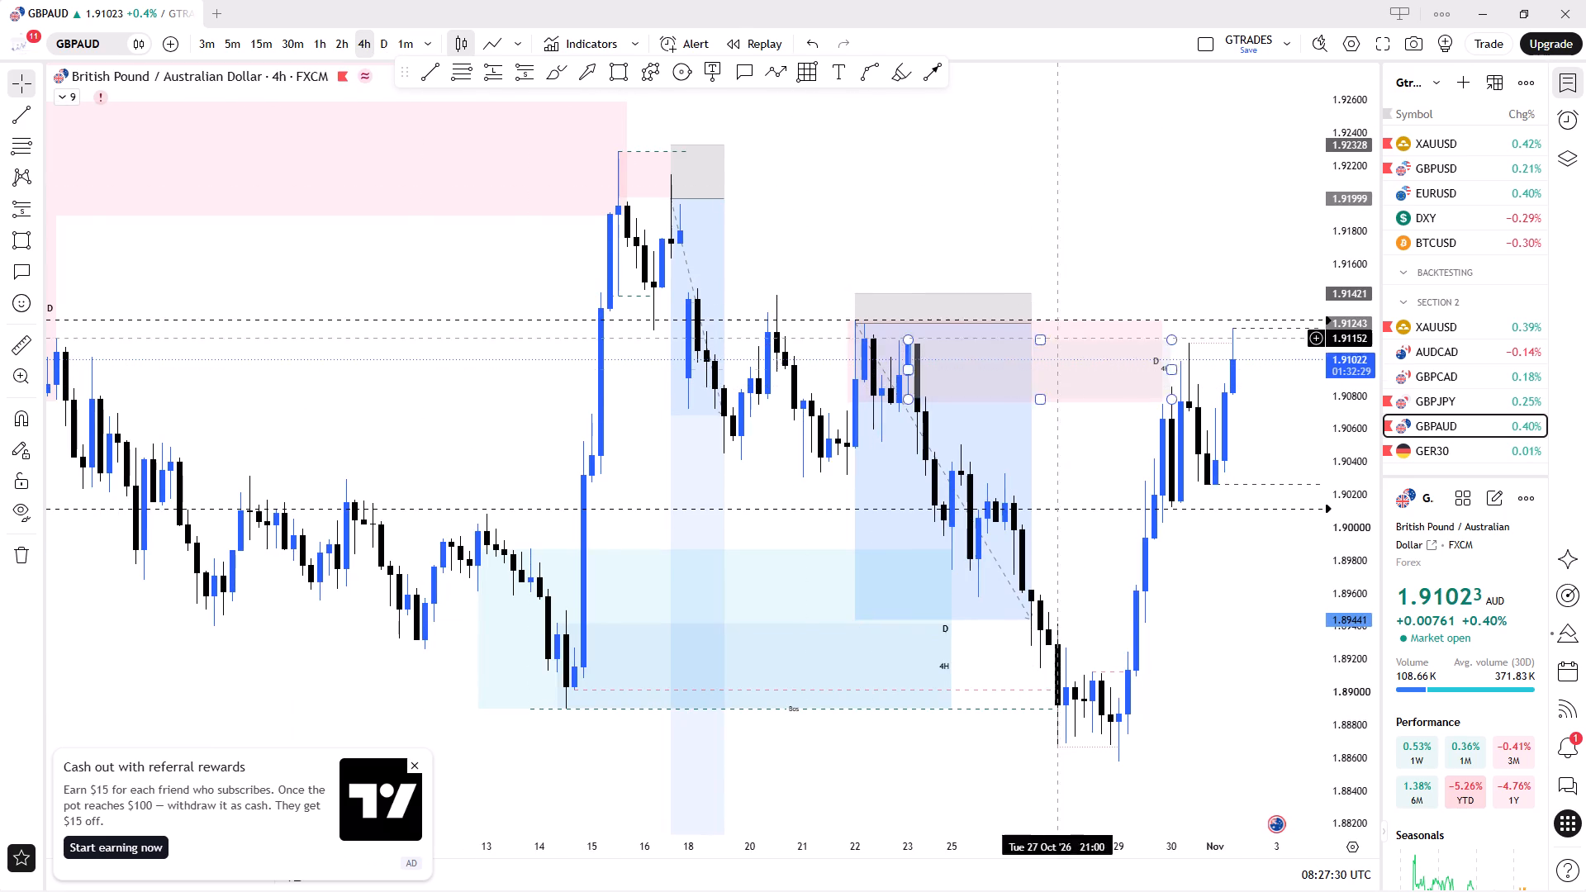
left_click_drag(1128, 242, 856, 237)
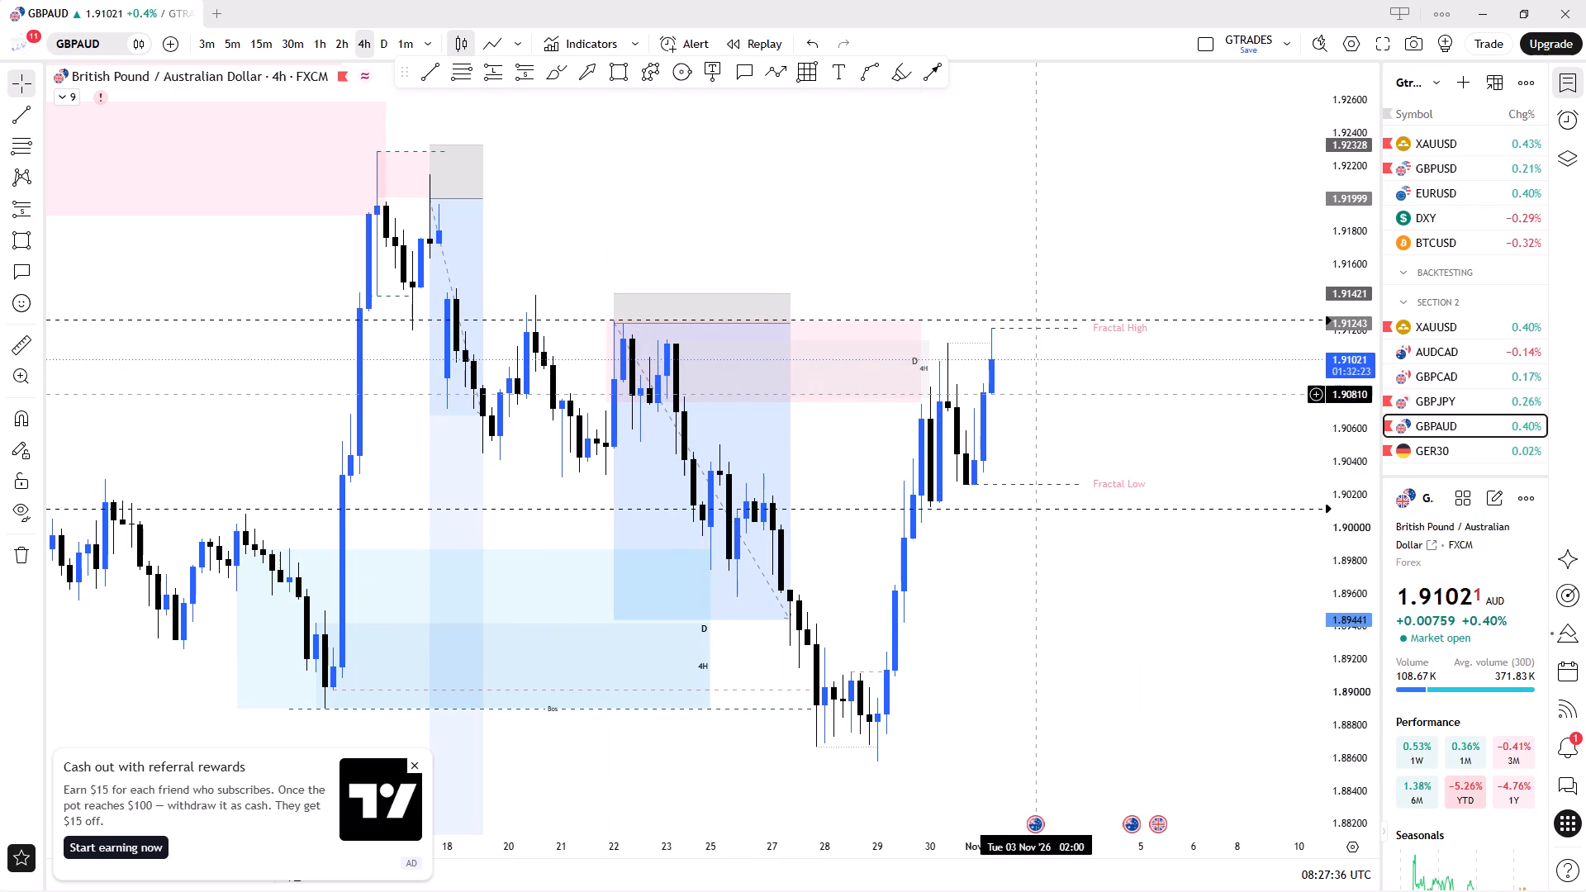
Examine GBPAUD structure on the 1-hour and 15-minute charts between the strong low and the upper dashed level.
left_click(314, 46)
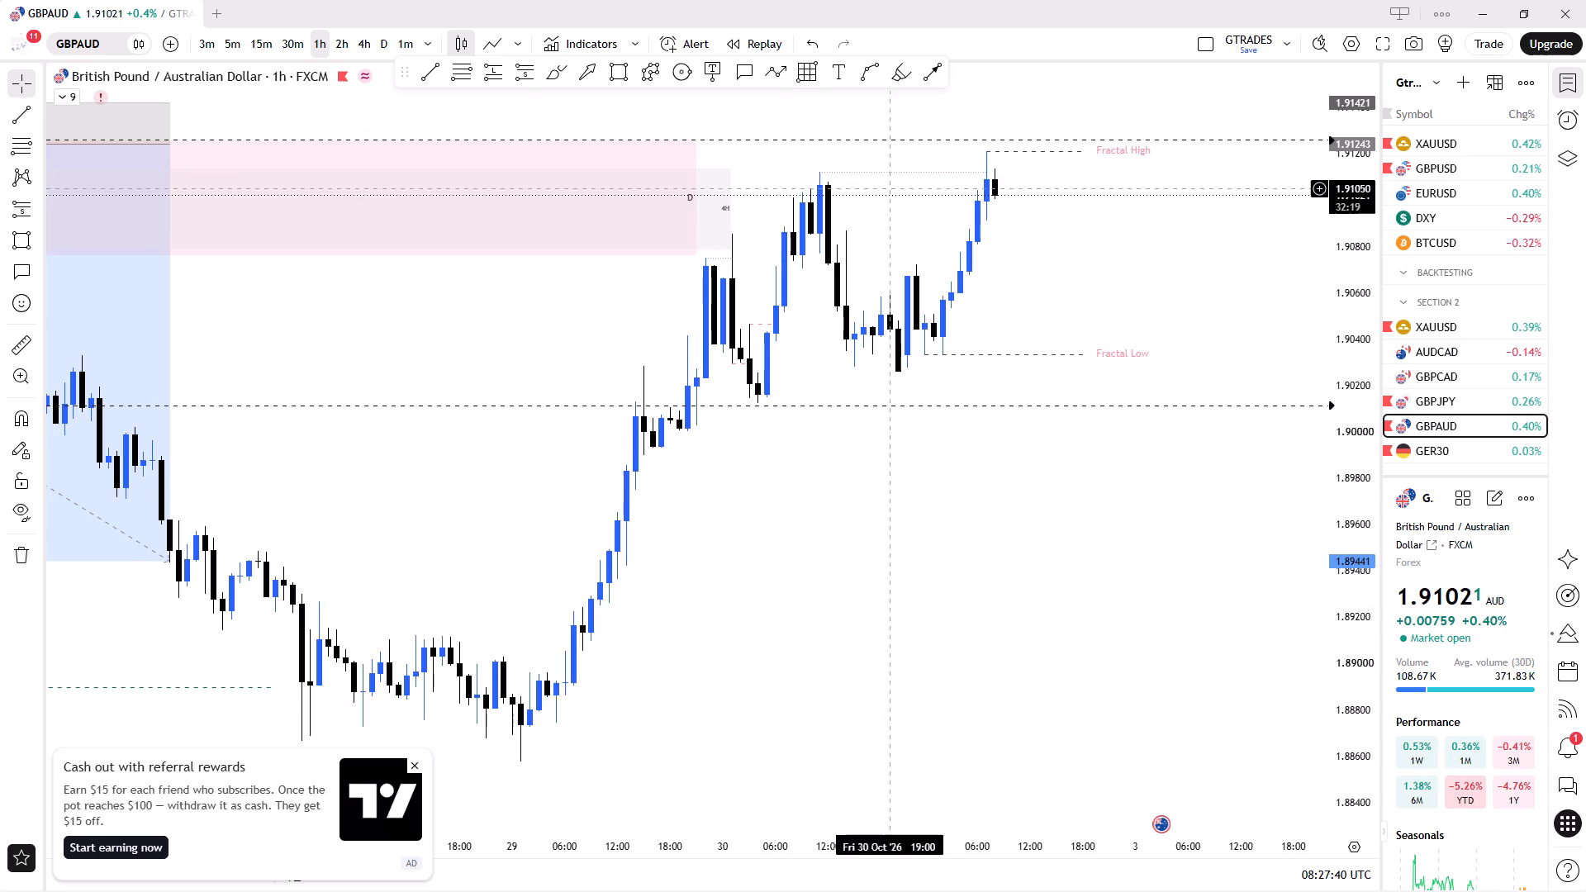
scroll(957, 202, "down", 4)
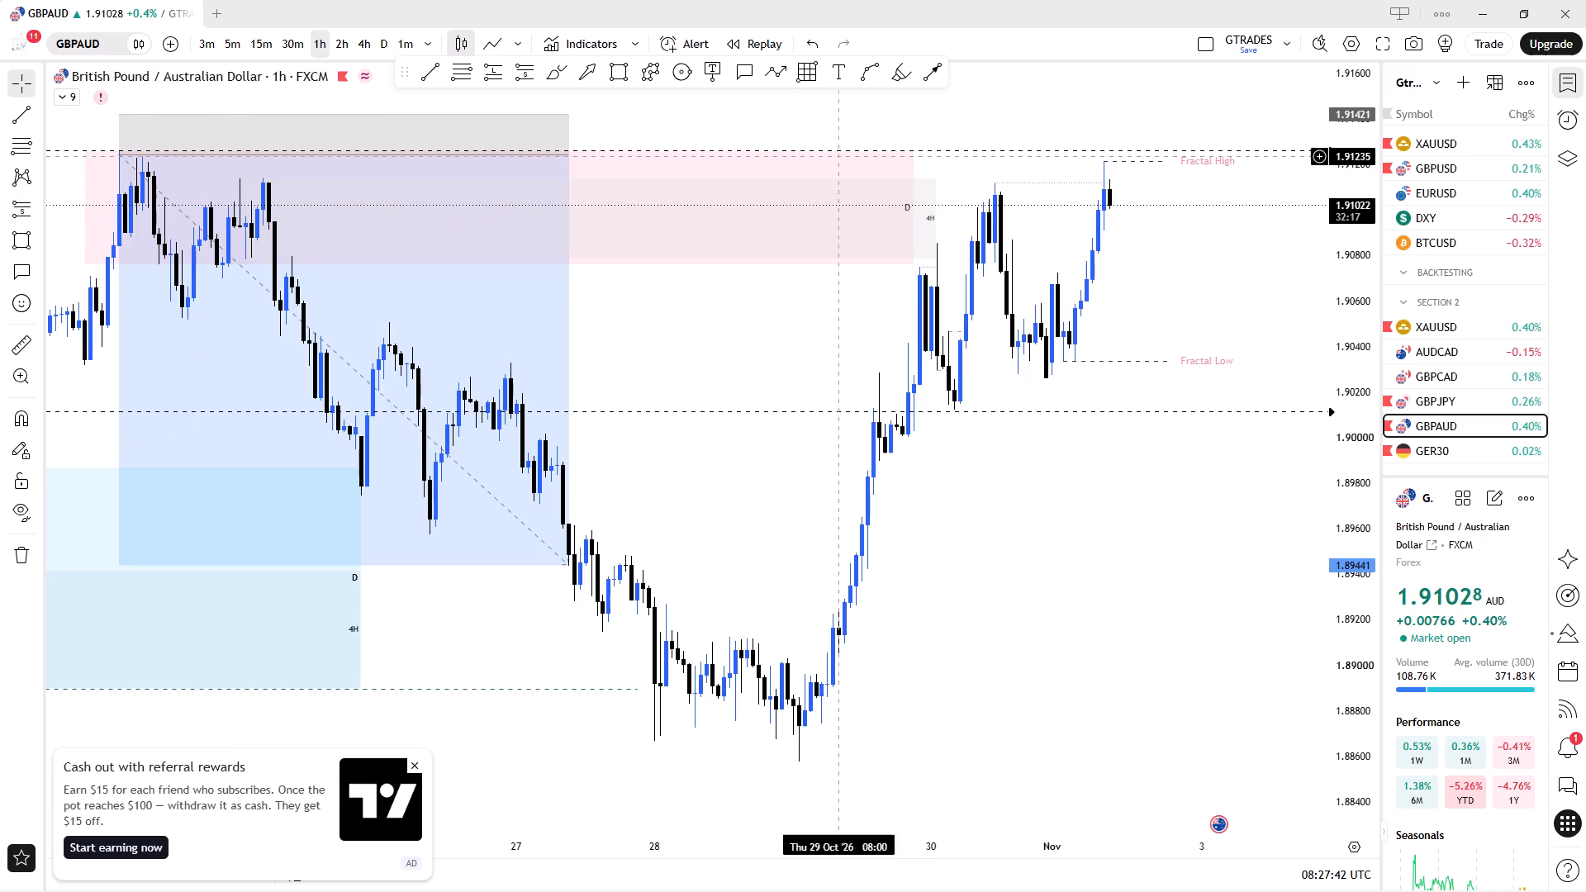
left_click(275, 50)
scroll(786, 212, "down", 3)
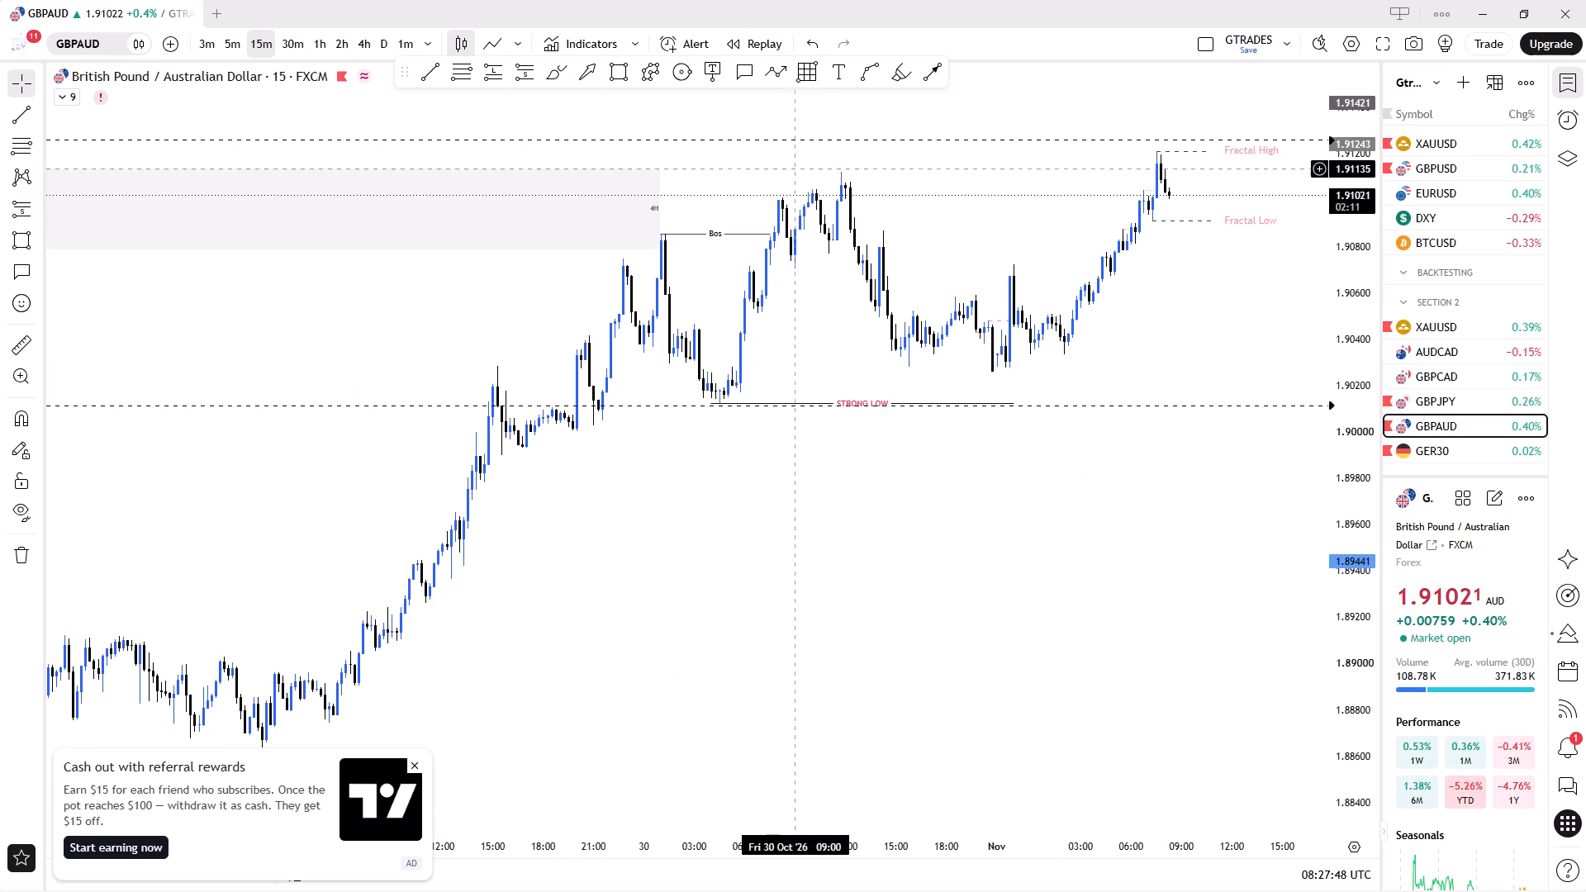
scroll(824, 195, "down", 4)
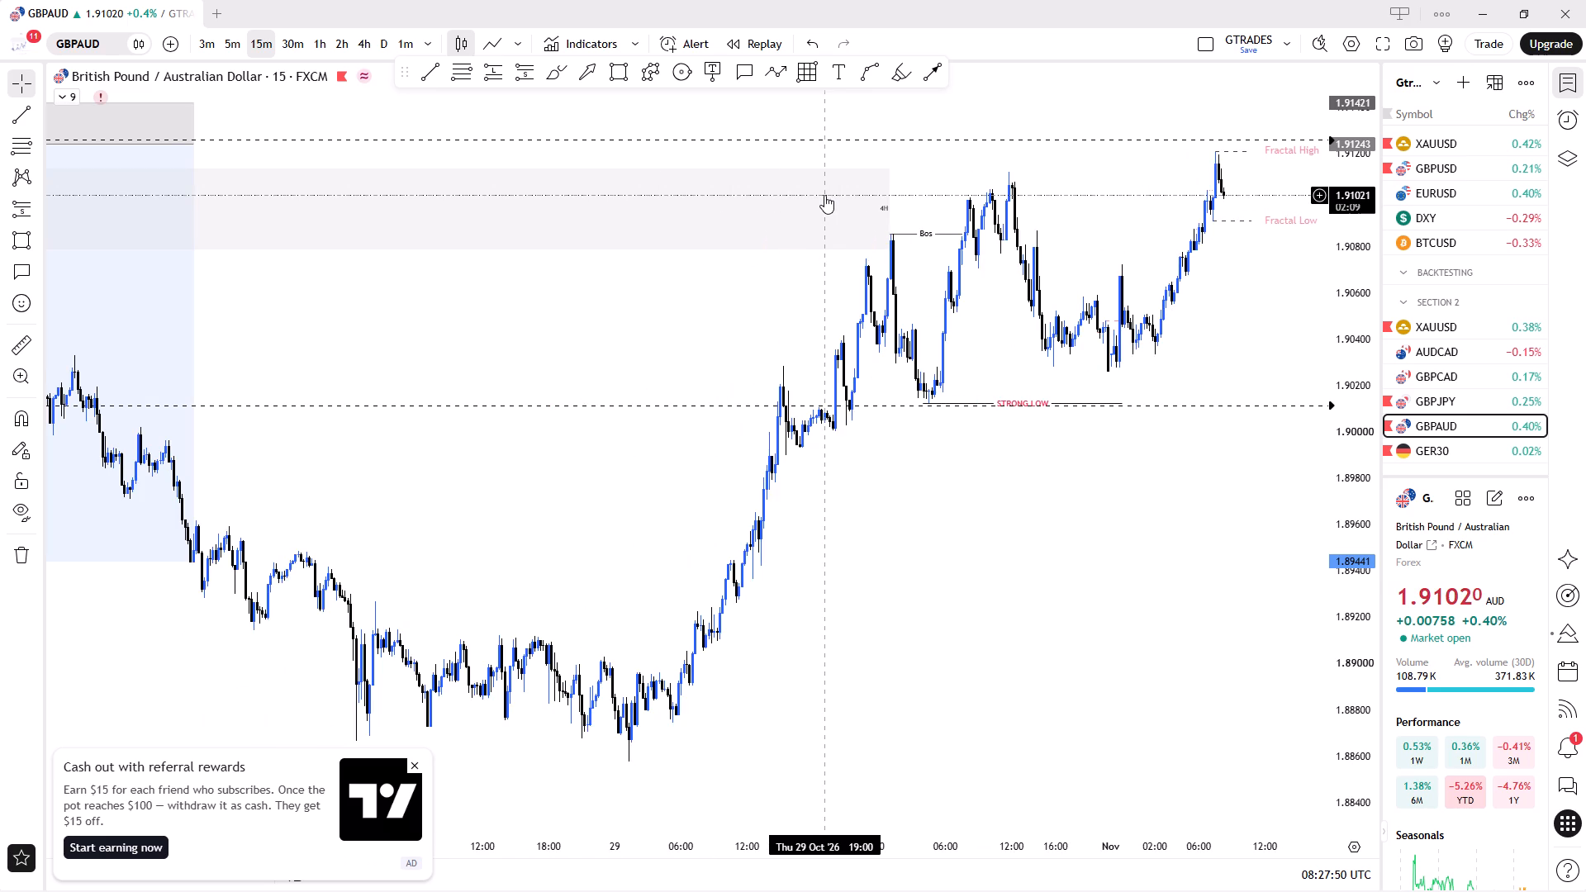
scroll(824, 195, "down", 3)
scroll(1028, 254, "up", 4)
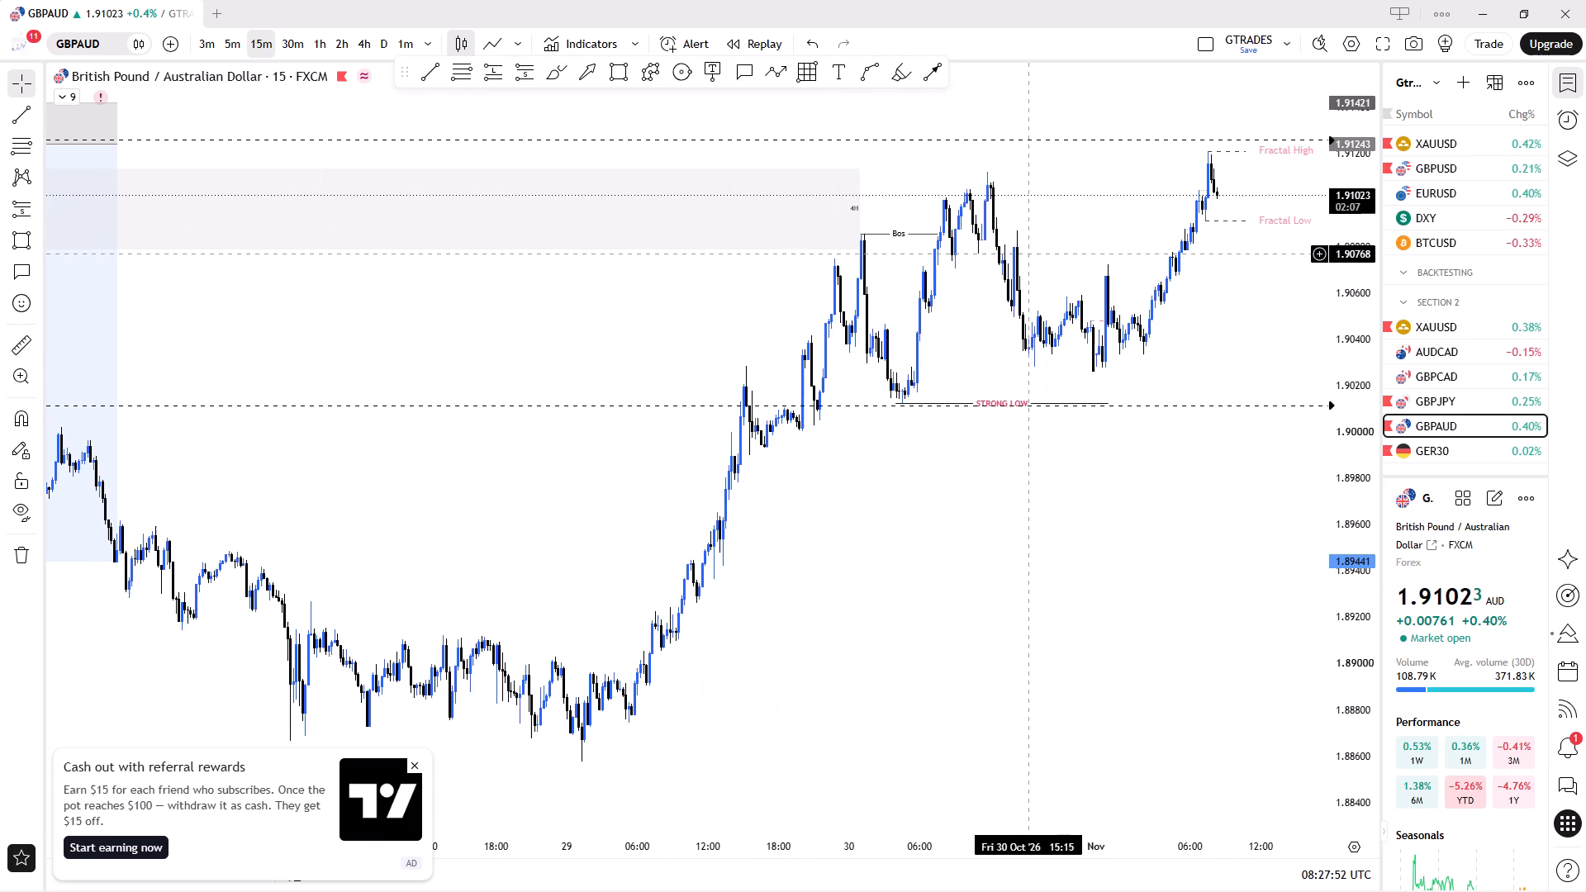
scroll(1028, 254, "up", 4)
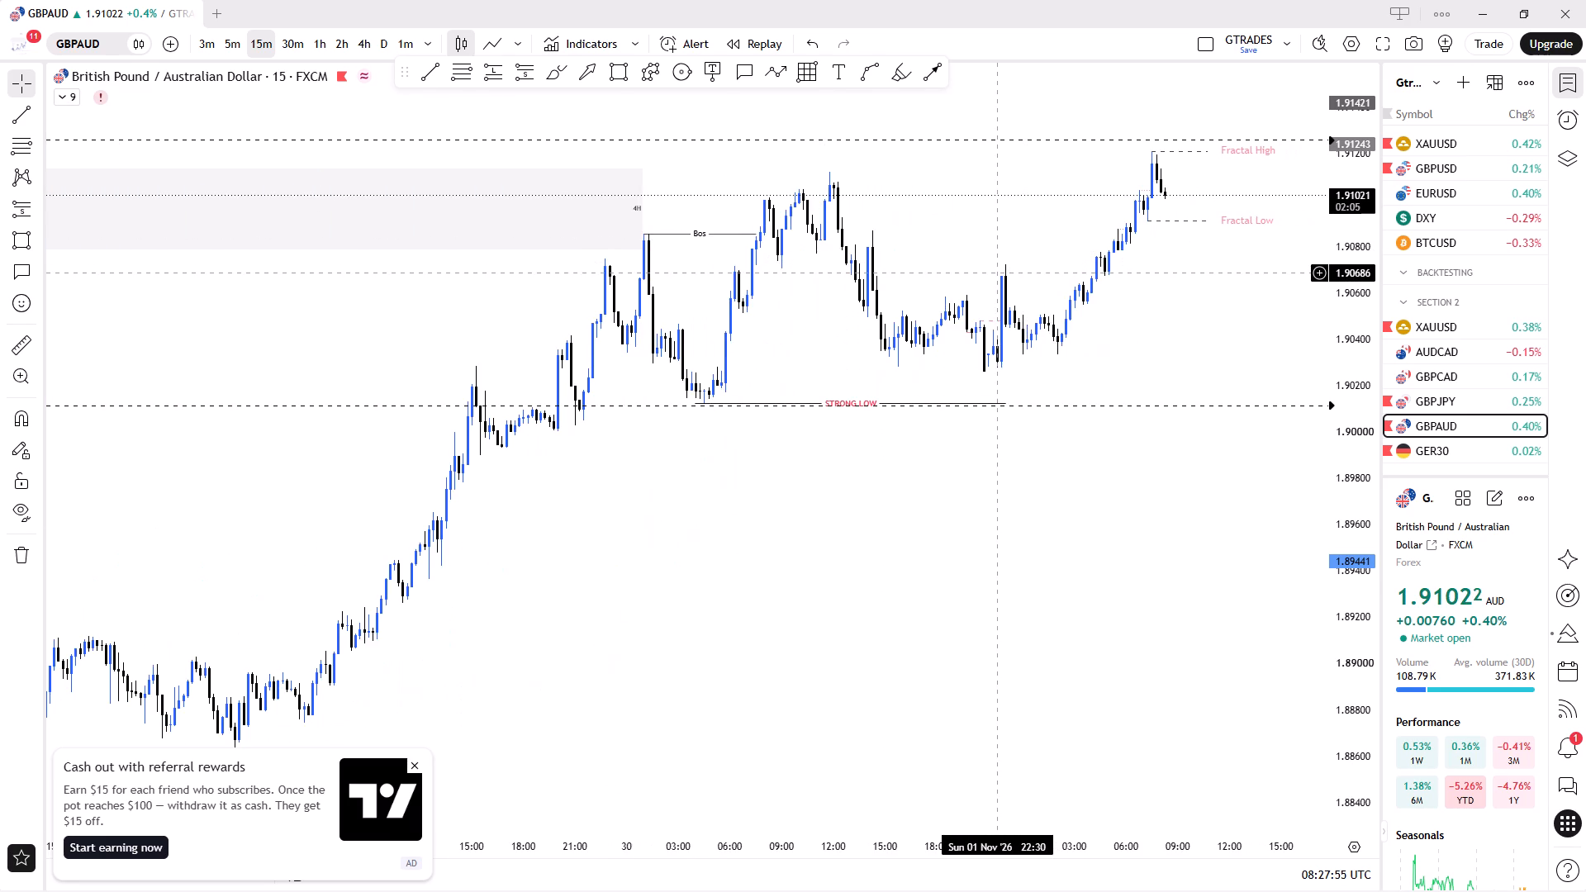
scroll(999, 273, "up", 2)
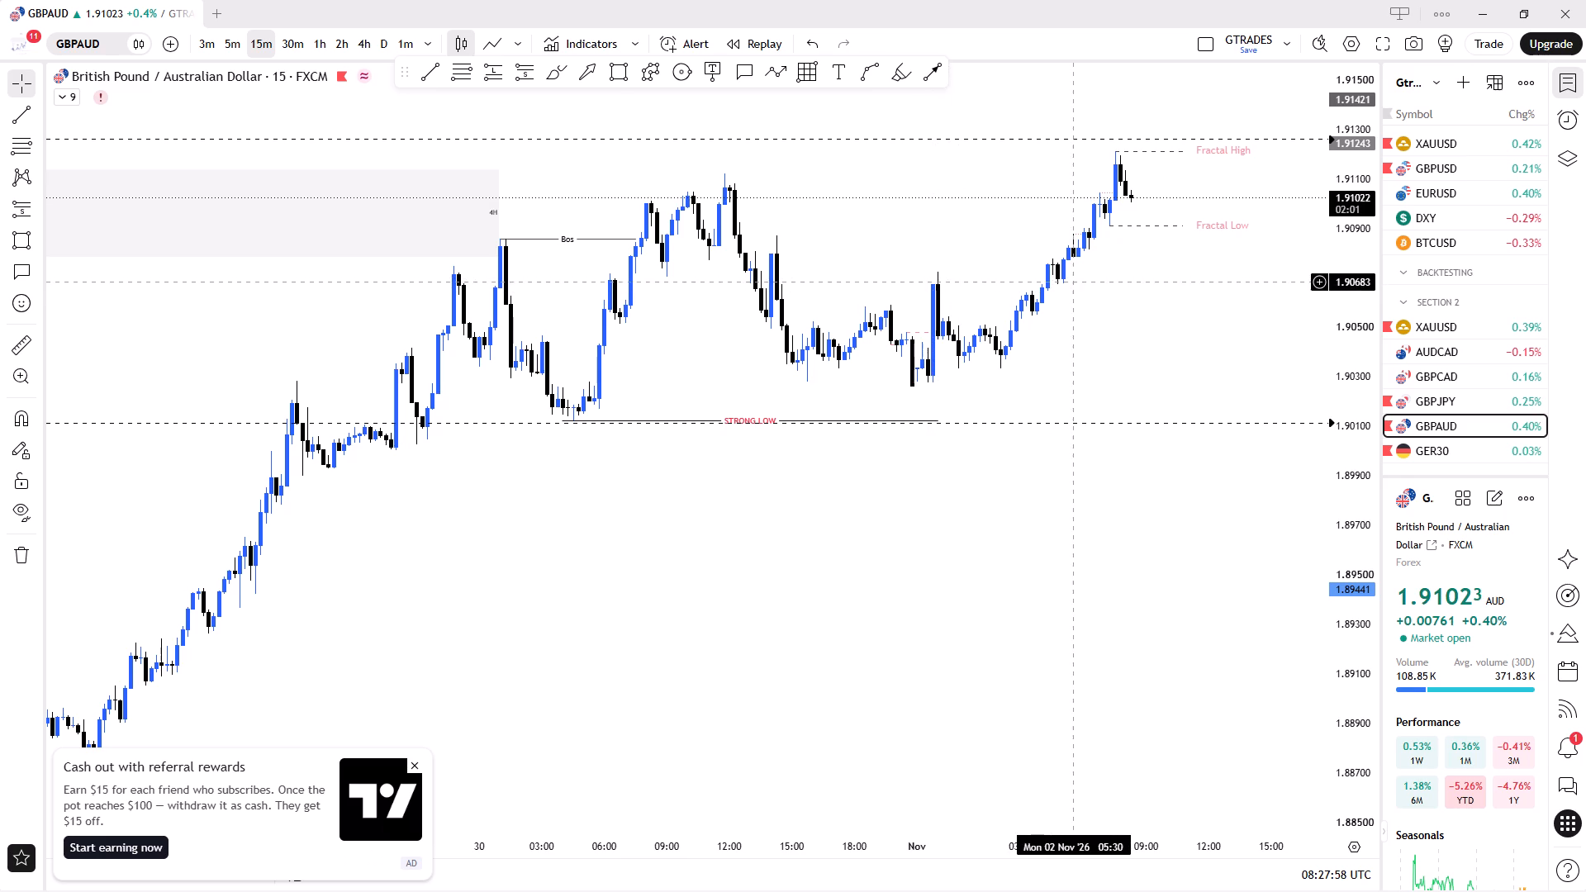
Return to EURUSD and check price at the short entry and pink zone on the 15-, 5-, 3- and 1-minute charts.
left_click(1463, 205)
left_click(1463, 203)
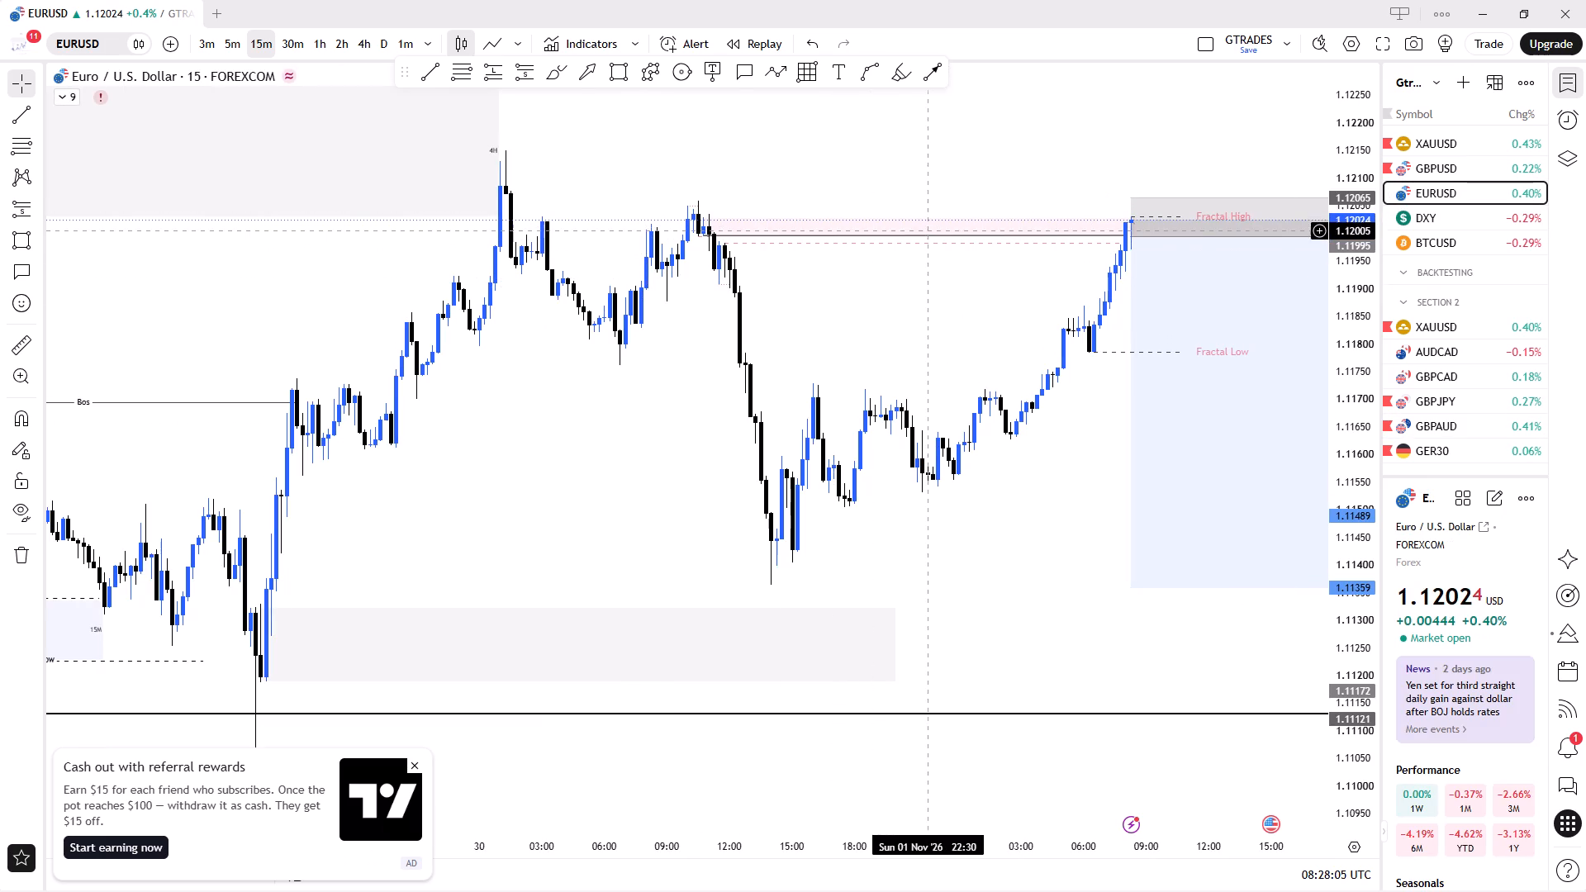
left_click(240, 41)
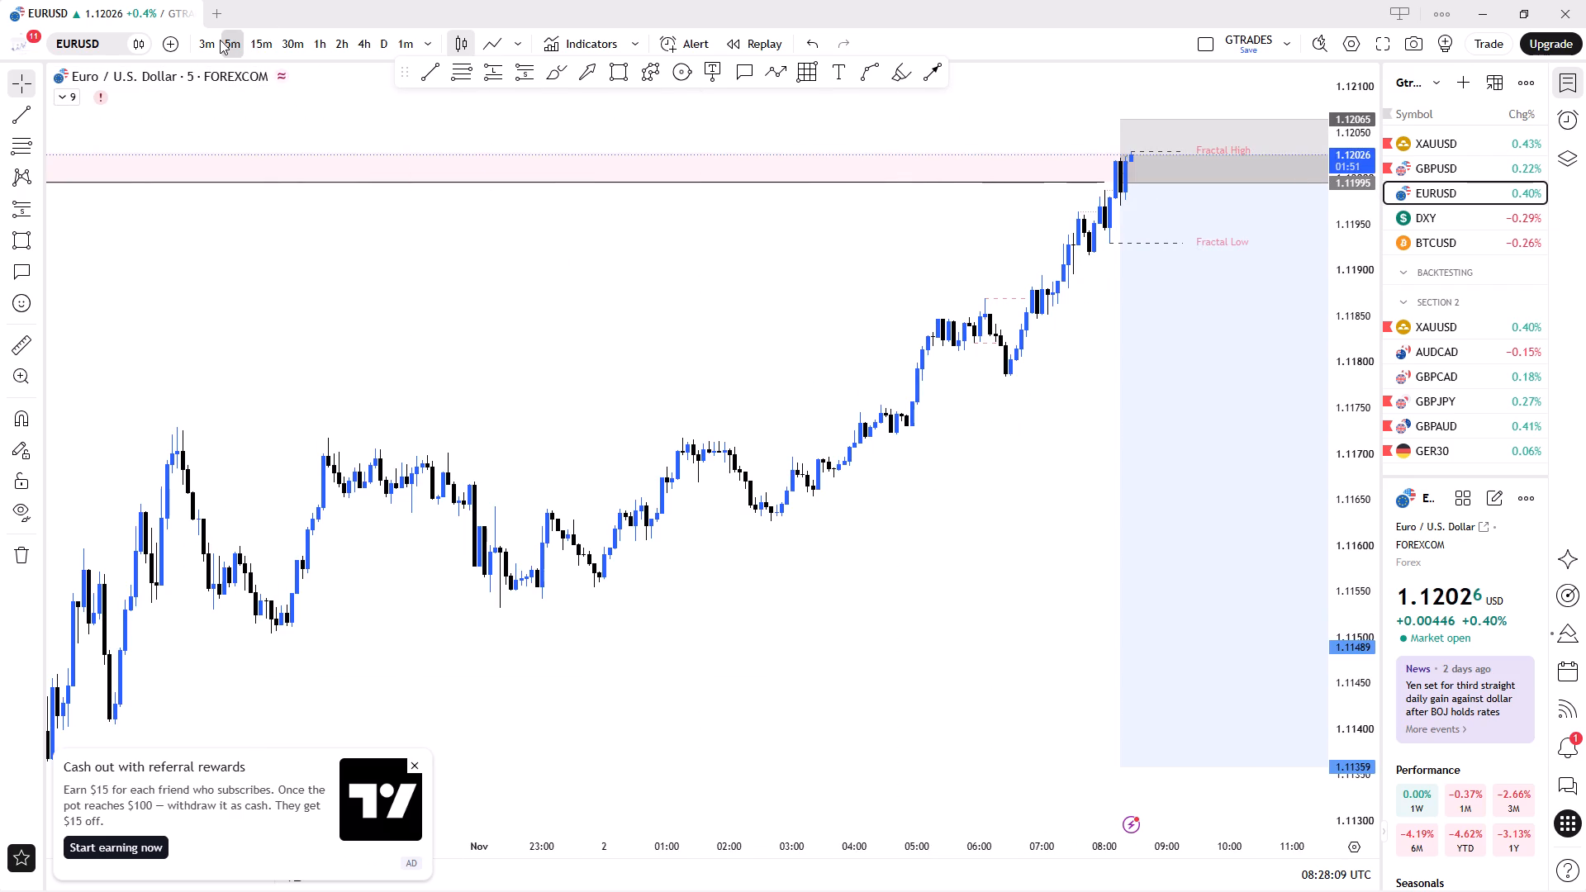
left_click(218, 40)
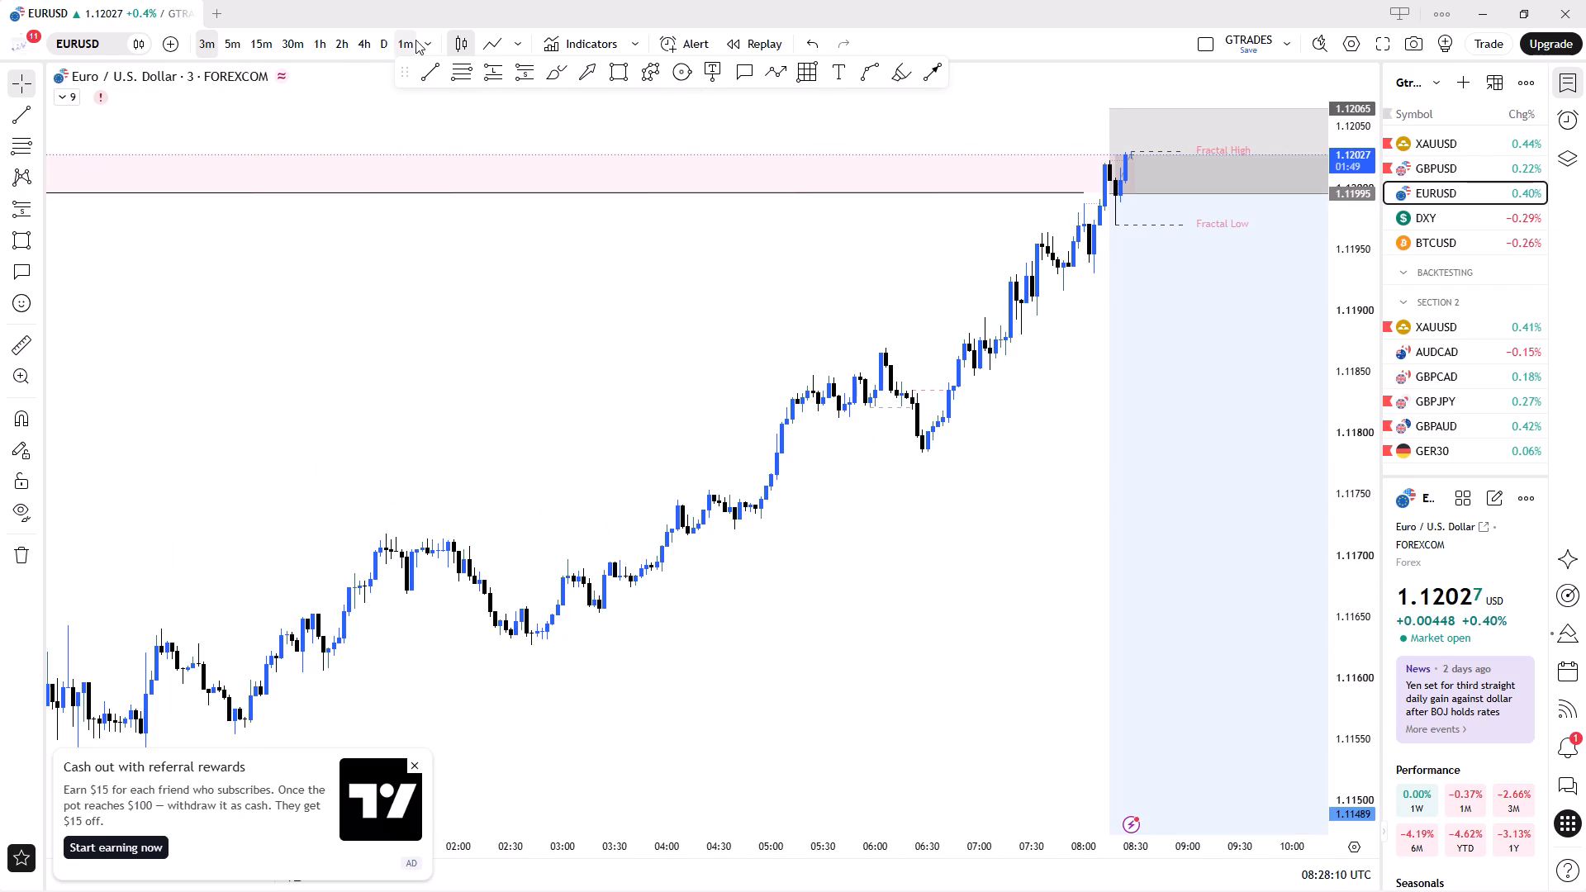
left_click(415, 42)
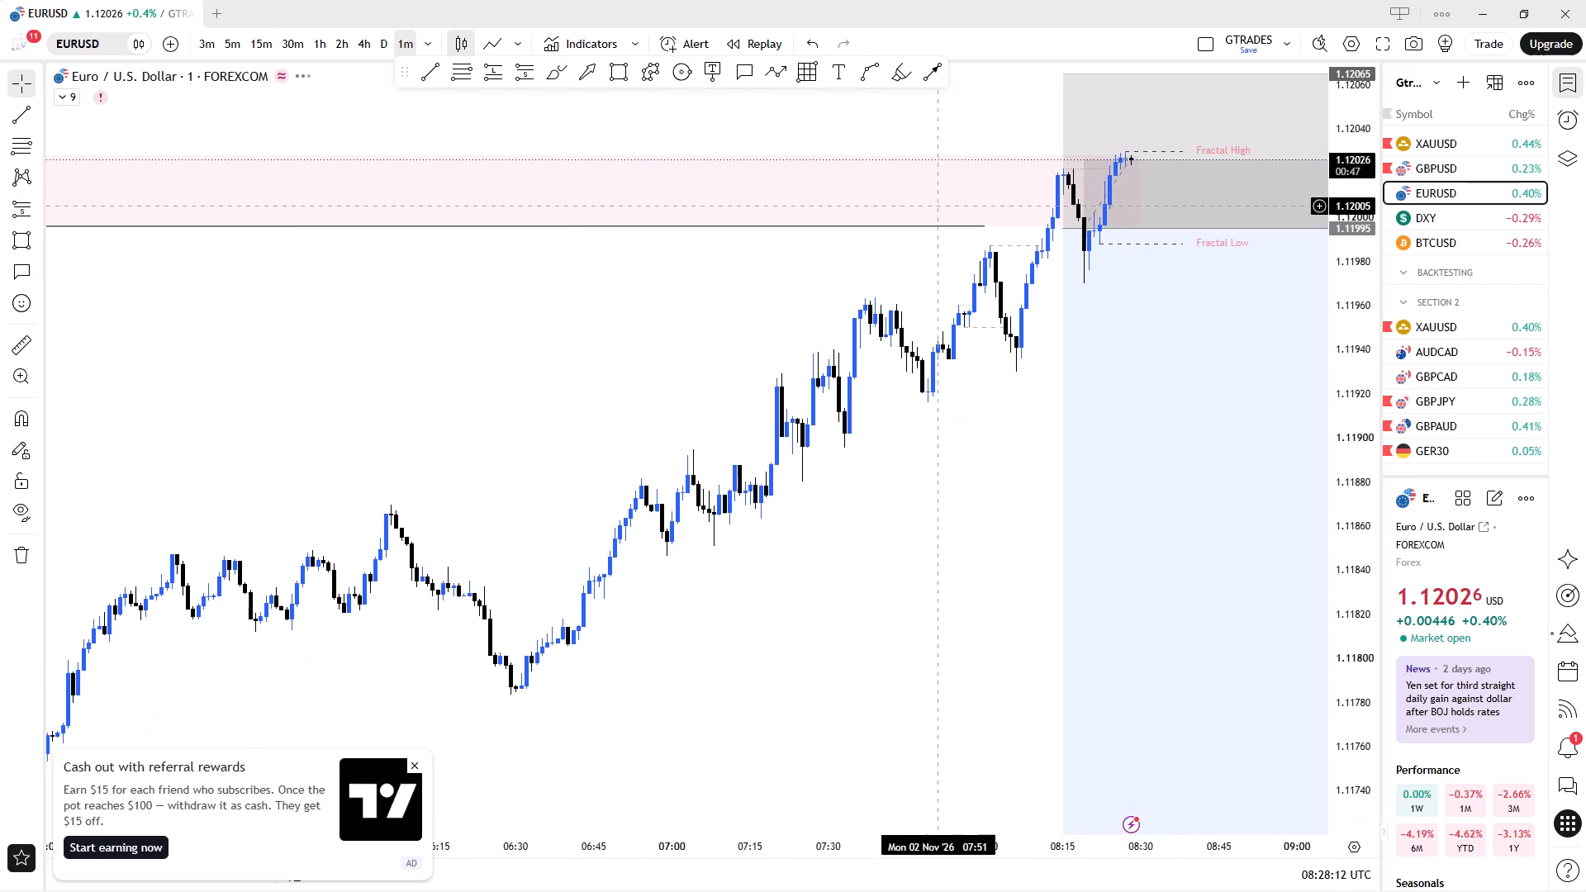
scroll(962, 415, "down", 3)
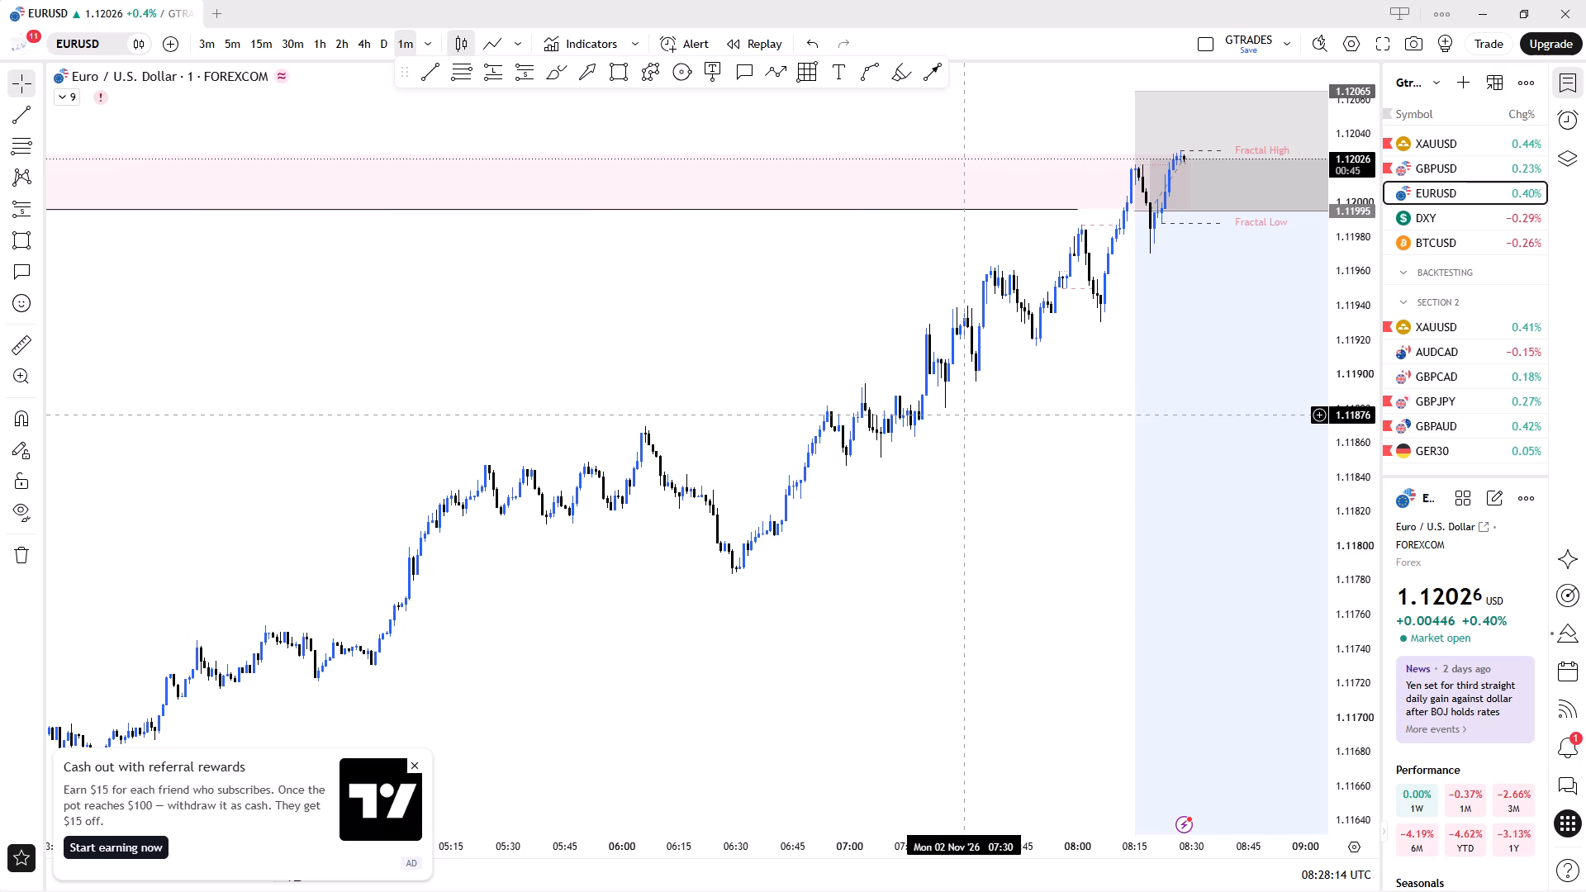
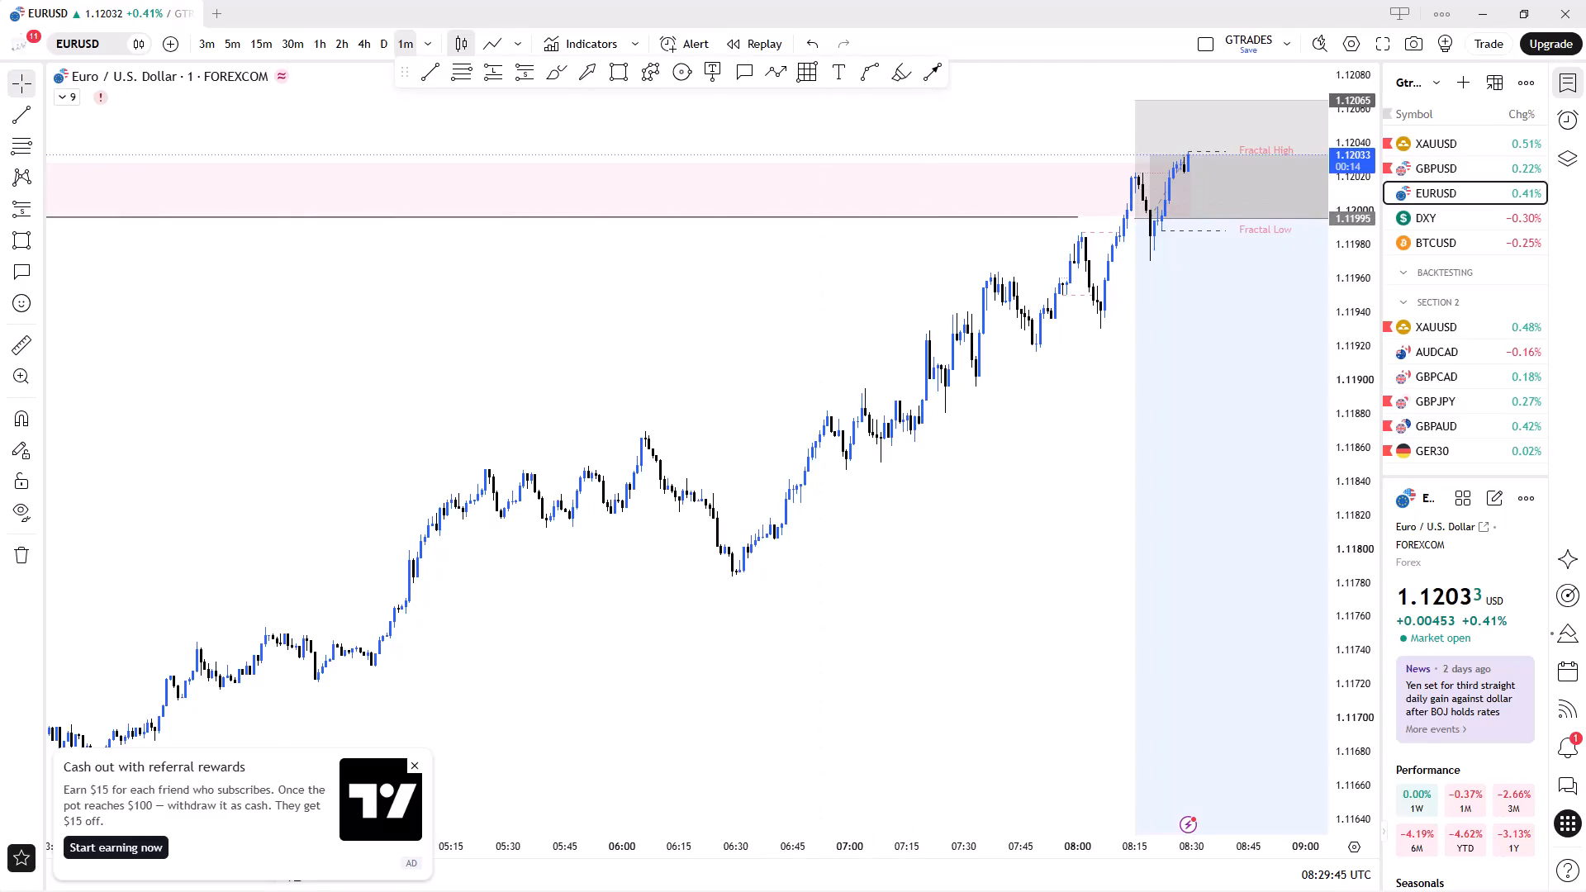
Compare EURUSD price at the short entry and pink zone with GBPUSD price below the weak high on the 15-minute charts.
left_click(264, 48)
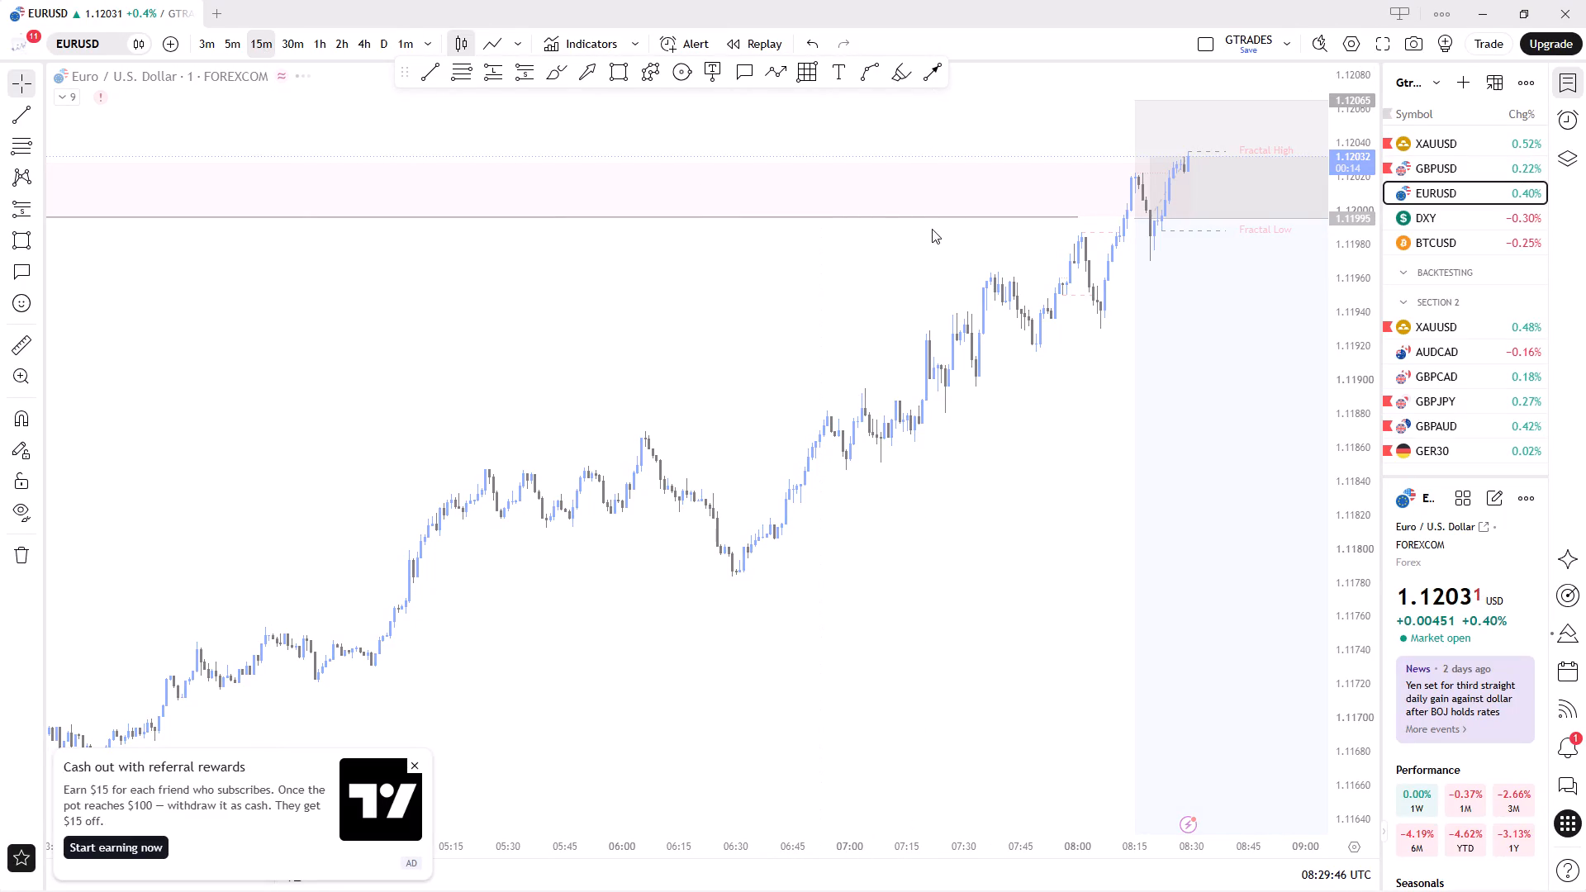
scroll(986, 186, "up", 3)
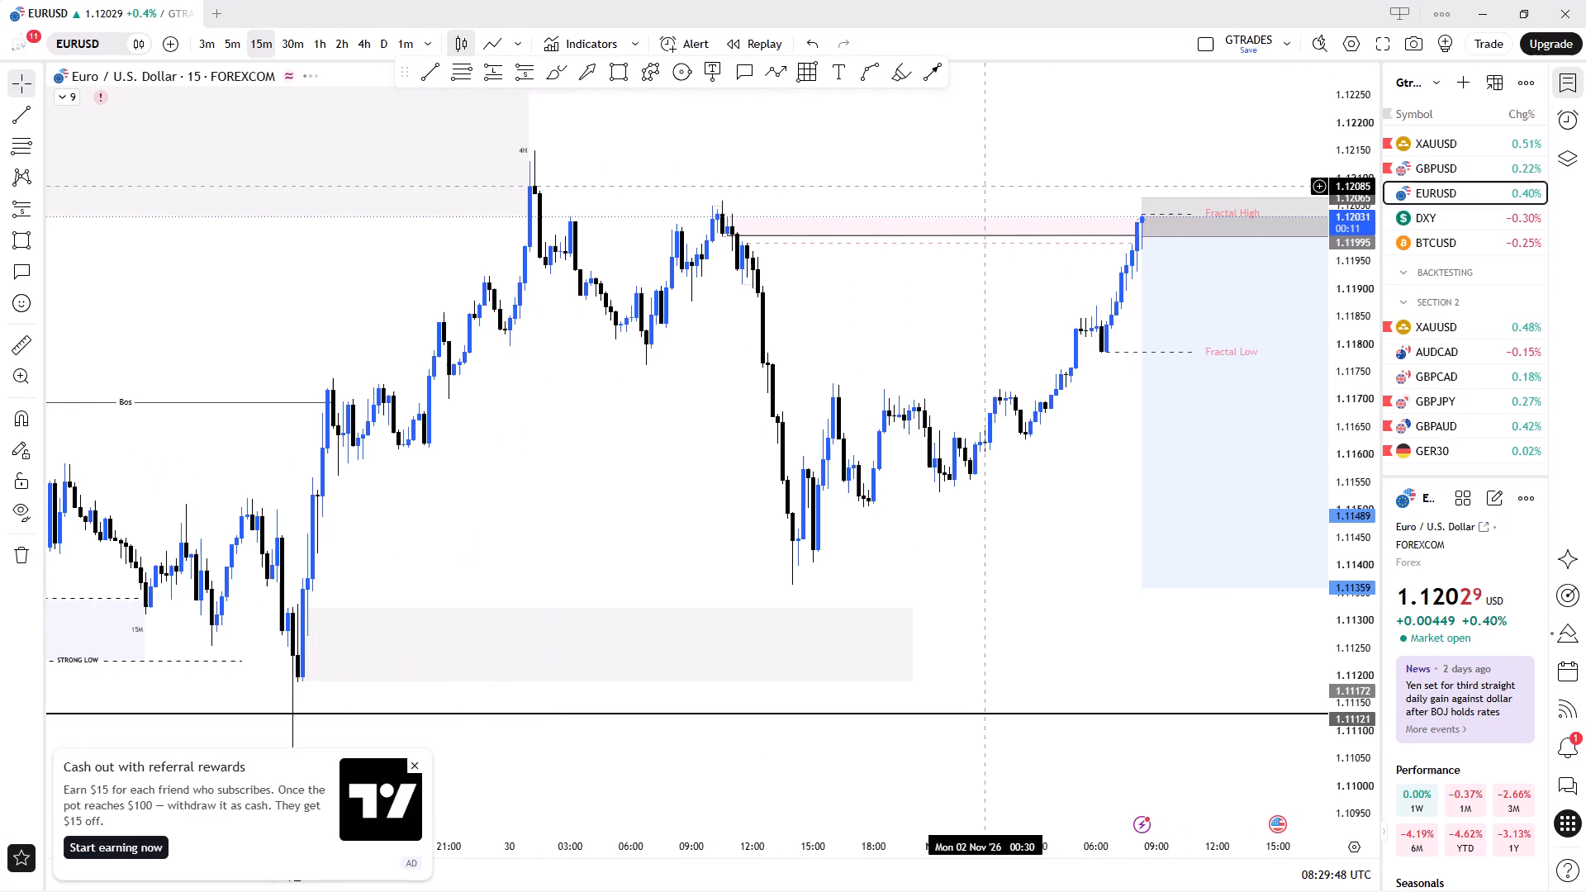
left_click_drag(973, 168, 954, 168)
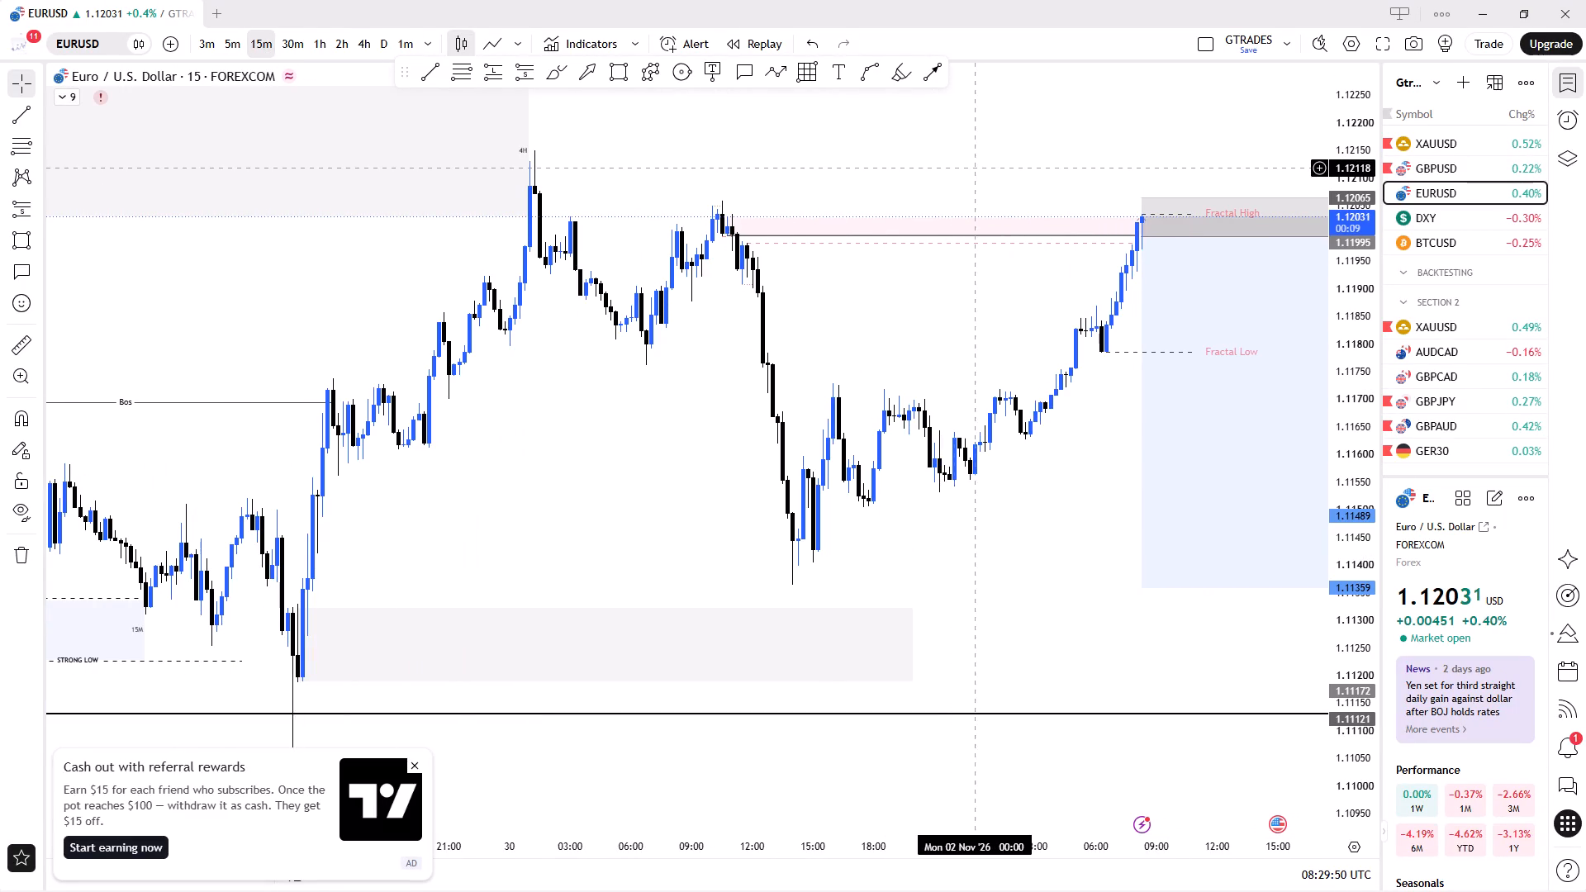
left_click_drag(954, 168, 797, 187)
scroll(797, 187, "down", 3)
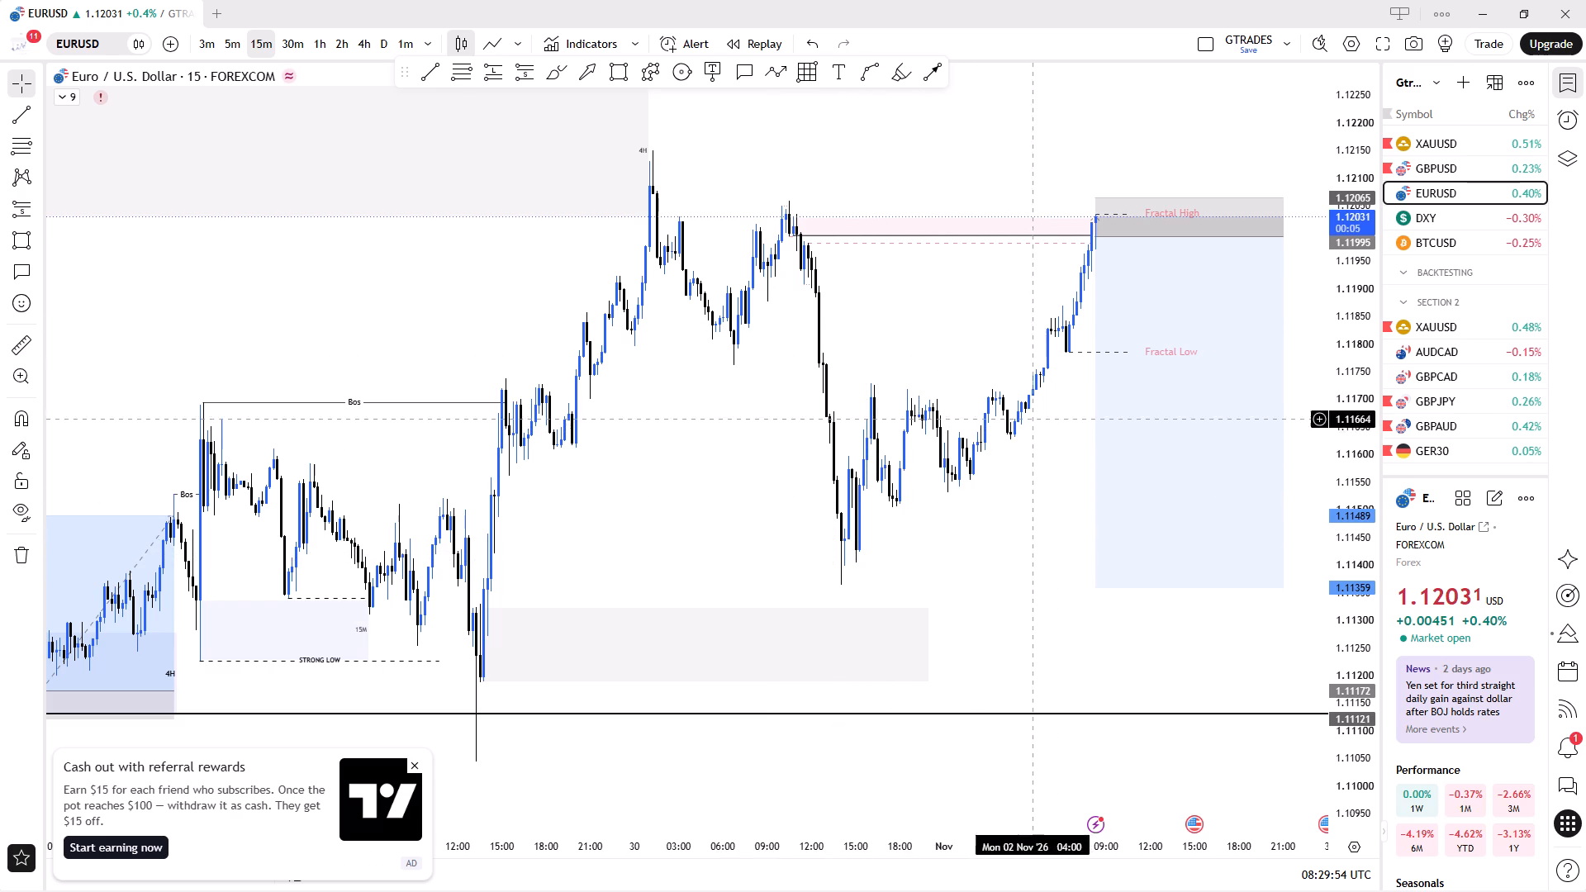
left_click(1479, 163)
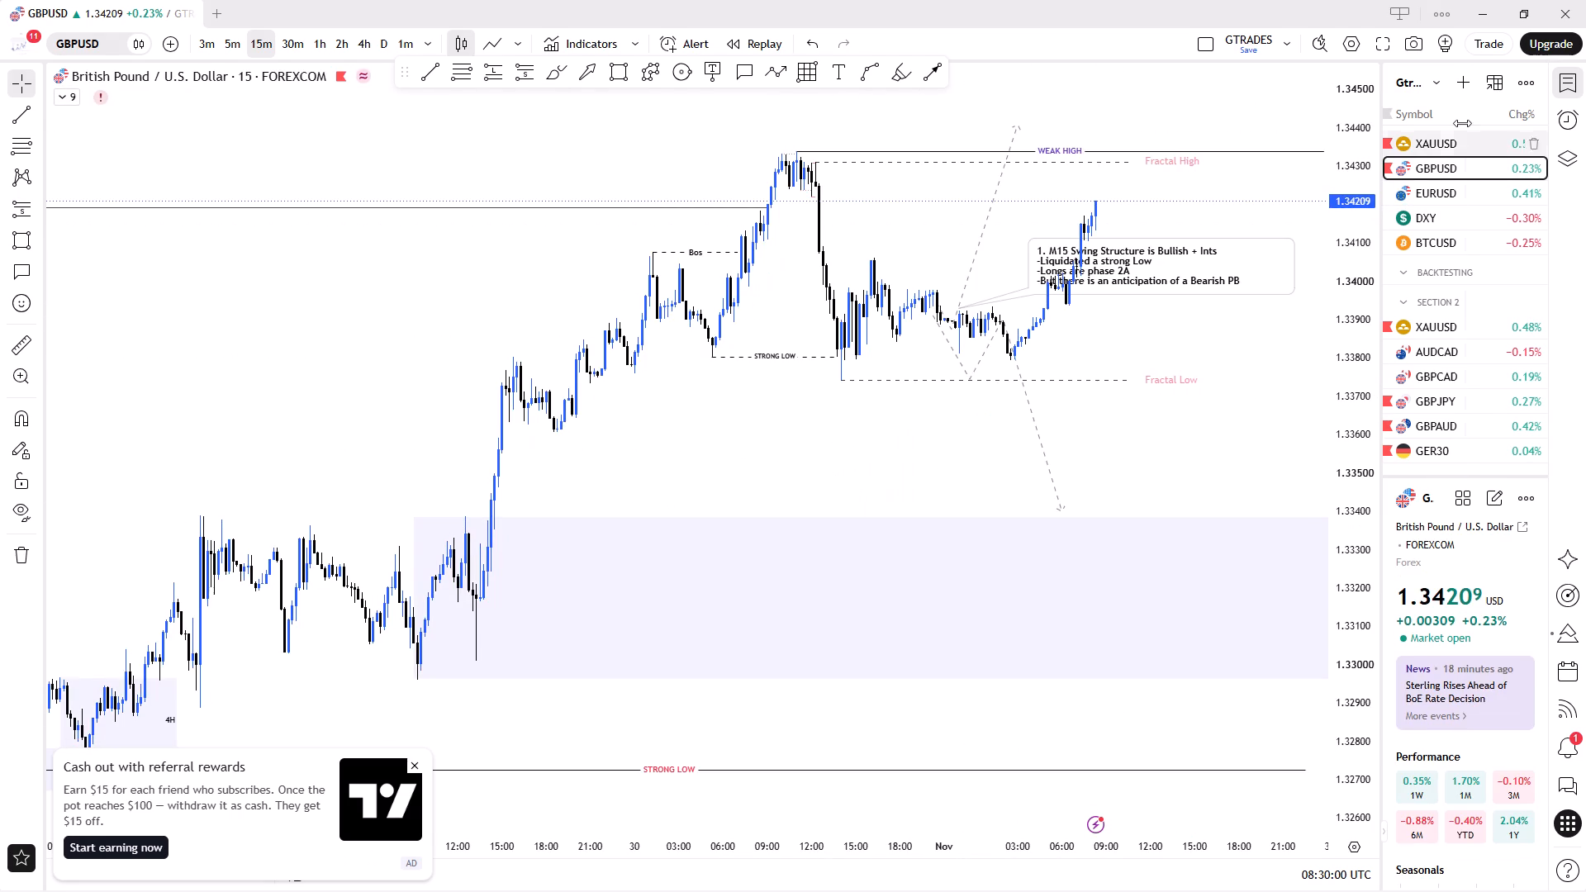
Examine XAUUSD on the 15-, 3- and 5-minute charts, focusing on price around the lower blue zone and the short position.
left_click(1448, 143)
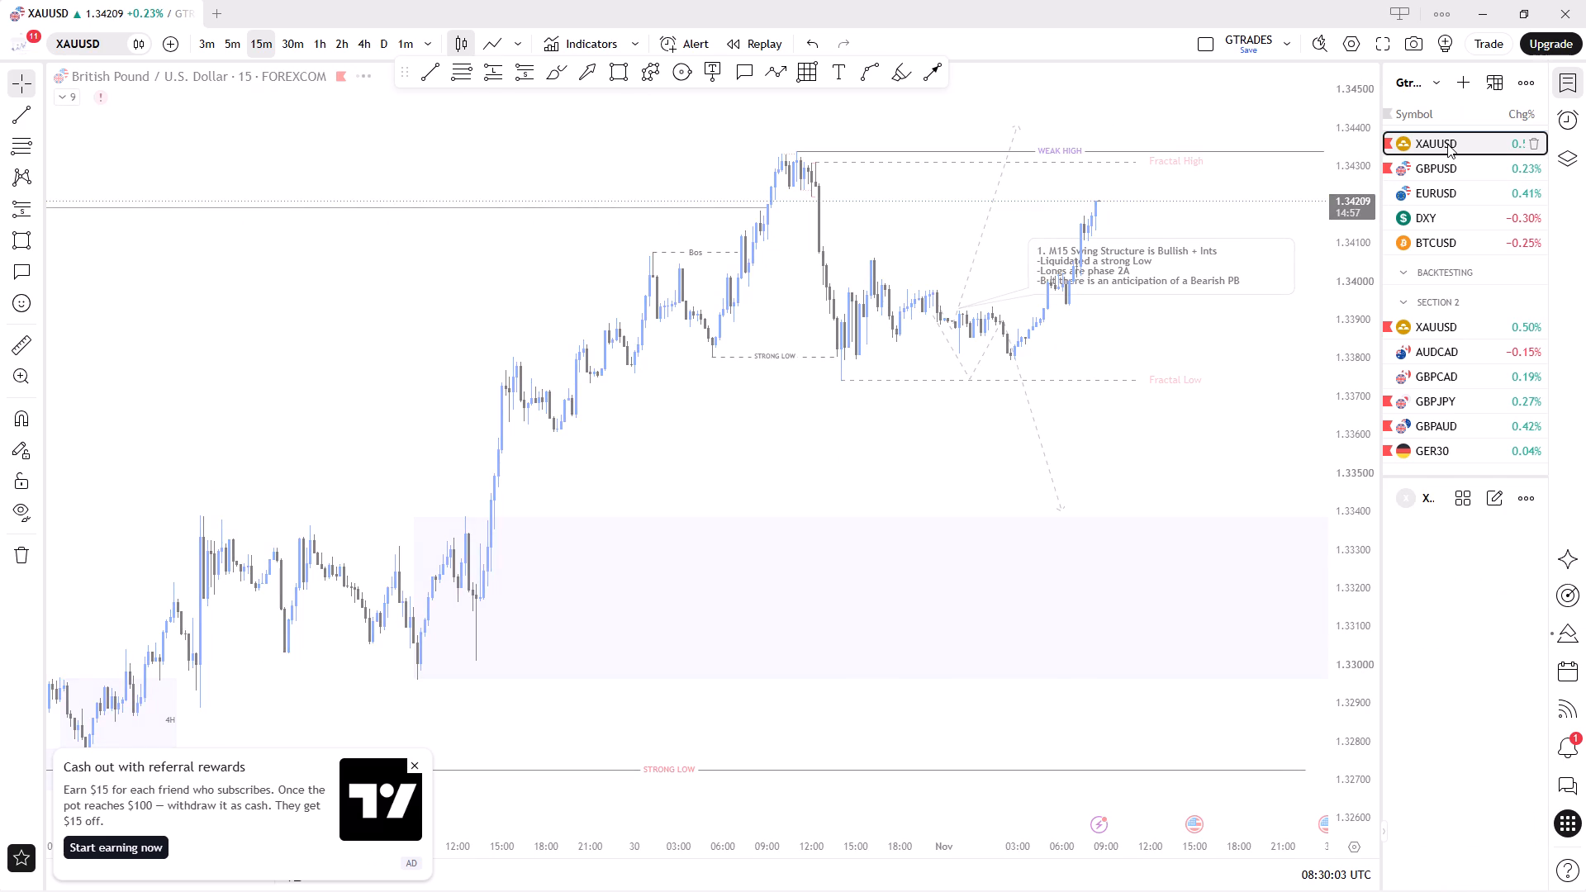
scroll(1086, 377, "up", 4)
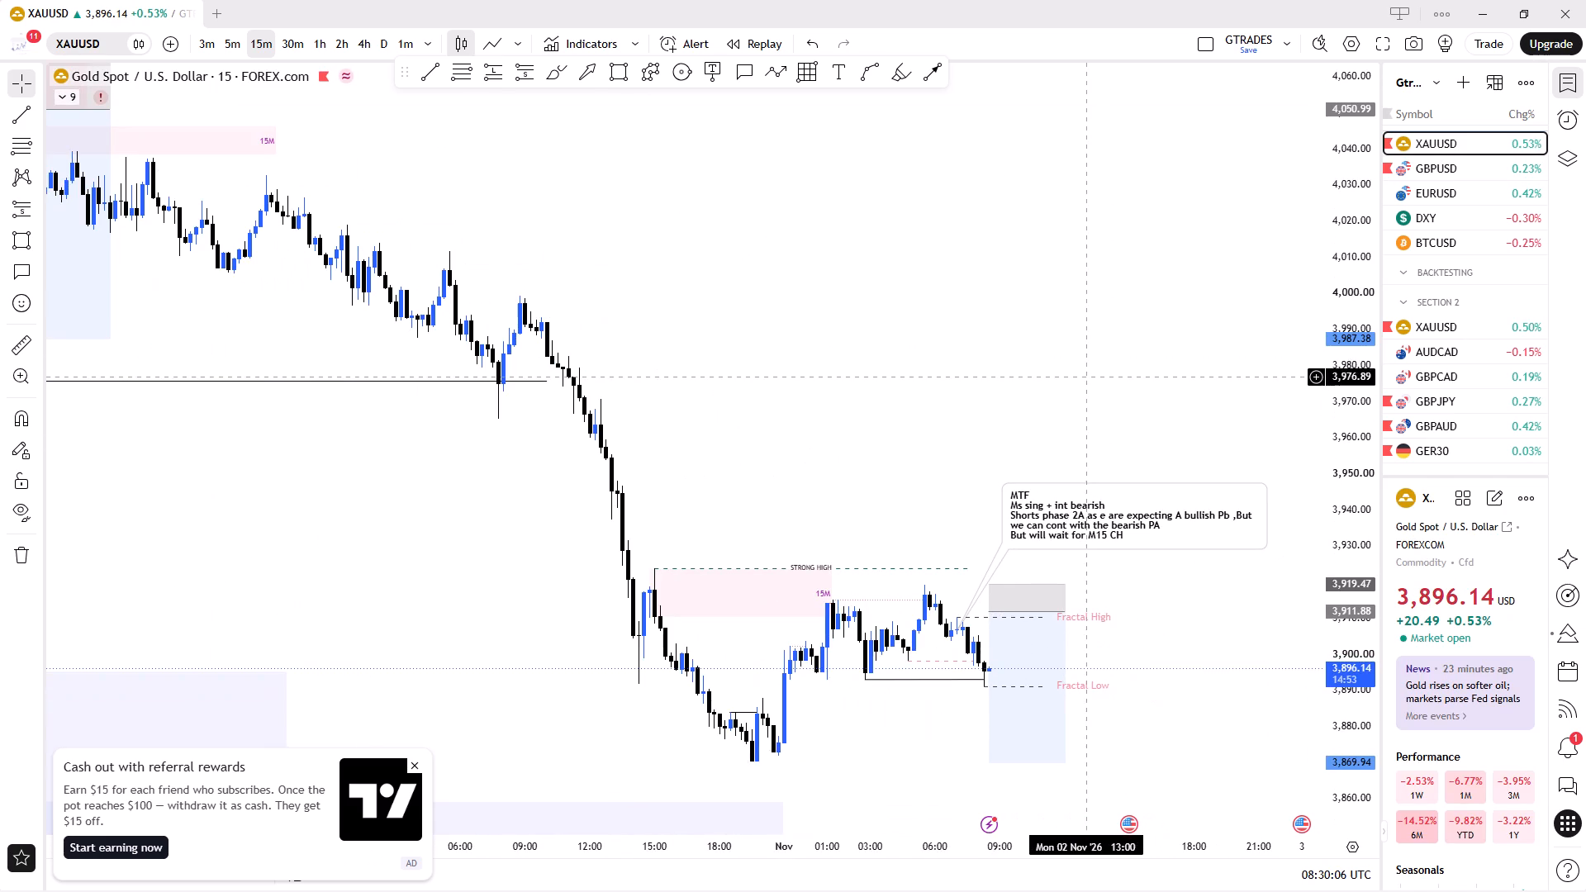
left_click(217, 51)
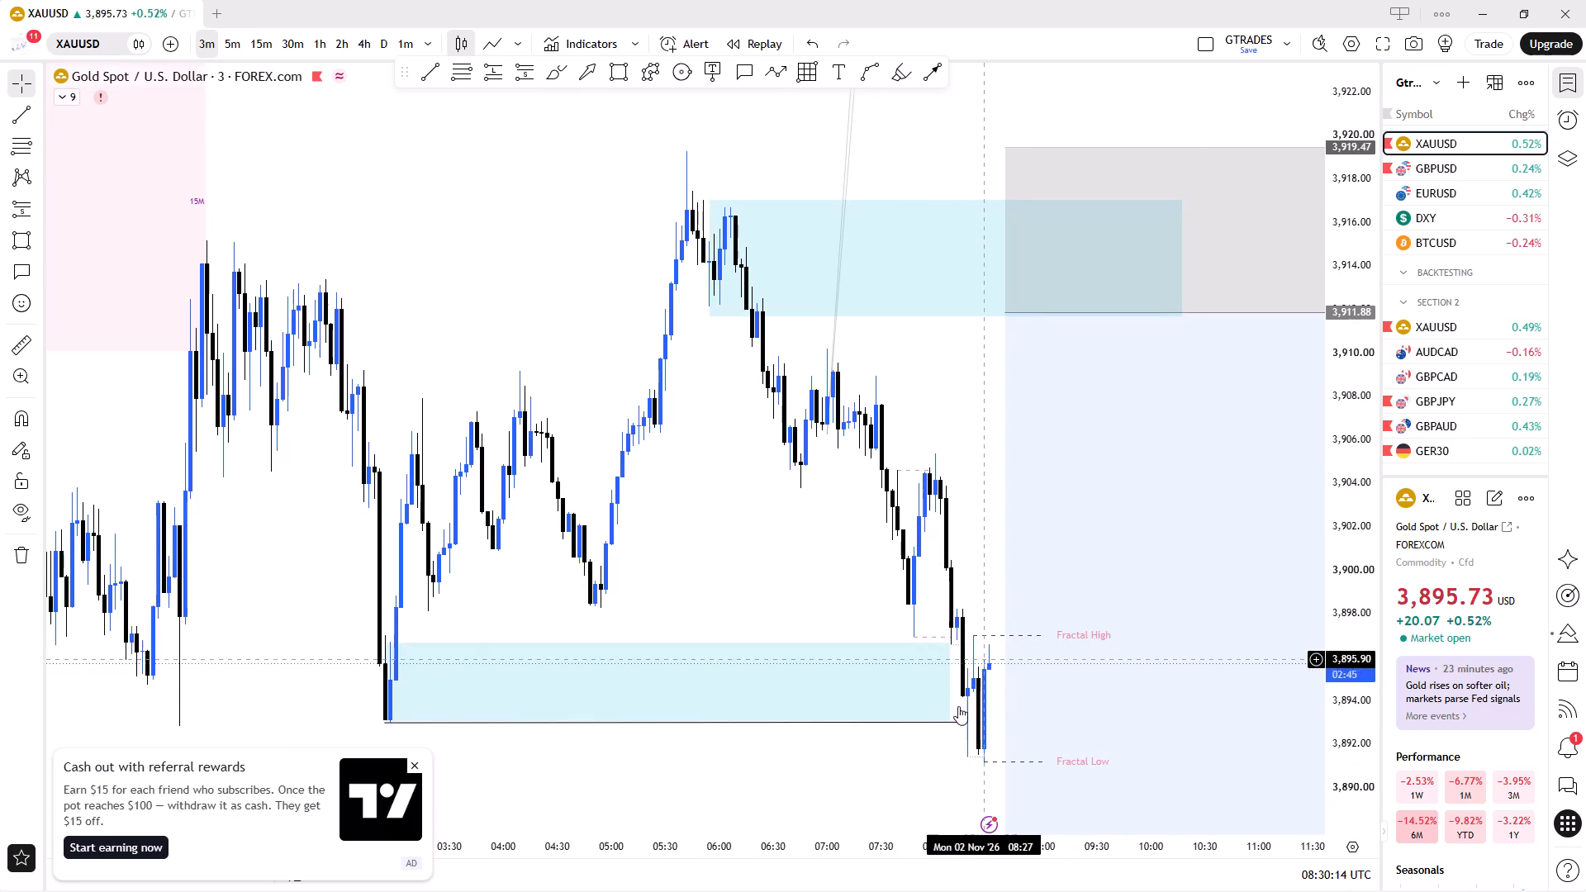
left_click(238, 39)
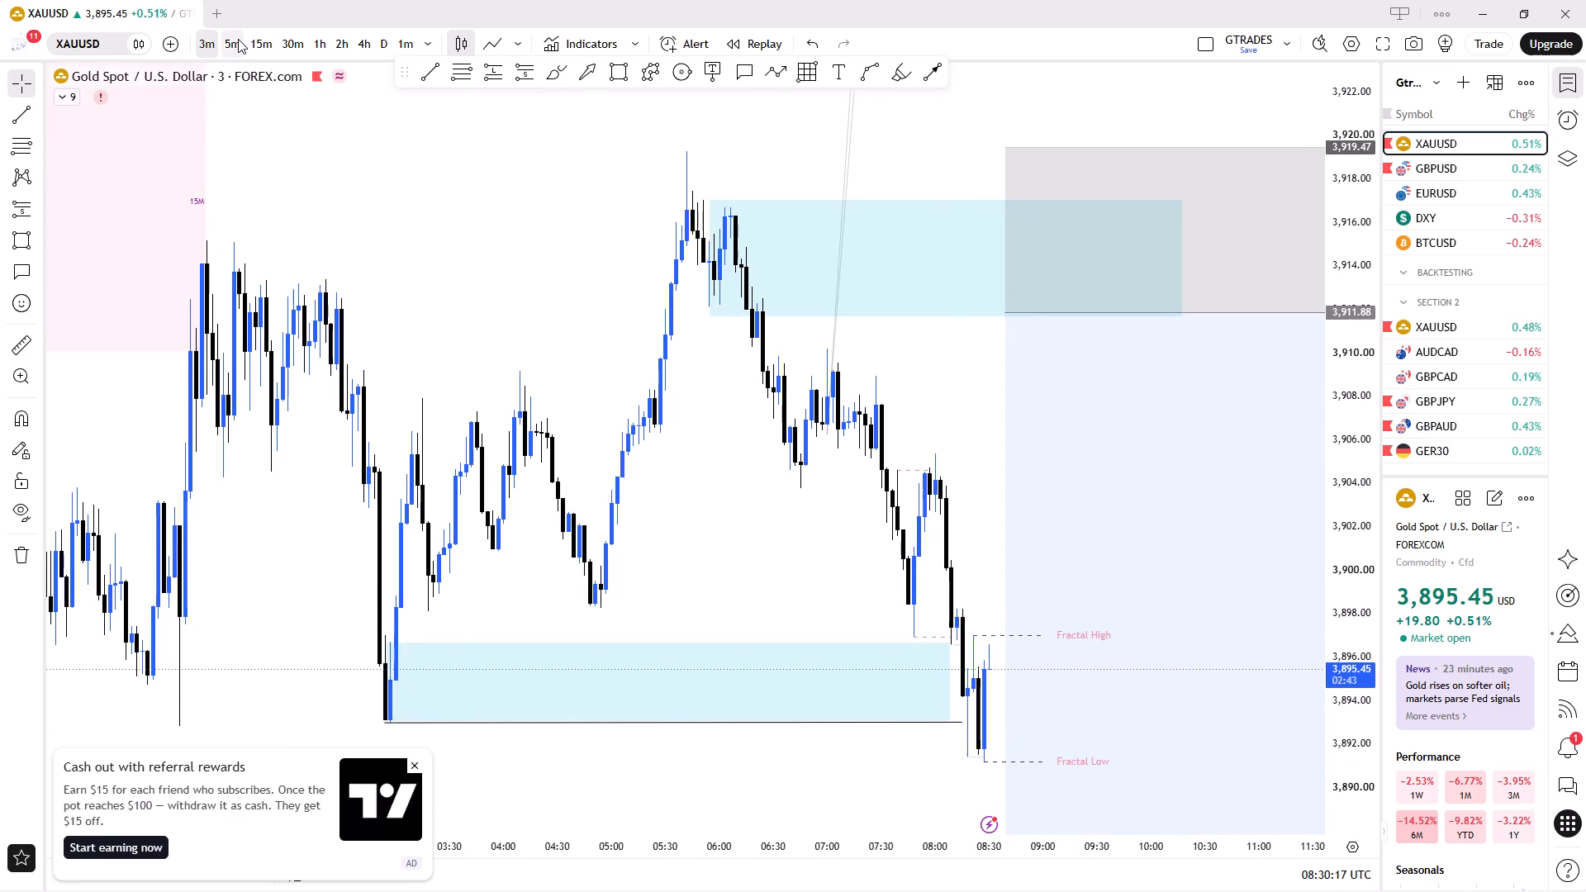
scroll(967, 488, "up", 3)
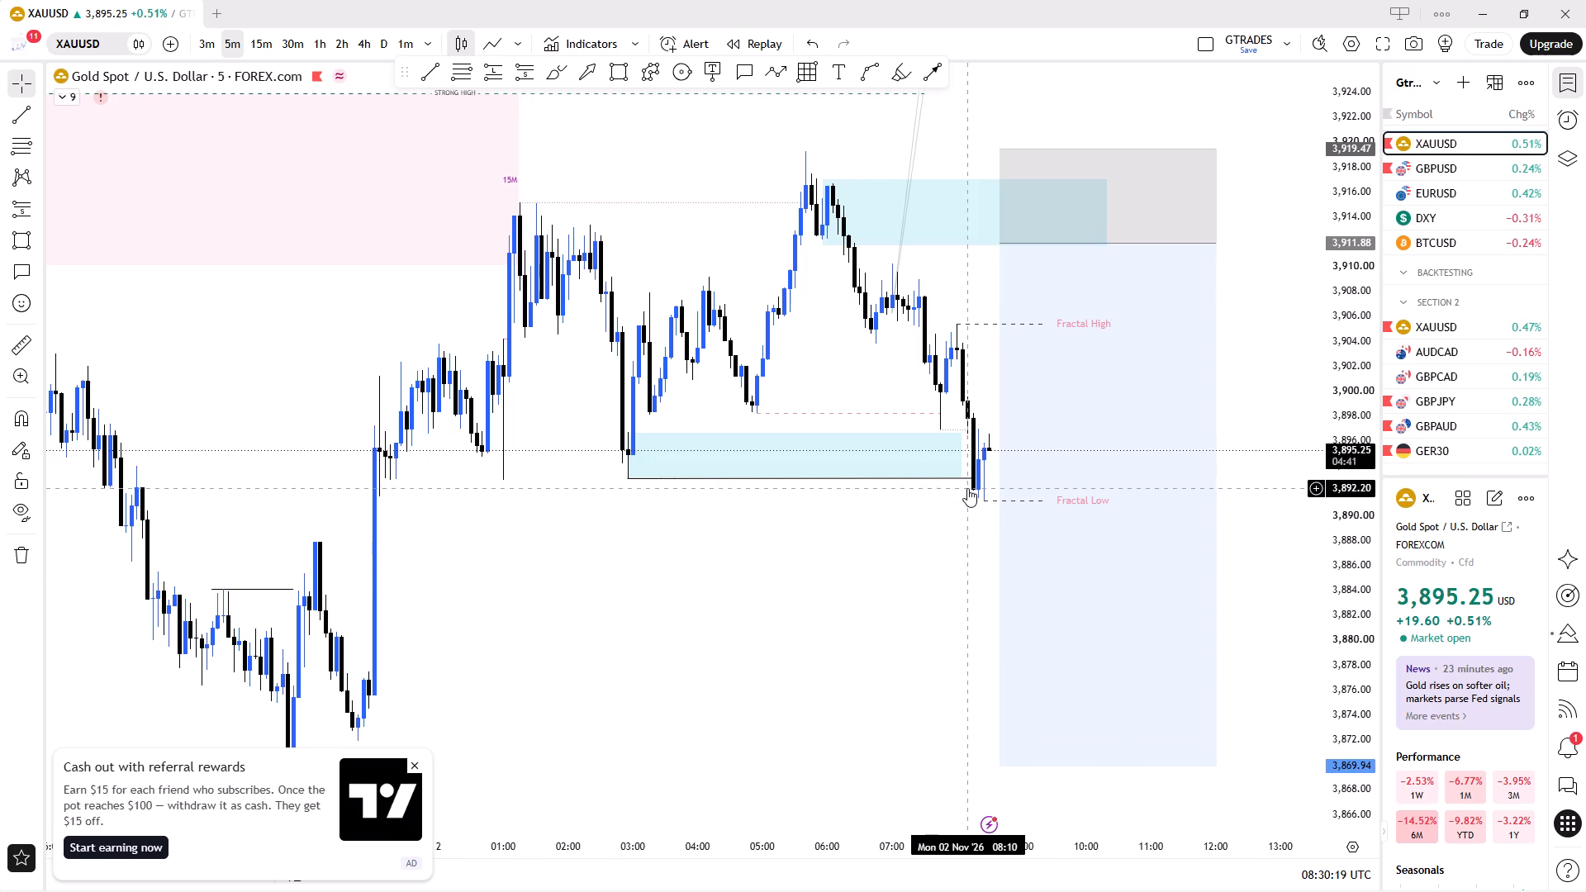
scroll(967, 488, "up", 3)
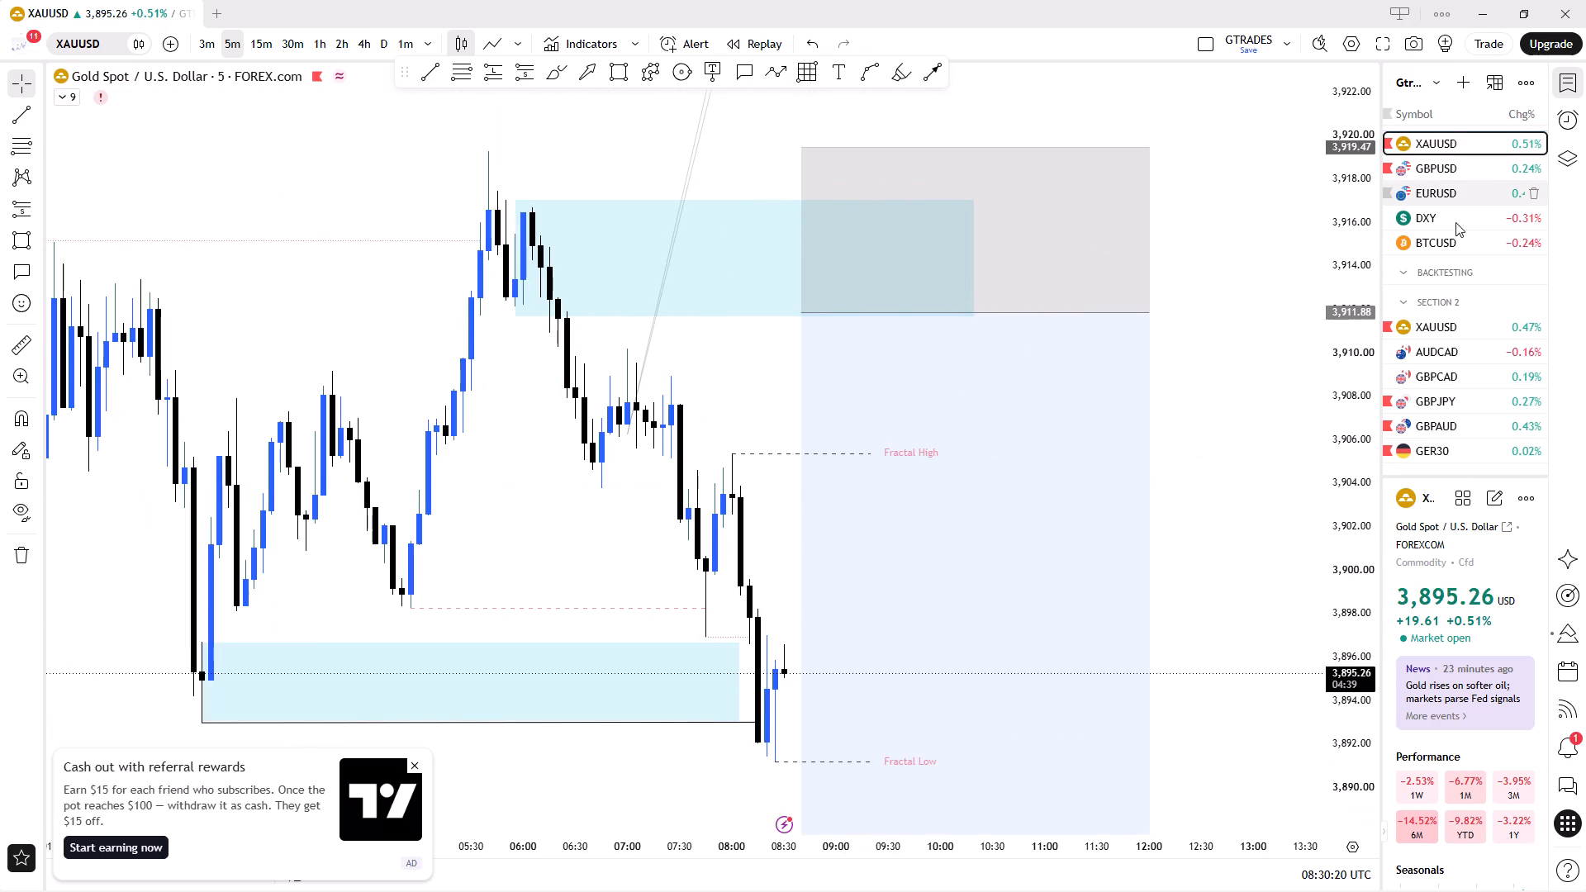